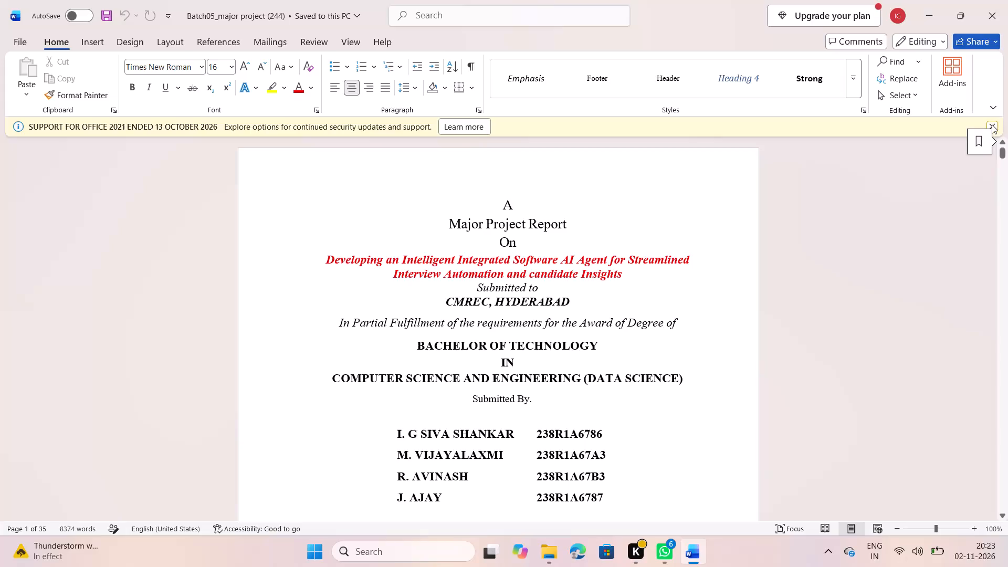
Dismiss the notice about Office 2021 support.
{"action": "left_click", "coordinate": [992, 124]}
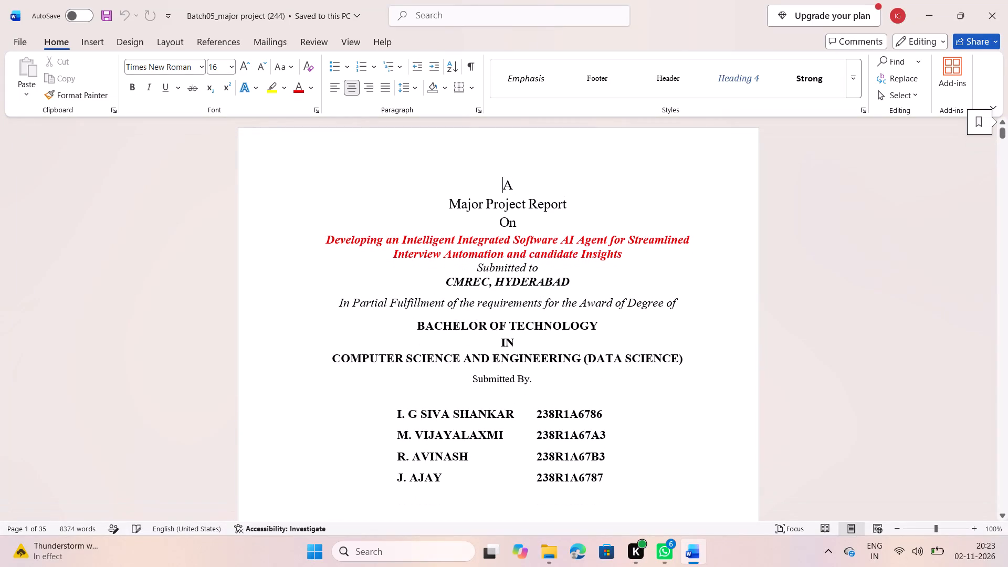
Copy the word "Associate" from the guide's designation line on the title page.
{"action": "scroll", "coordinate": [751, 265], "scroll_direction": "down", "scroll_amount": 2}
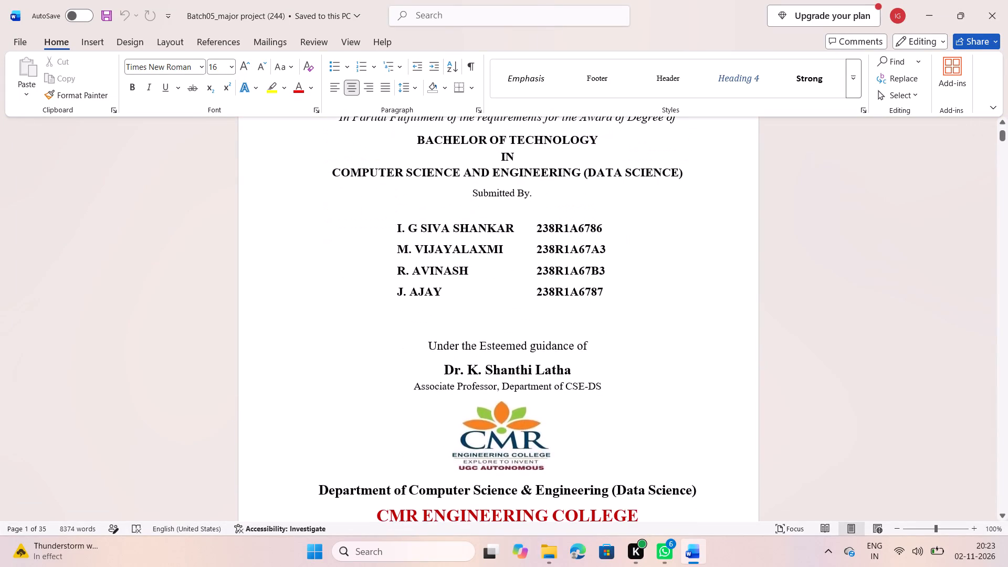
{"action": "scroll", "coordinate": [751, 265], "scroll_direction": "down", "scroll_amount": 1}
{"action": "scroll", "coordinate": [751, 265], "scroll_direction": "up", "scroll_amount": 2}
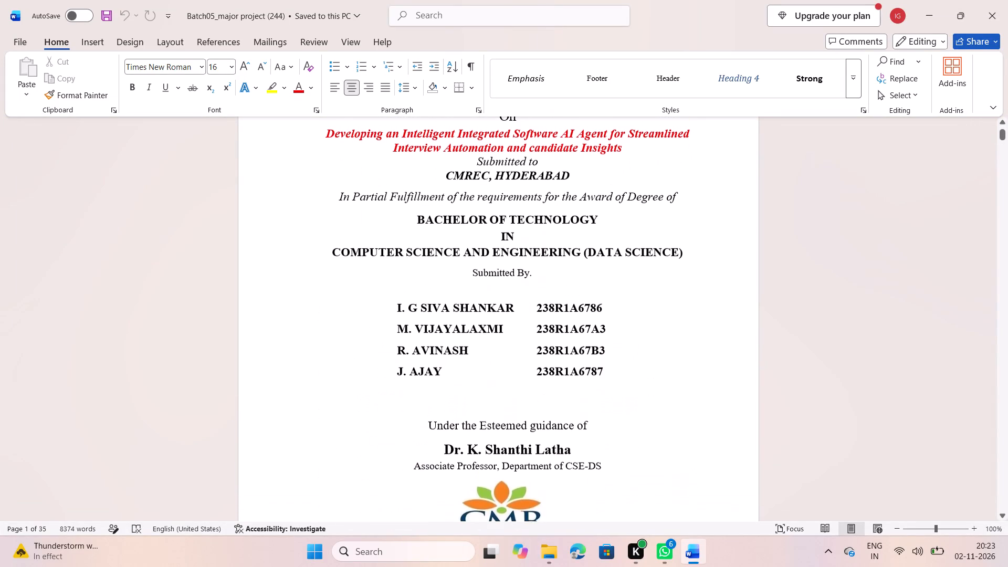
{"action": "scroll", "coordinate": [618, 329], "scroll_direction": "down", "scroll_amount": 1}
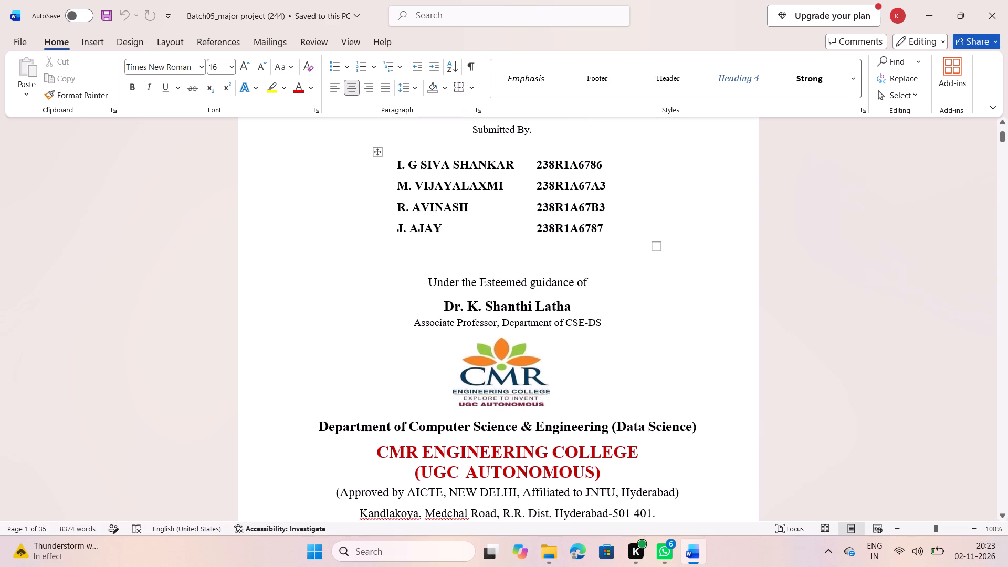
{"action": "left_click_drag", "start_coordinate": [415, 322], "coordinate": [455, 323]}
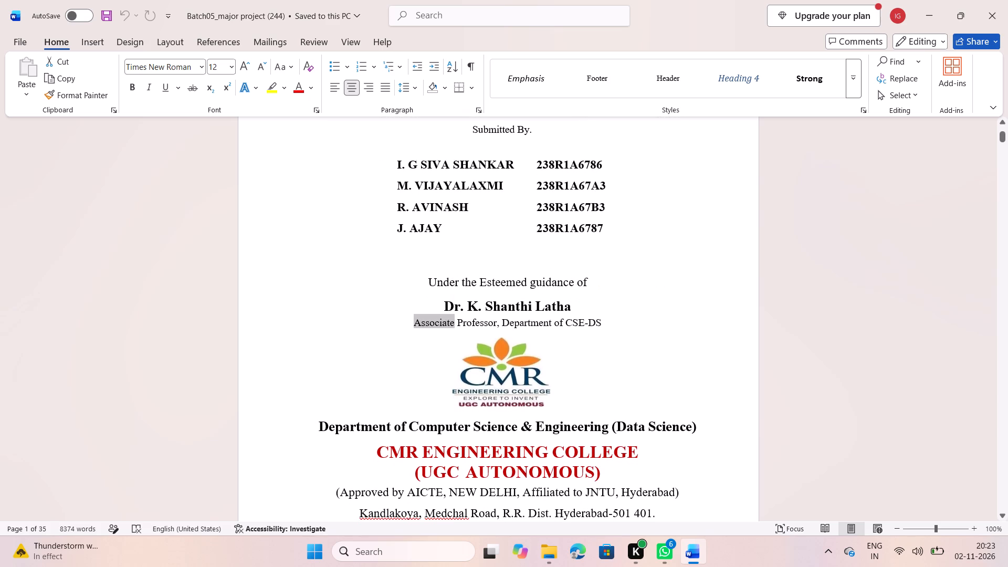
{"action": "key", "text": "ctrl+c"}
Copy the word "Assistant" from the Internal Guide's designation in the certificate page's signatory table.
{"action": "scroll", "coordinate": [471, 418], "scroll_direction": "down", "scroll_amount": 2}
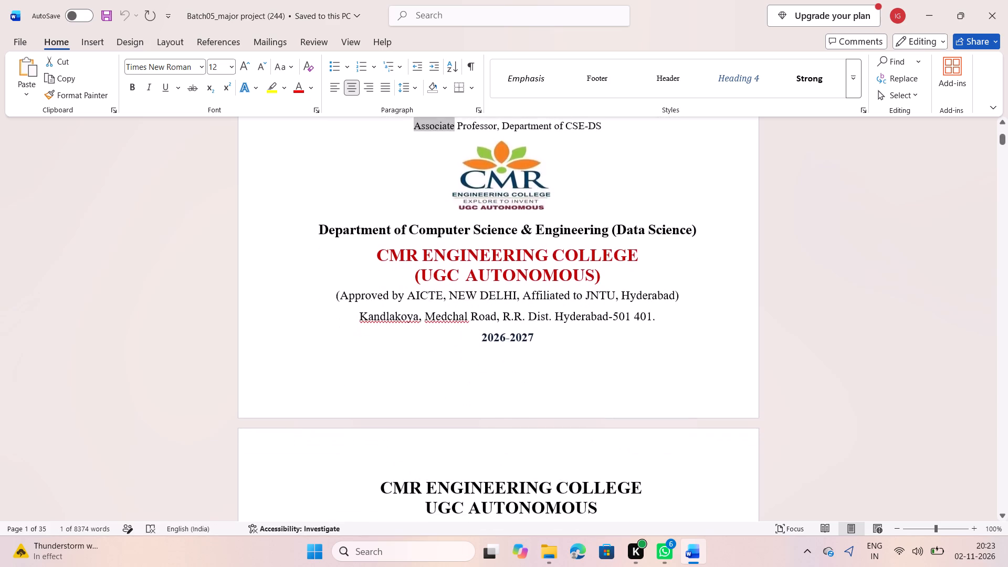
{"action": "scroll", "coordinate": [471, 418], "scroll_direction": "down", "scroll_amount": 6}
{"action": "scroll", "coordinate": [471, 418], "scroll_direction": "up", "scroll_amount": 1}
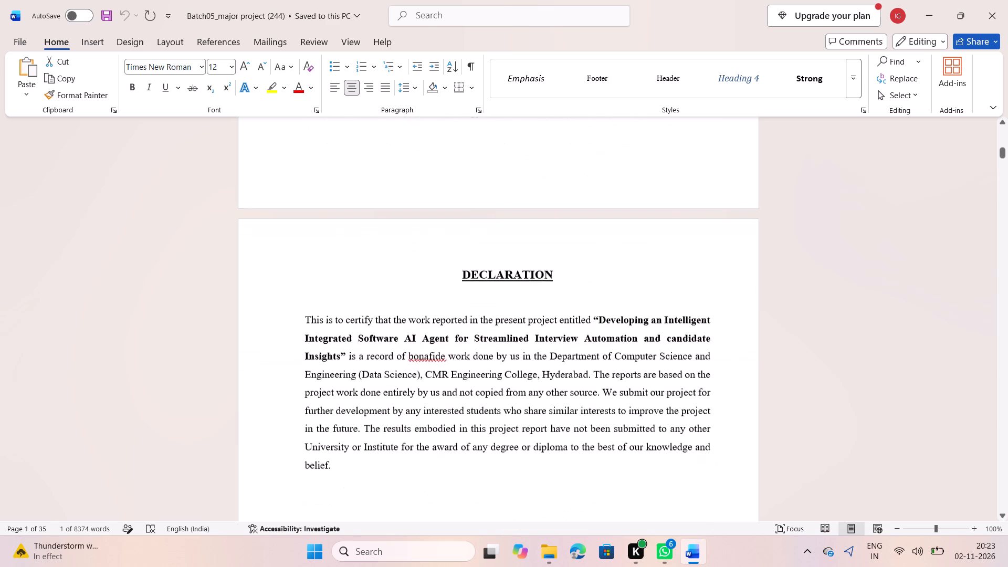
{"action": "scroll", "coordinate": [471, 418], "scroll_direction": "up", "scroll_amount": 1}
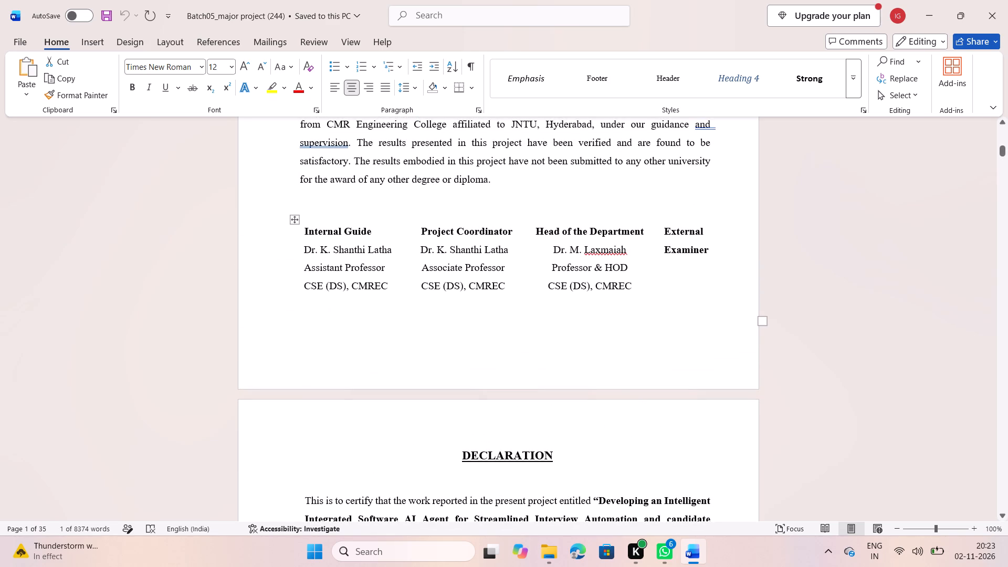
{"action": "left_click_drag", "start_coordinate": [343, 267], "coordinate": [340, 267]}
{"action": "left_click_drag", "start_coordinate": [340, 267], "coordinate": [303, 268]}
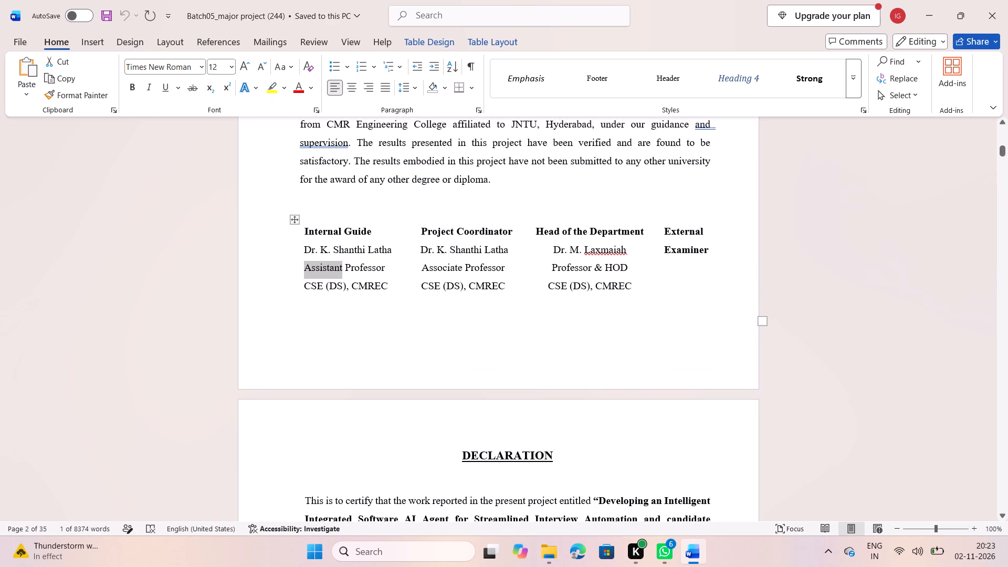
{"action": "key", "text": "ctrl+c"}
Replace every "Assistant" with "Associate" throughout the document, including a search from the beginning, and close Find and Replace.
{"action": "left_click", "coordinate": [917, 40]}
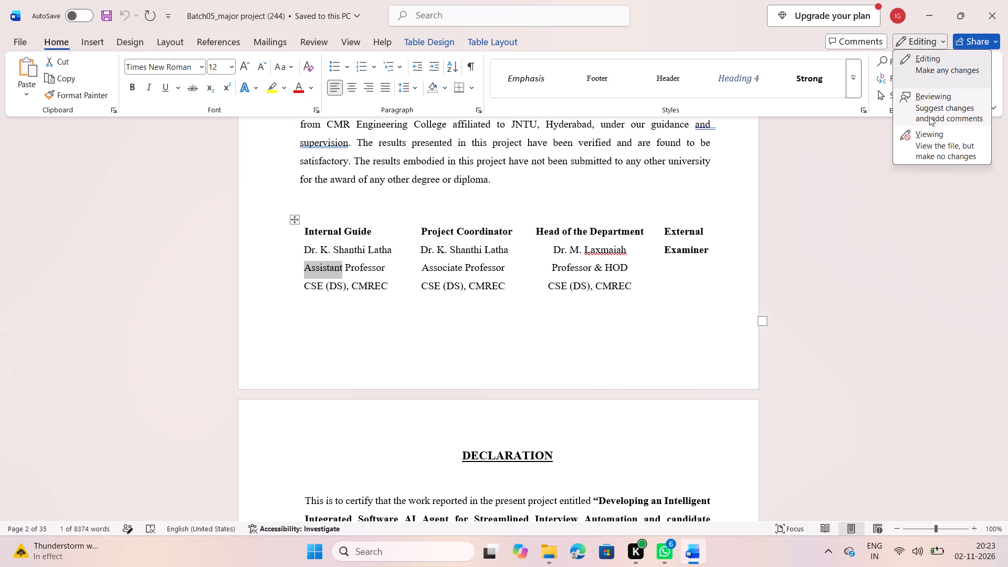
{"action": "left_click", "coordinate": [849, 151]}
{"action": "left_click", "coordinate": [901, 77]}
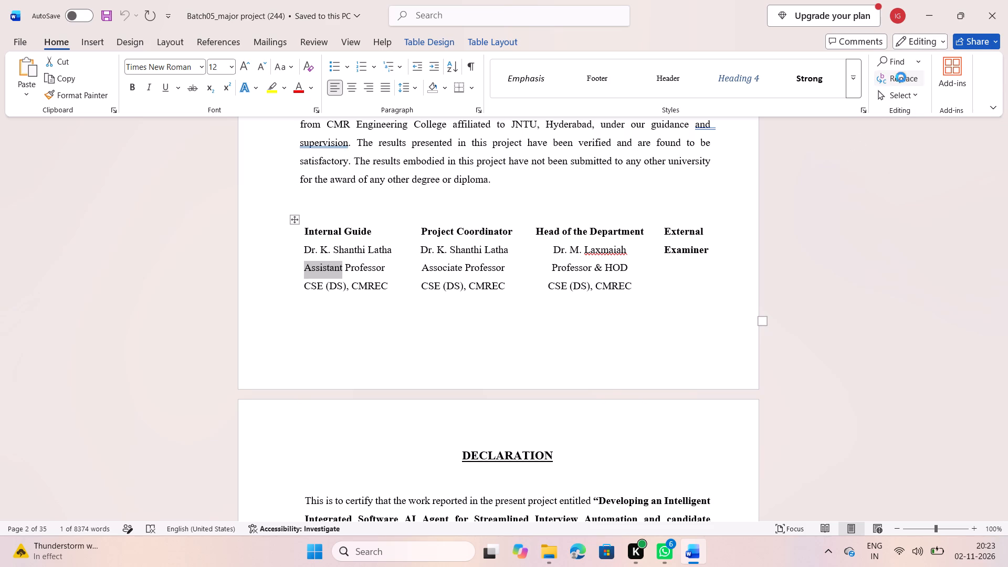
{"action": "key", "text": "ctrl+v"}
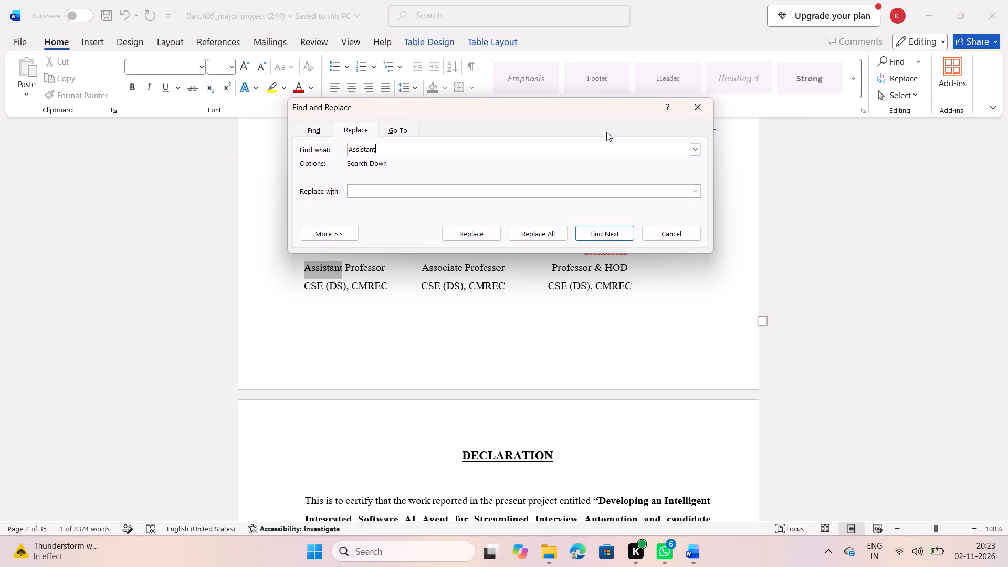
{"action": "left_click", "coordinate": [450, 185]}
{"action": "key", "text": "super+v"}
{"action": "left_click", "coordinate": [409, 352]}
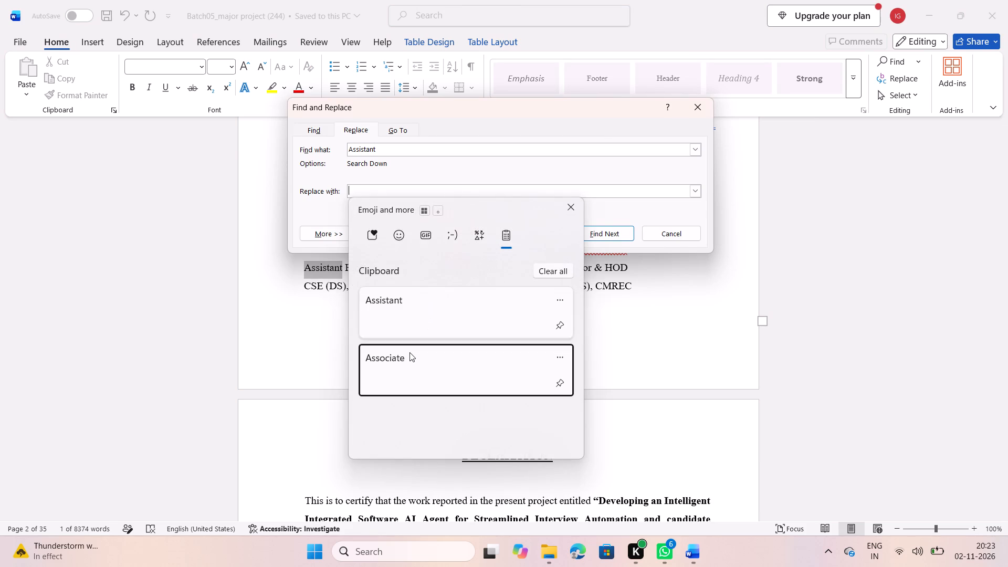
{"action": "key", "text": "ctrl+v"}
{"action": "left_click", "coordinate": [542, 233]}
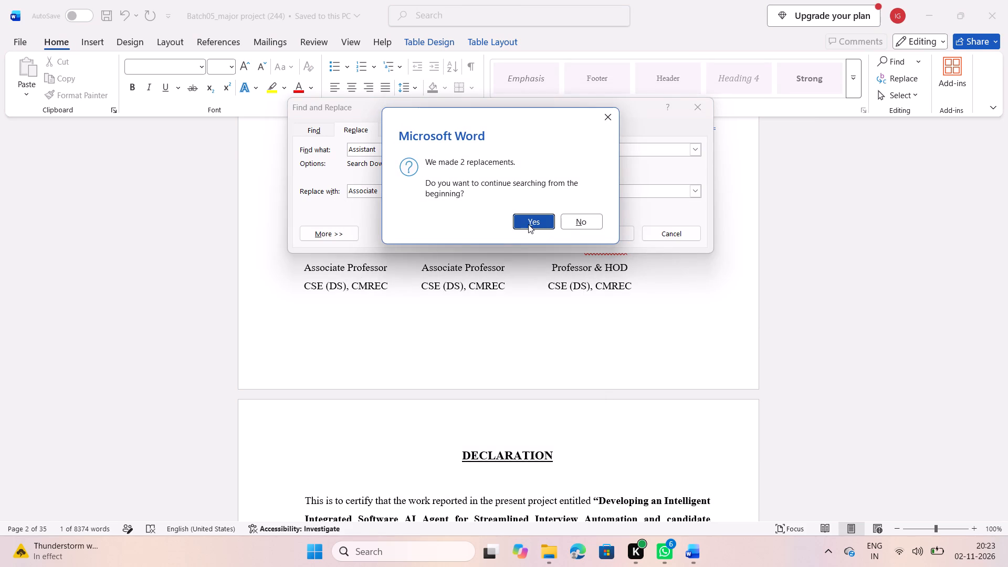
{"action": "left_click", "coordinate": [528, 224]}
{"action": "left_click", "coordinate": [581, 211]}
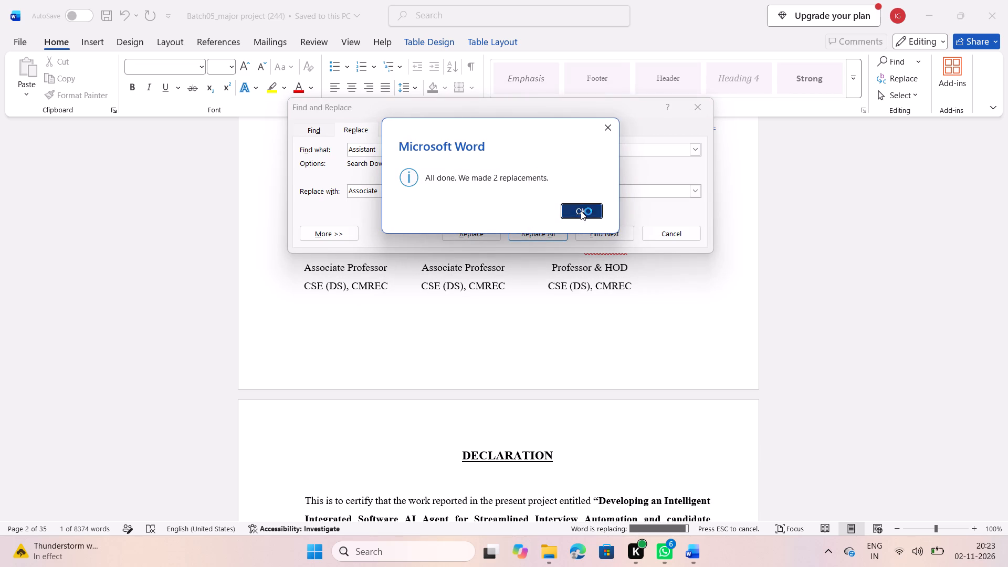
{"action": "left_click", "coordinate": [688, 308]}
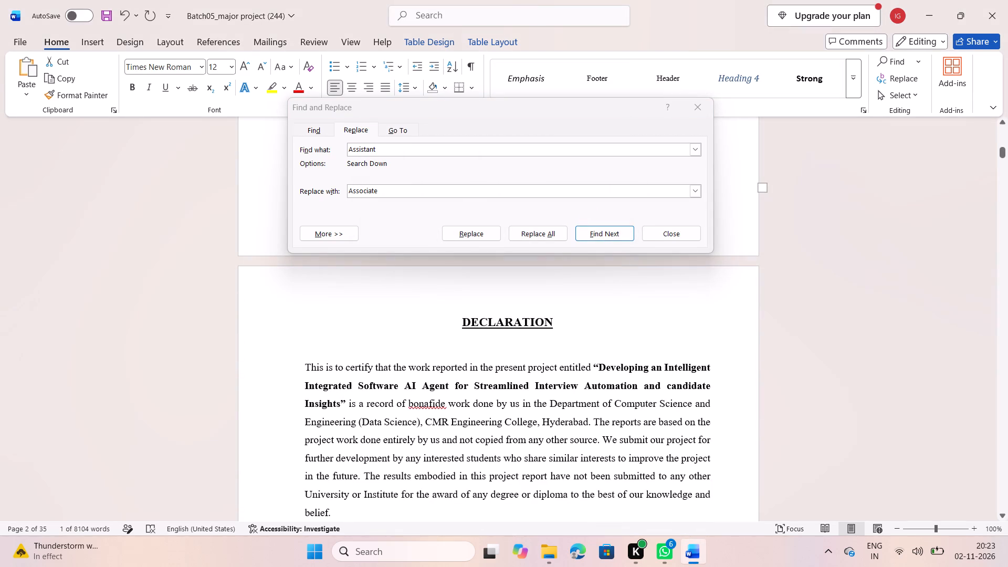
{"action": "left_click", "coordinate": [680, 240]}
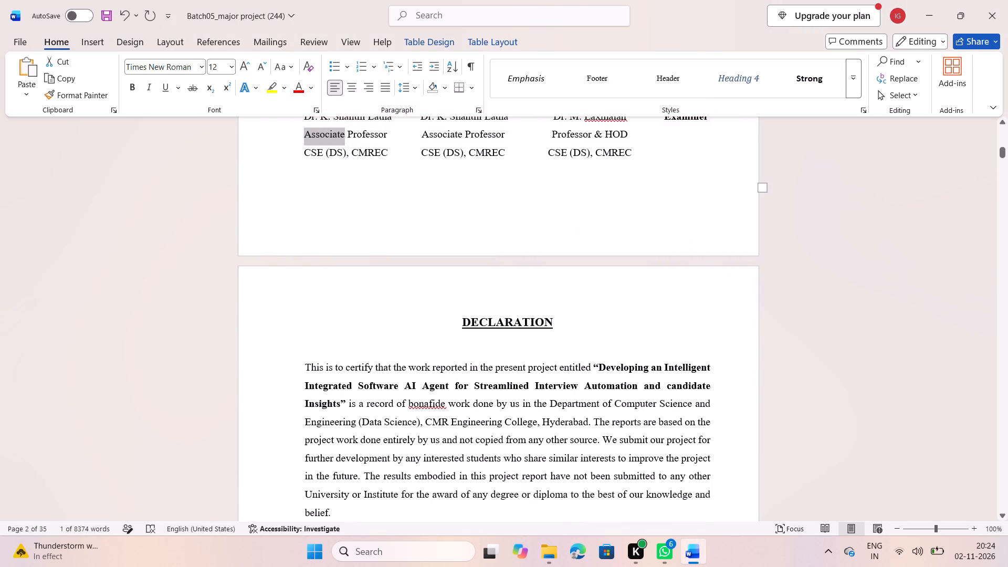
Review the certificate page, its signatory table and the surrounding front pages of the report.
{"action": "scroll", "coordinate": [634, 289], "scroll_direction": "up", "scroll_amount": 3}
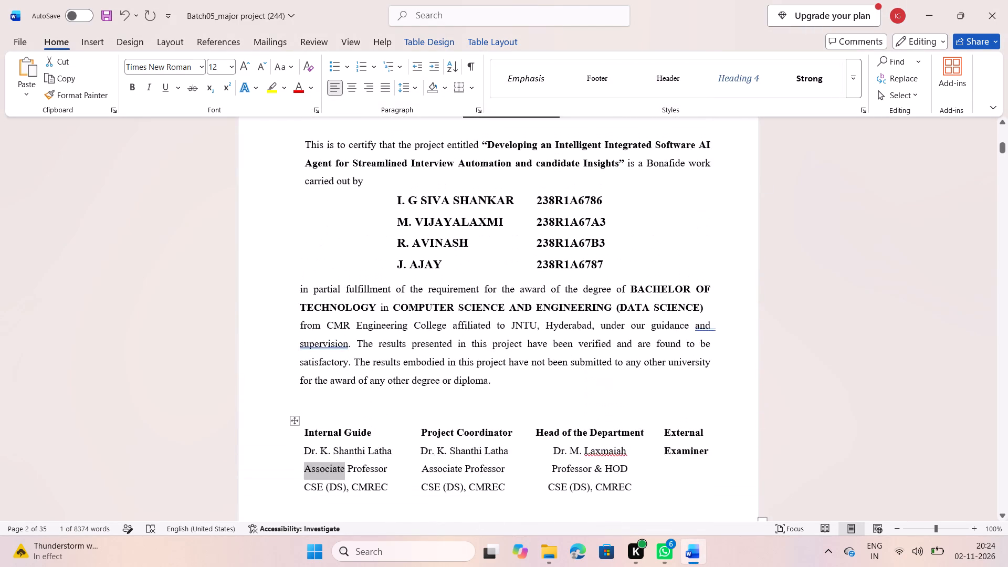
{"action": "scroll", "coordinate": [634, 289], "scroll_direction": "up", "scroll_amount": 1}
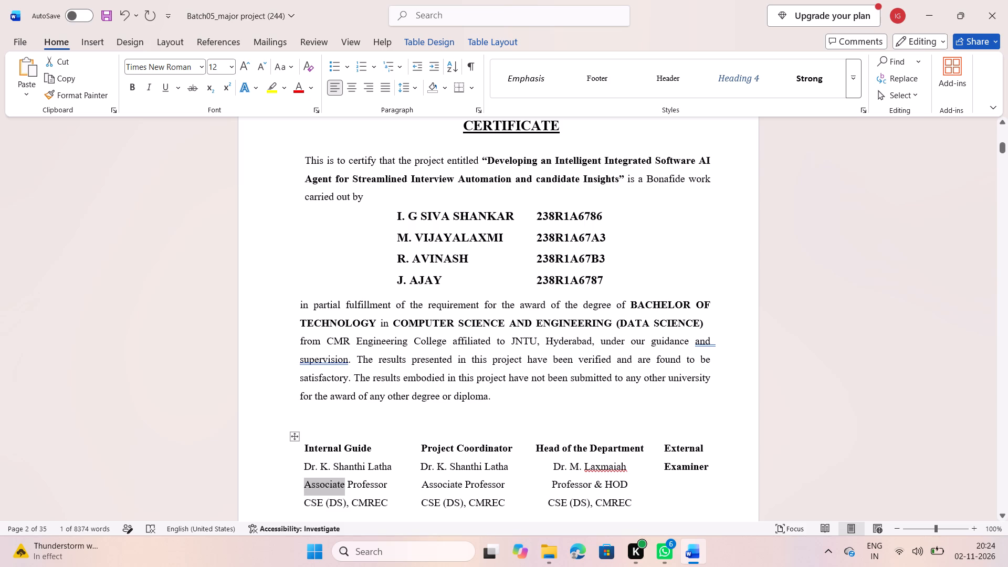
{"action": "scroll", "coordinate": [634, 289], "scroll_direction": "up", "scroll_amount": 1}
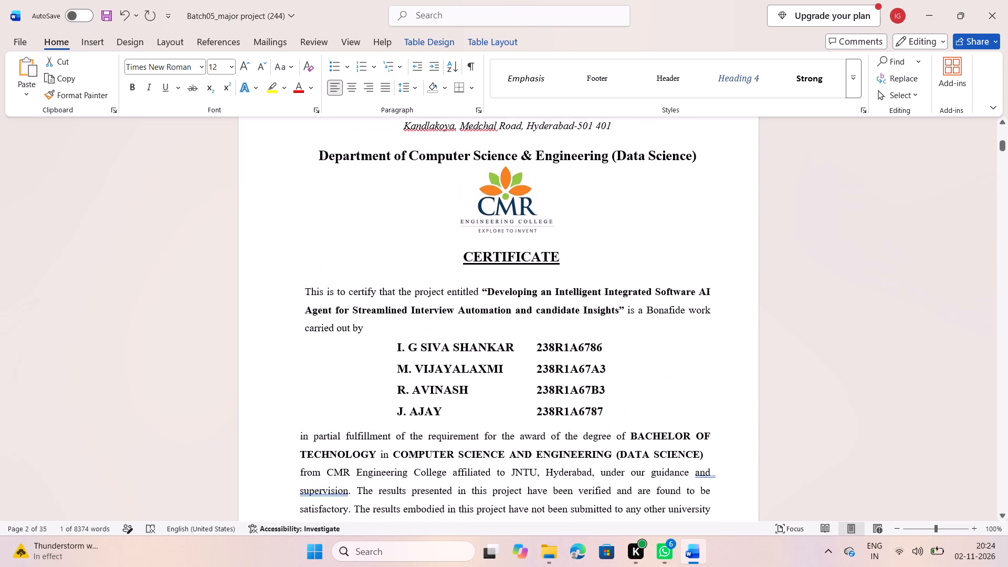
{"action": "scroll", "coordinate": [634, 289], "scroll_direction": "down", "scroll_amount": 3}
{"action": "scroll", "coordinate": [634, 289], "scroll_direction": "up", "scroll_amount": 1}
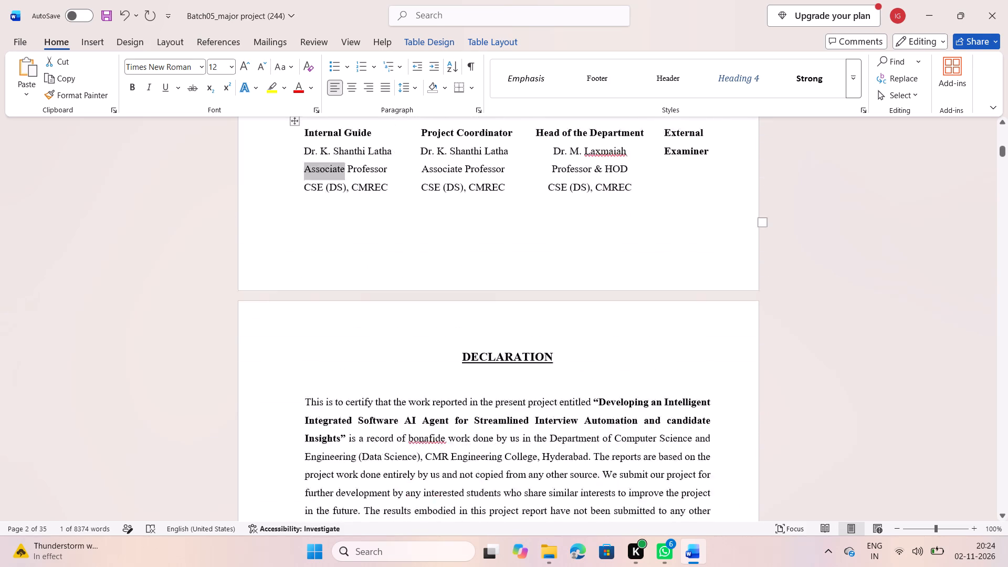
{"action": "scroll", "coordinate": [634, 289], "scroll_direction": "up", "scroll_amount": 1}
{"action": "scroll", "coordinate": [316, 233], "scroll_direction": "down", "scroll_amount": 4, "text": "ctrl"}
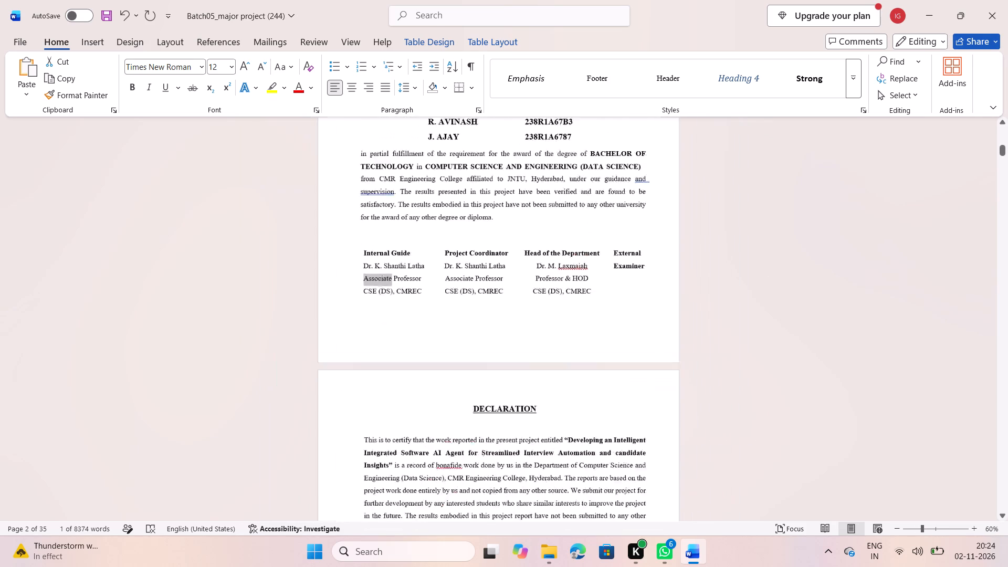
{"action": "scroll", "coordinate": [316, 233], "scroll_direction": "down", "scroll_amount": 1, "text": "ctrl"}
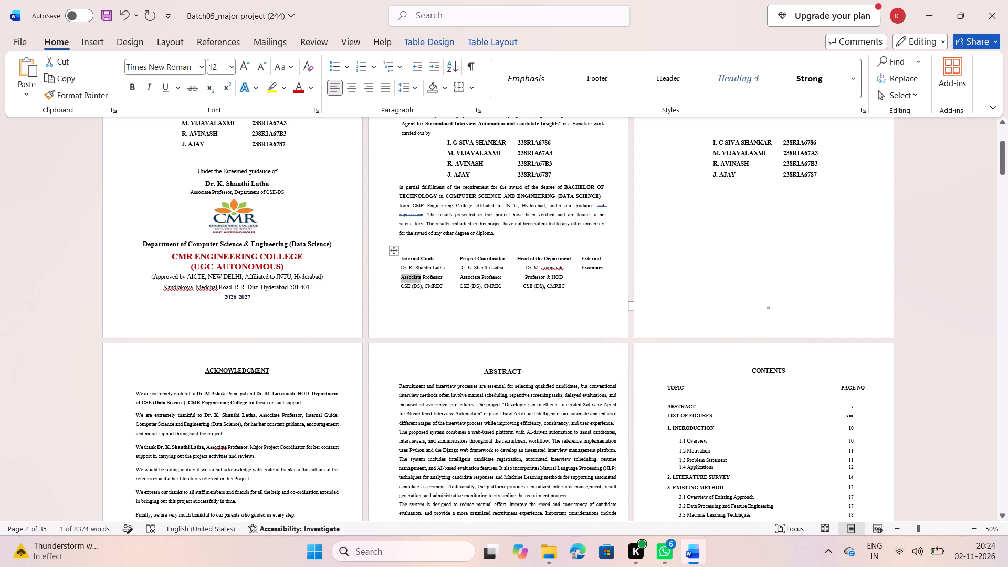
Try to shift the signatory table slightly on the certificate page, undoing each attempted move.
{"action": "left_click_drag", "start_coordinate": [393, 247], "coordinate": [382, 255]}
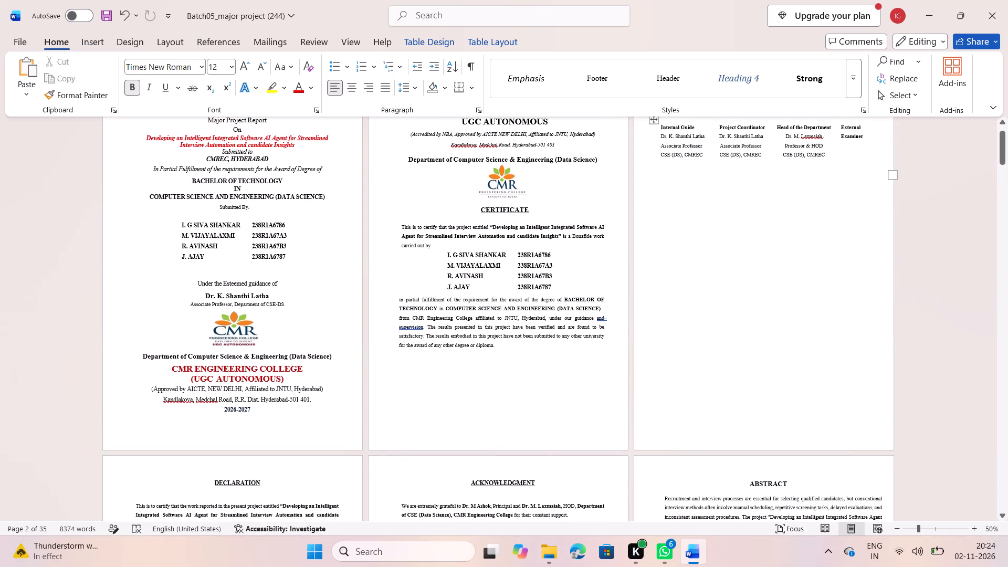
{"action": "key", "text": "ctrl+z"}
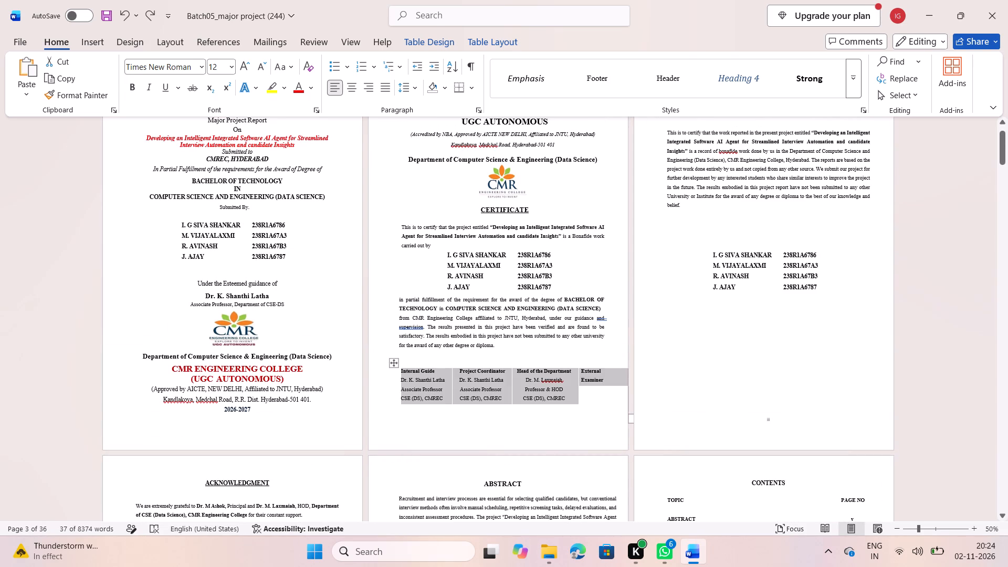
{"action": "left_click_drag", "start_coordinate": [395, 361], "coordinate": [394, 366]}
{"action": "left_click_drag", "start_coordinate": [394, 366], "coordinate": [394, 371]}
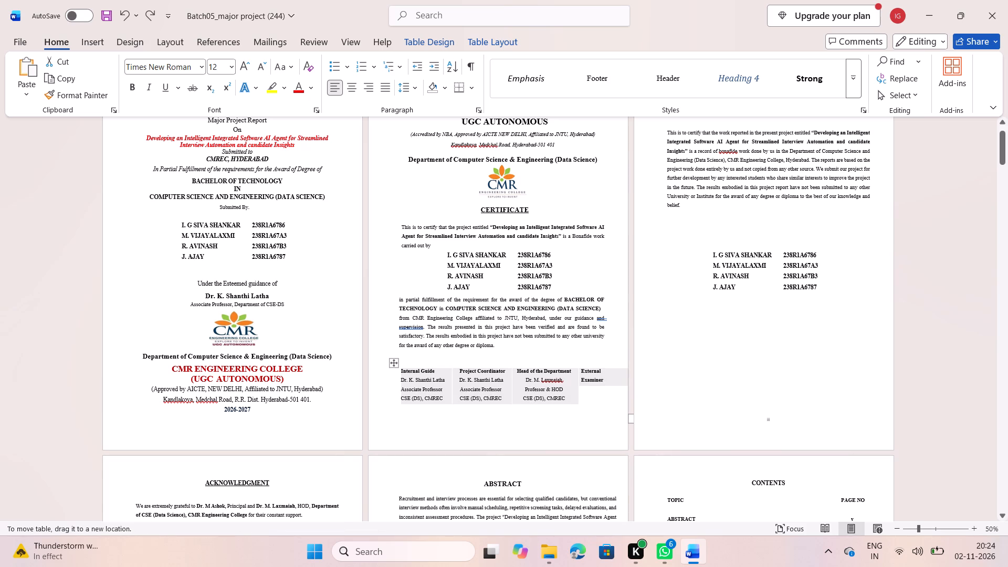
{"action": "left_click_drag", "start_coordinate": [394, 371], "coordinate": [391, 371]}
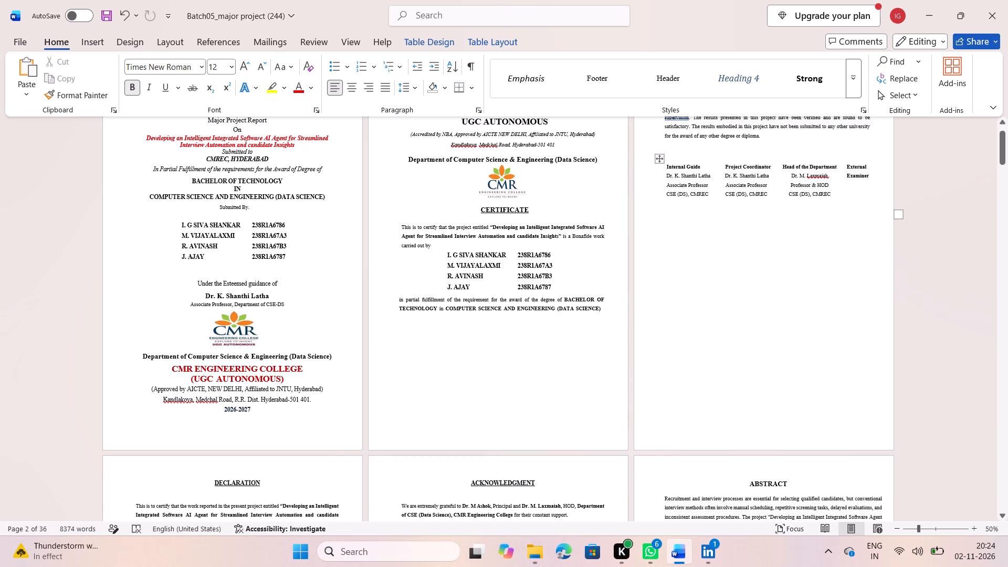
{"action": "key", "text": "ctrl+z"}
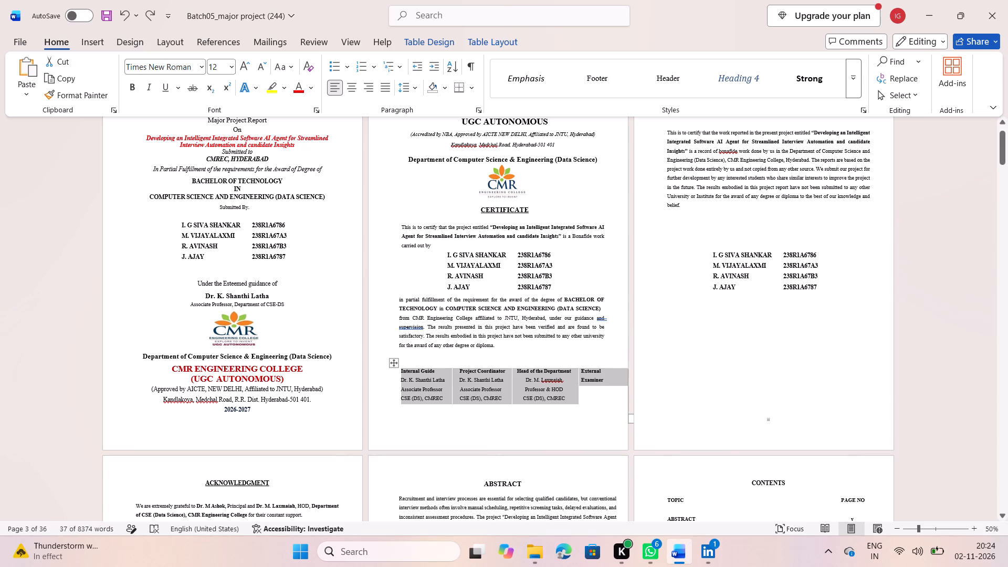
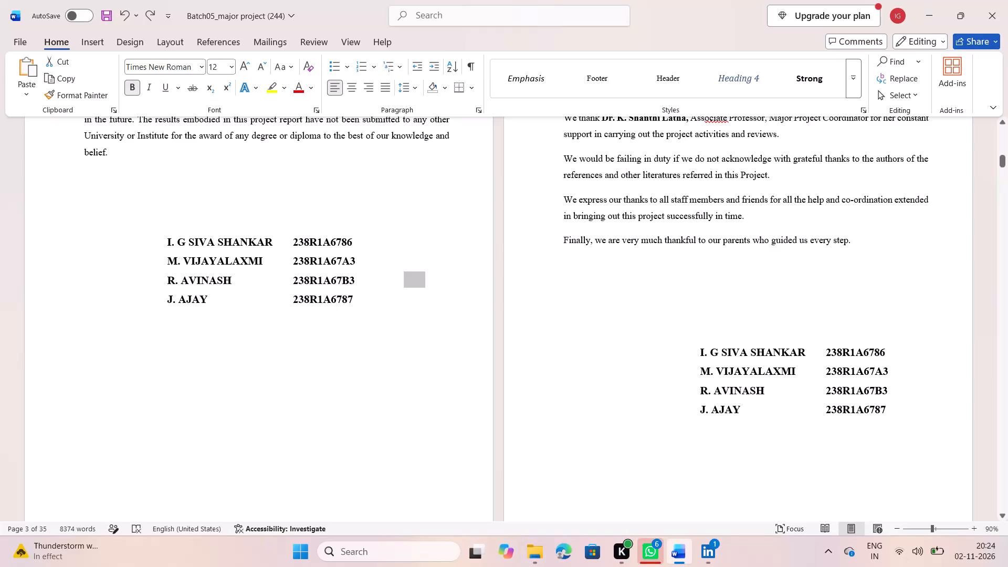
Review the title page, from the project title down to the guide's designation and the college details.
{"action": "scroll", "coordinate": [548, 349], "scroll_direction": "up", "scroll_amount": 4, "text": "ctrl"}
{"action": "scroll", "coordinate": [548, 349], "scroll_direction": "up", "scroll_amount": 1}
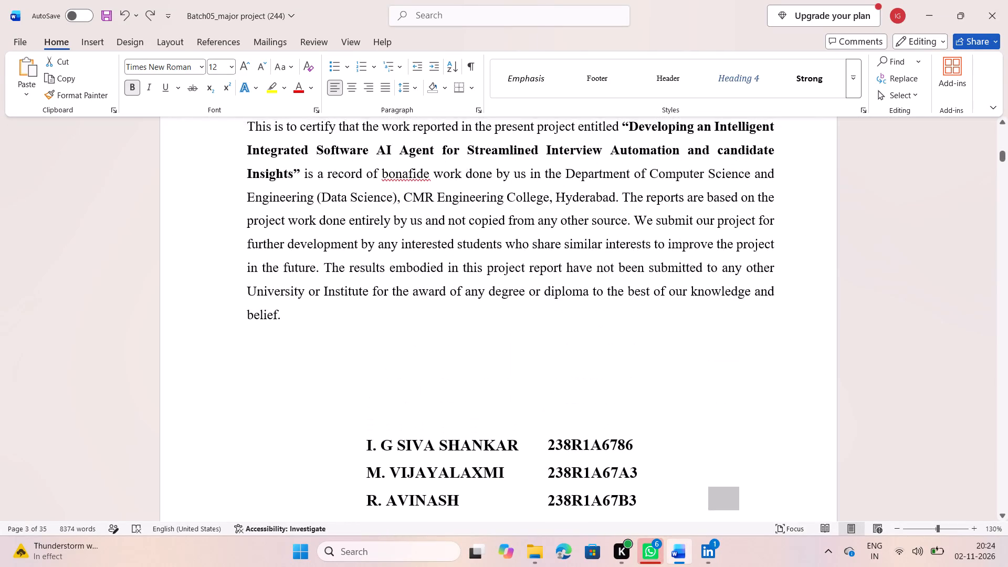
{"action": "scroll", "coordinate": [548, 349], "scroll_direction": "up", "scroll_amount": 3}
{"action": "scroll", "coordinate": [548, 349], "scroll_direction": "down", "scroll_amount": 5, "text": "ctrl"}
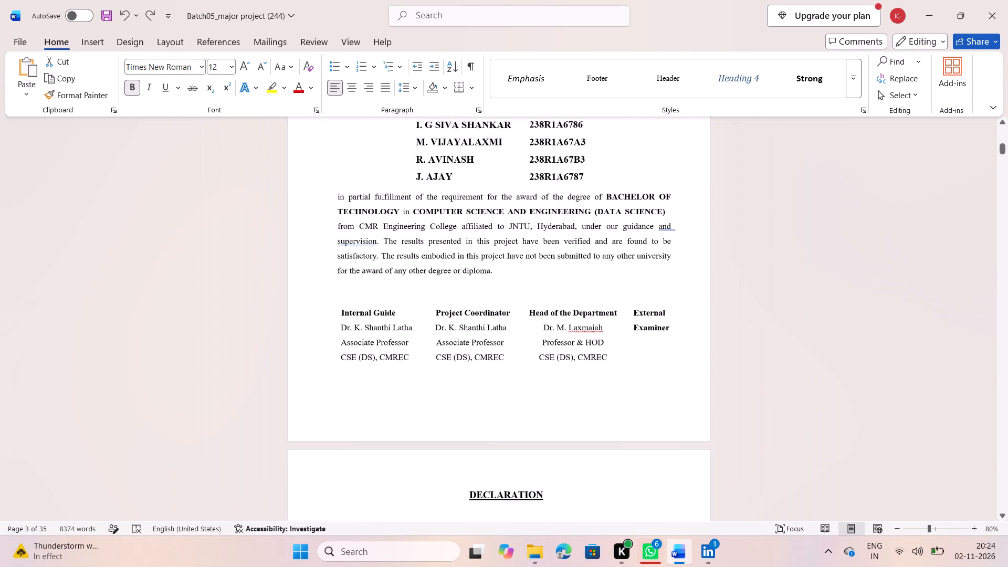
{"action": "scroll", "coordinate": [548, 349], "scroll_direction": "down", "scroll_amount": 1}
{"action": "scroll", "coordinate": [548, 349], "scroll_direction": "up", "scroll_amount": 4, "text": "ctrl"}
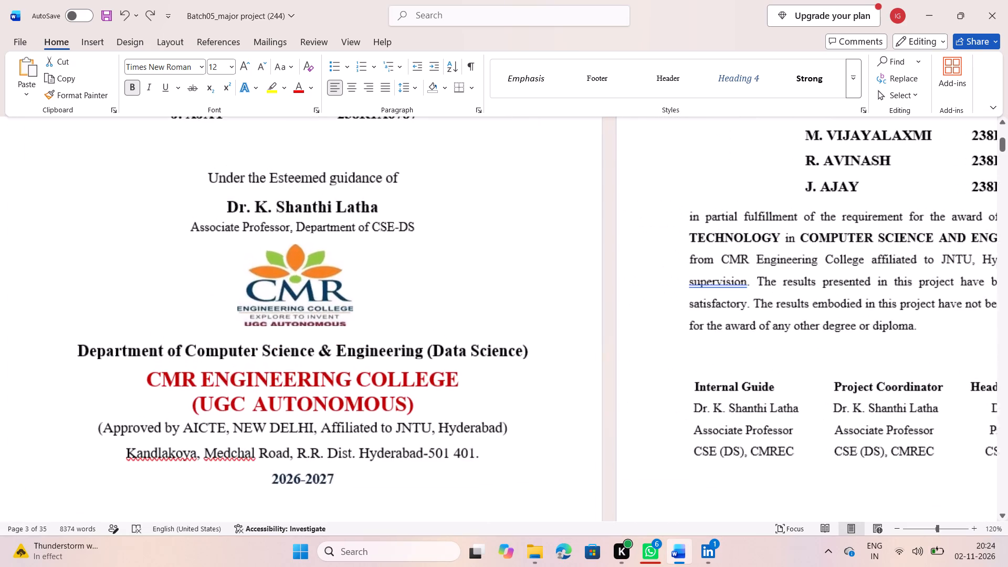
{"action": "scroll", "coordinate": [548, 349], "scroll_direction": "up", "scroll_amount": 2}
{"action": "scroll", "coordinate": [548, 349], "scroll_direction": "down", "scroll_amount": 1}
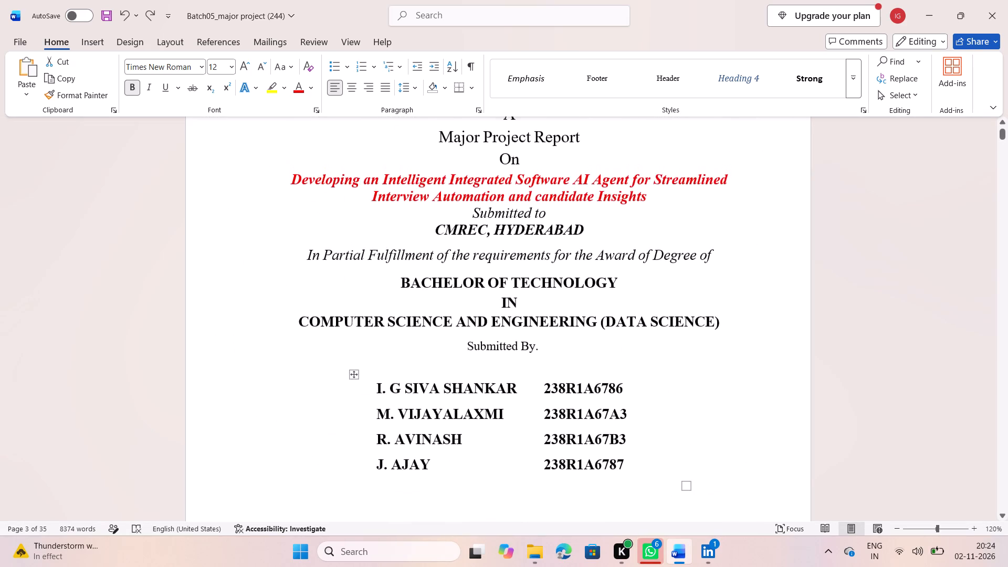
{"action": "scroll", "coordinate": [548, 349], "scroll_direction": "down", "scroll_amount": 2}
{"action": "scroll", "coordinate": [548, 349], "scroll_direction": "up", "scroll_amount": 4}
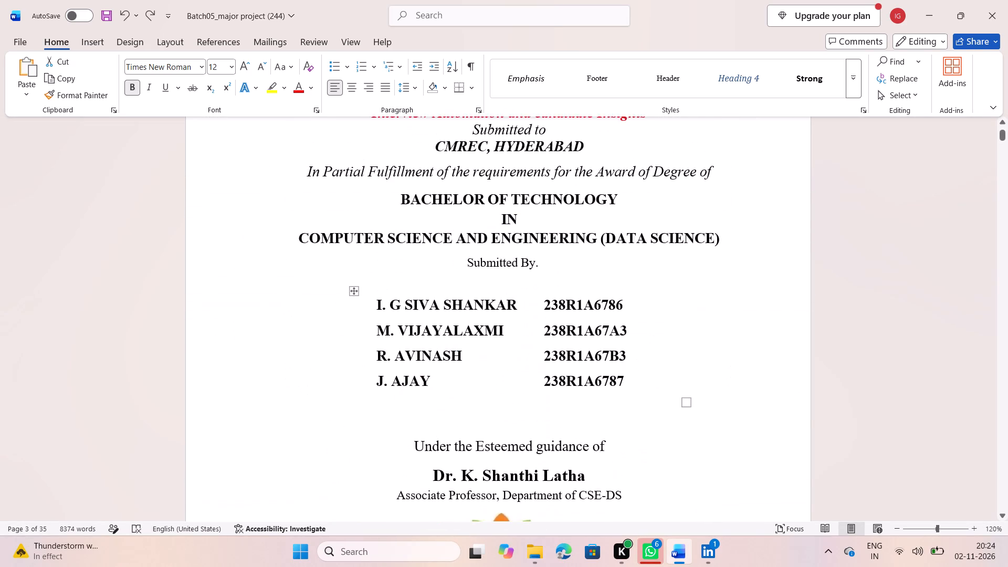
{"action": "scroll", "coordinate": [548, 349], "scroll_direction": "up", "scroll_amount": 2}
{"action": "scroll", "coordinate": [548, 349], "scroll_direction": "down", "scroll_amount": 2}
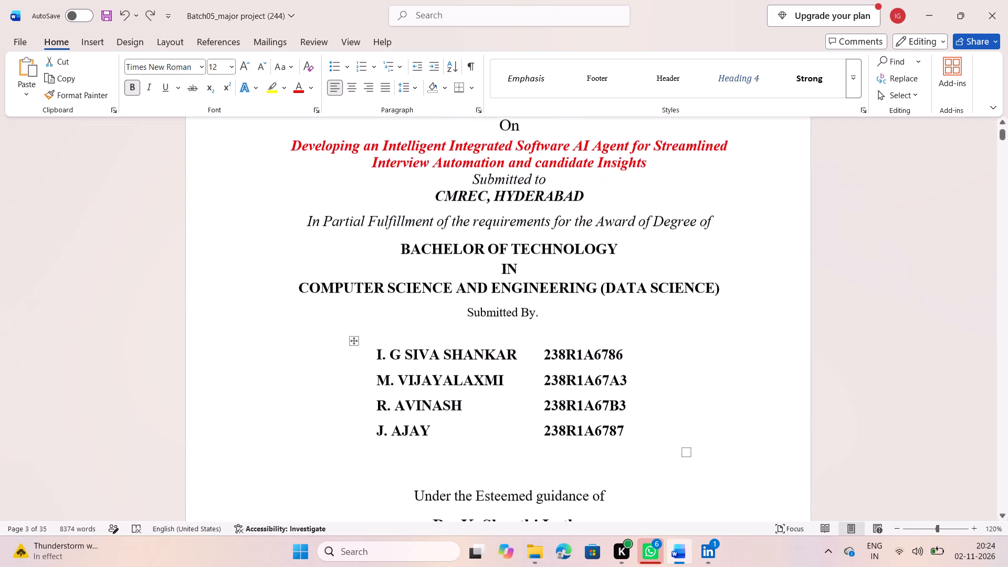
{"action": "scroll", "coordinate": [548, 349], "scroll_direction": "down", "scroll_amount": 2}
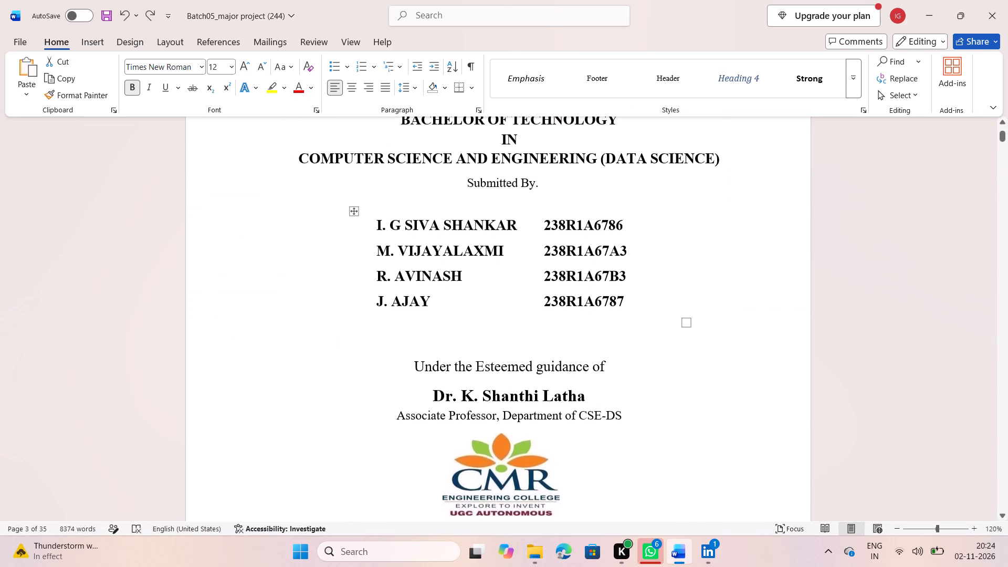
{"action": "scroll", "coordinate": [548, 349], "scroll_direction": "down", "scroll_amount": 2}
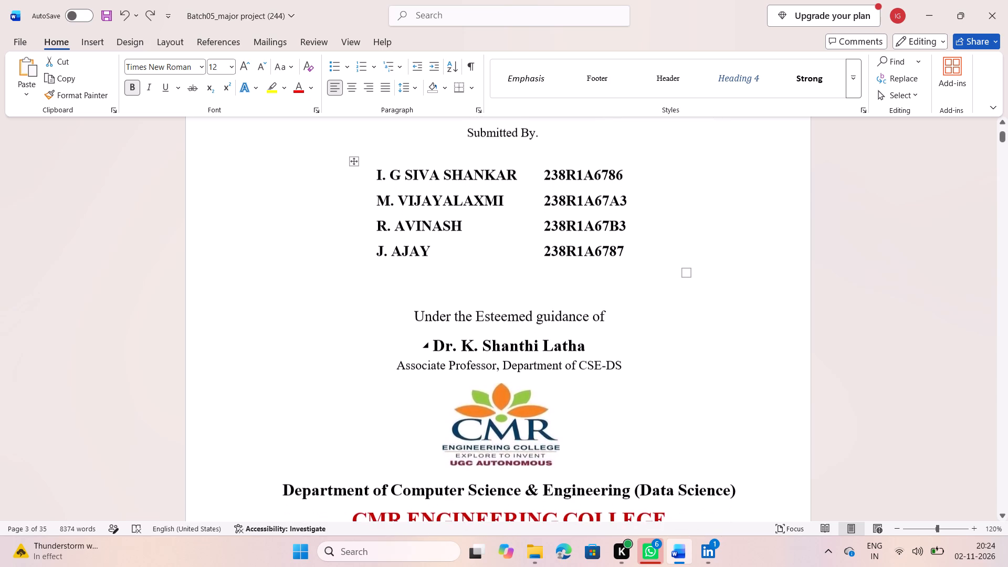
{"action": "scroll", "coordinate": [548, 349], "scroll_direction": "down", "scroll_amount": 2}
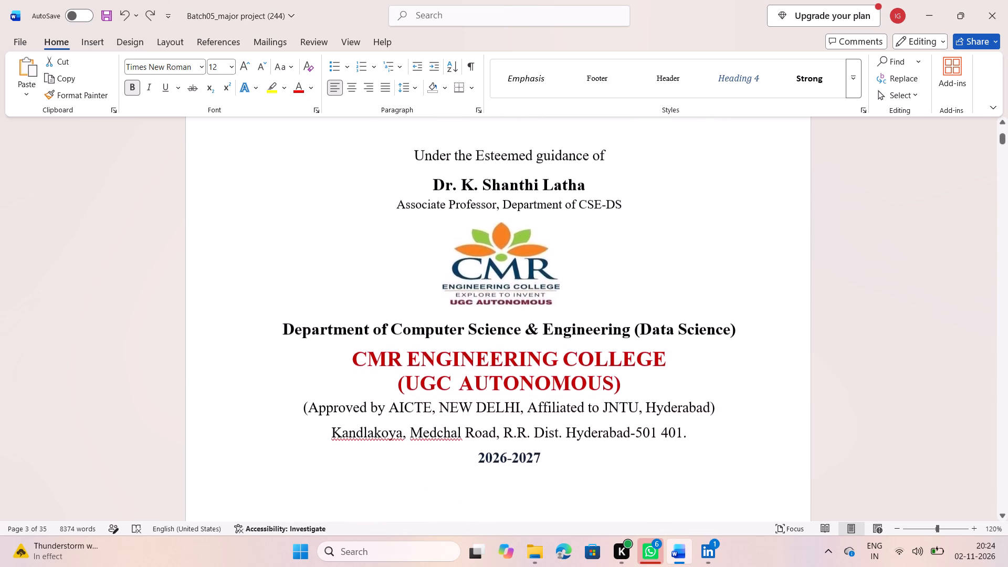
Check the certificate page, including the designations in its signatory table.
{"action": "scroll", "coordinate": [548, 349], "scroll_direction": "down", "scroll_amount": 3}
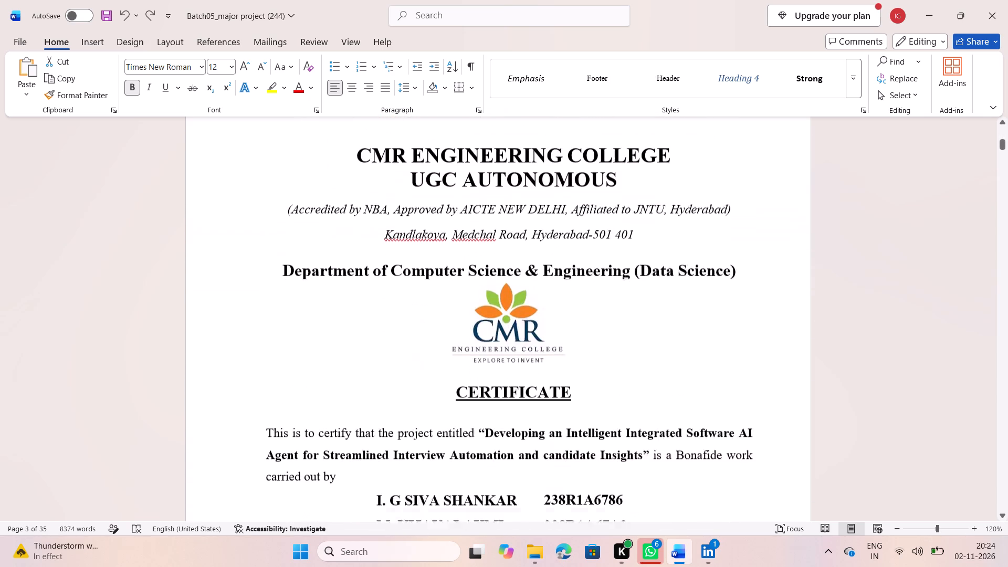
{"action": "scroll", "coordinate": [548, 349], "scroll_direction": "down", "scroll_amount": 3}
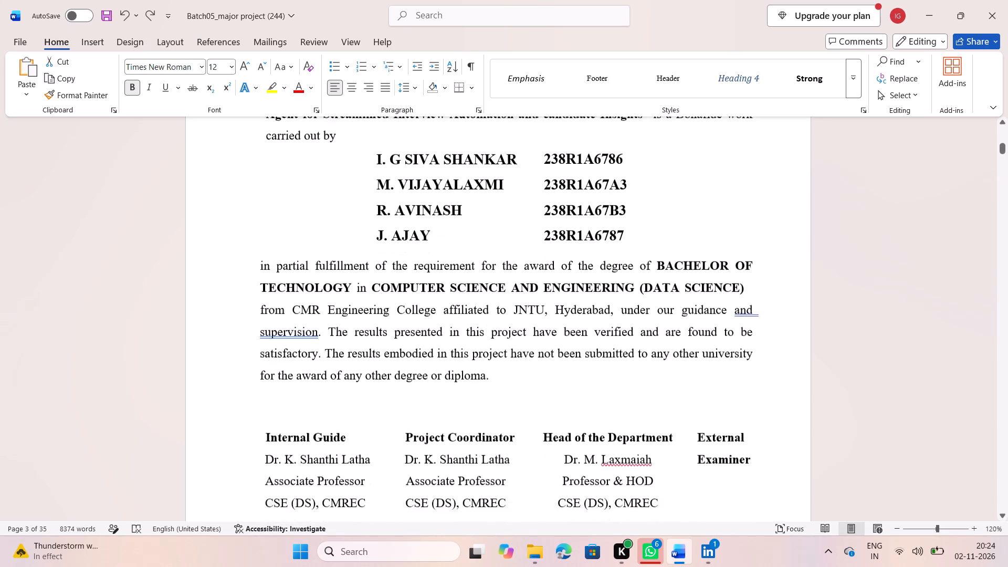
{"action": "scroll", "coordinate": [548, 349], "scroll_direction": "down", "scroll_amount": 3}
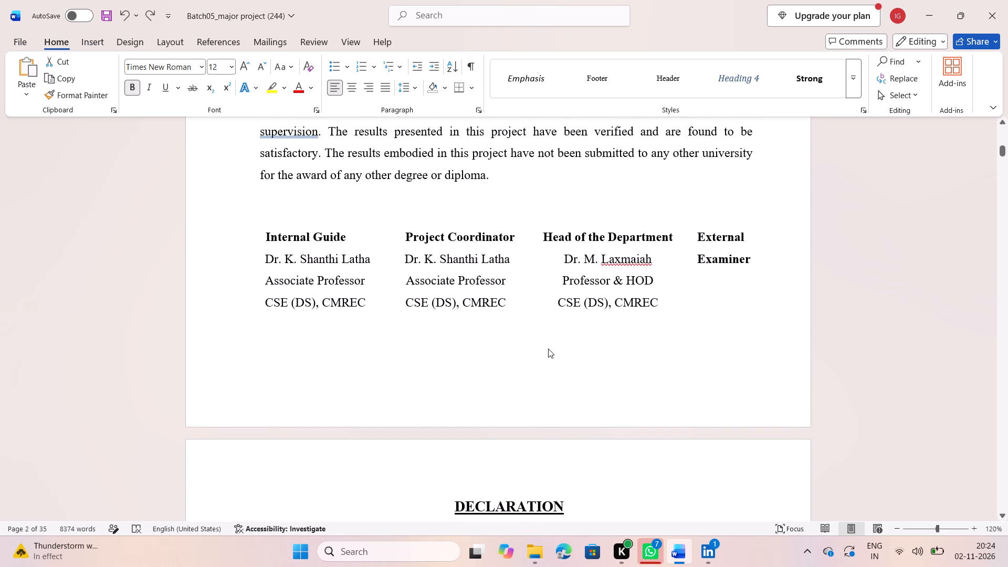
Read through the declaration and acknowledgment pages, checking the guide's designation in the acknowledgment paragraphs.
{"action": "scroll", "coordinate": [548, 349], "scroll_direction": "down", "scroll_amount": 1}
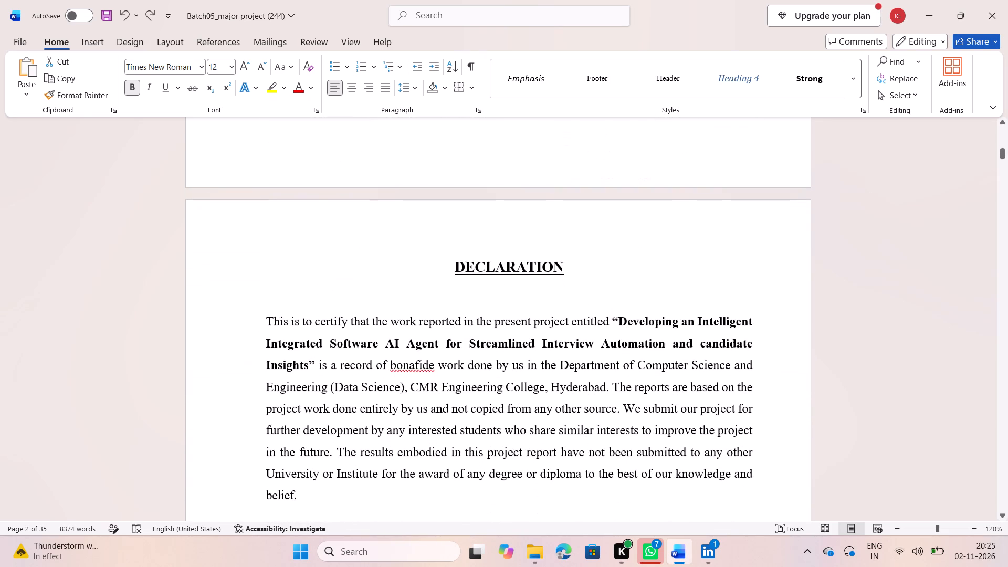
{"action": "scroll", "coordinate": [548, 349], "scroll_direction": "down", "scroll_amount": 1}
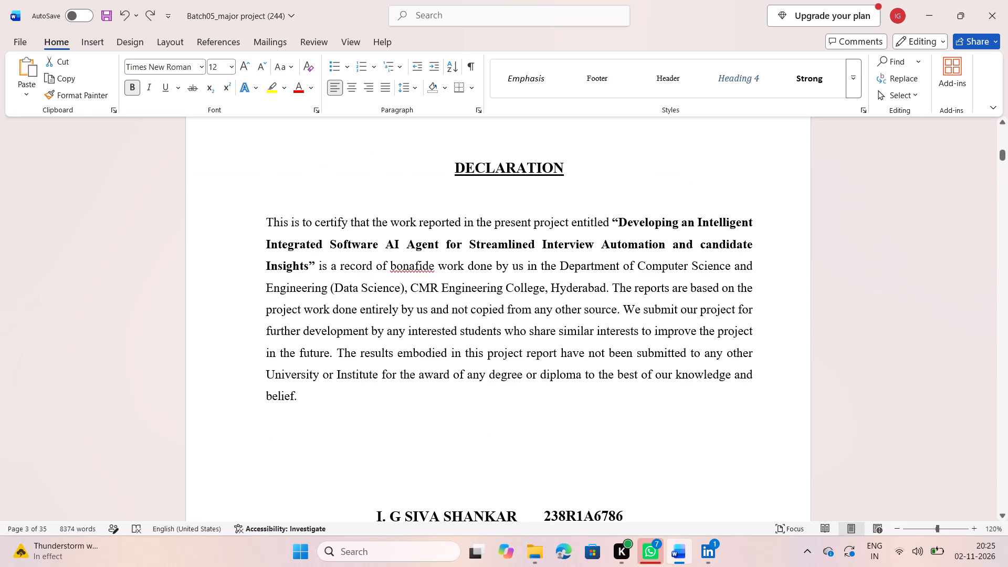
{"action": "scroll", "coordinate": [548, 349], "scroll_direction": "down", "scroll_amount": 2}
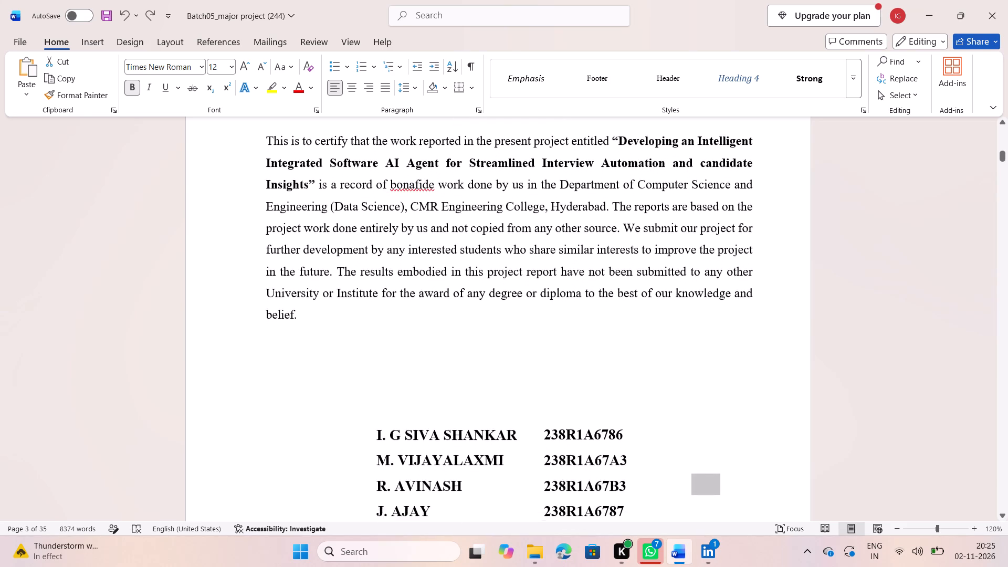
{"action": "scroll", "coordinate": [548, 349], "scroll_direction": "down", "scroll_amount": 3}
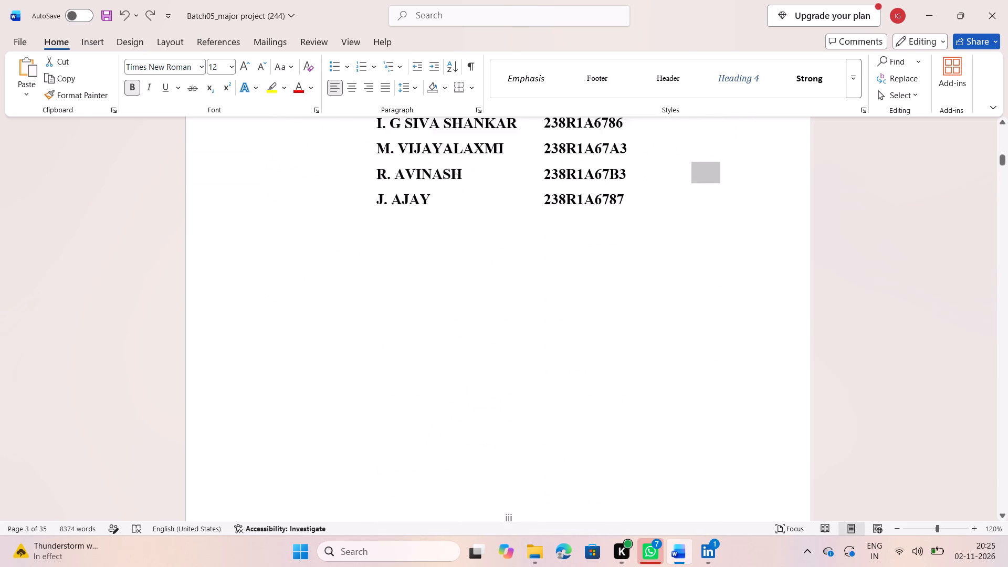
{"action": "scroll", "coordinate": [548, 349], "scroll_direction": "down", "scroll_amount": 3}
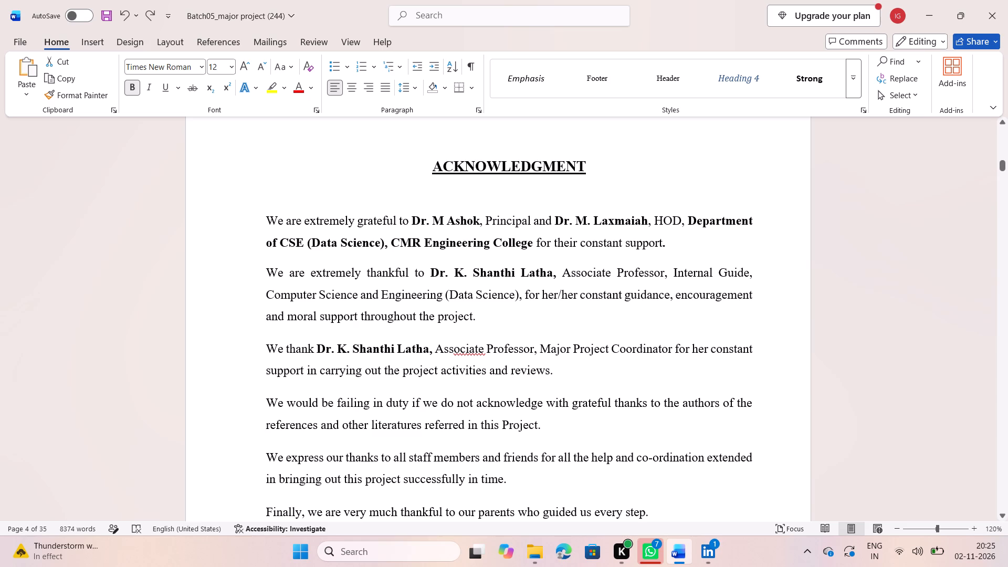
{"action": "scroll", "coordinate": [518, 326], "scroll_direction": "down", "scroll_amount": 1}
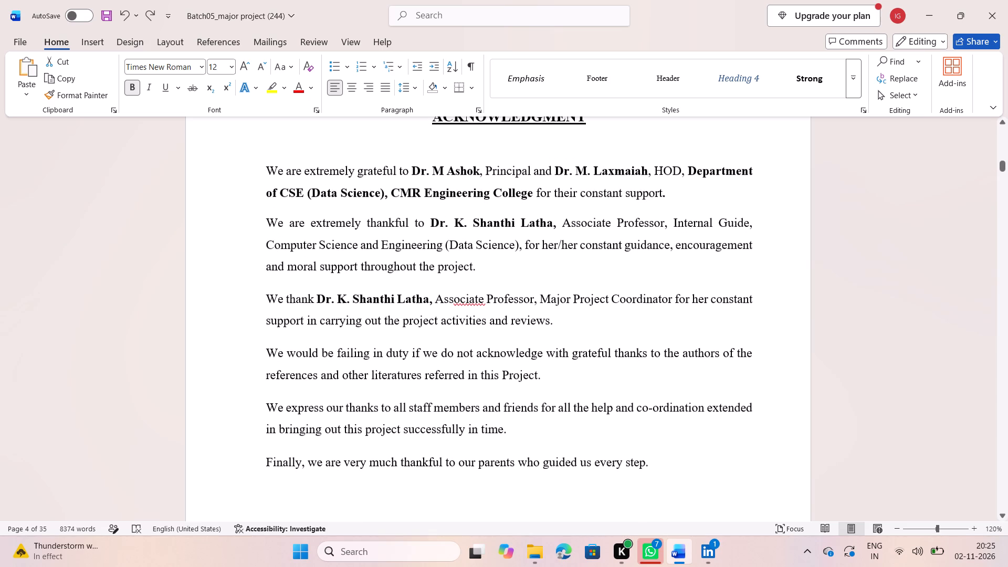
{"action": "scroll", "coordinate": [518, 326], "scroll_direction": "down", "scroll_amount": 1}
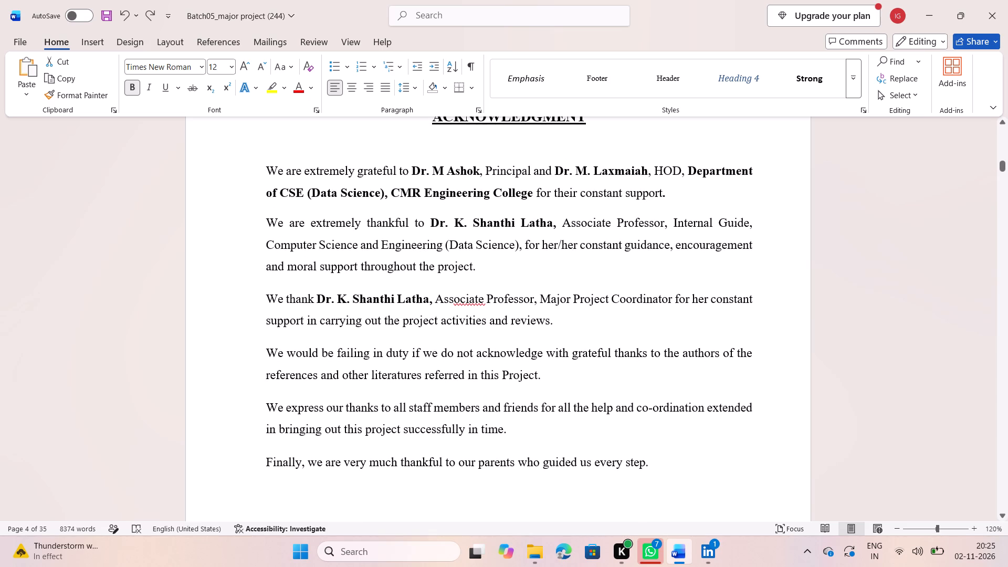
Replace the space after the initial in the Internal Guide's name in the acknowledgment's second paragraph with a fresh single space.
{"action": "left_click", "coordinate": [470, 223]}
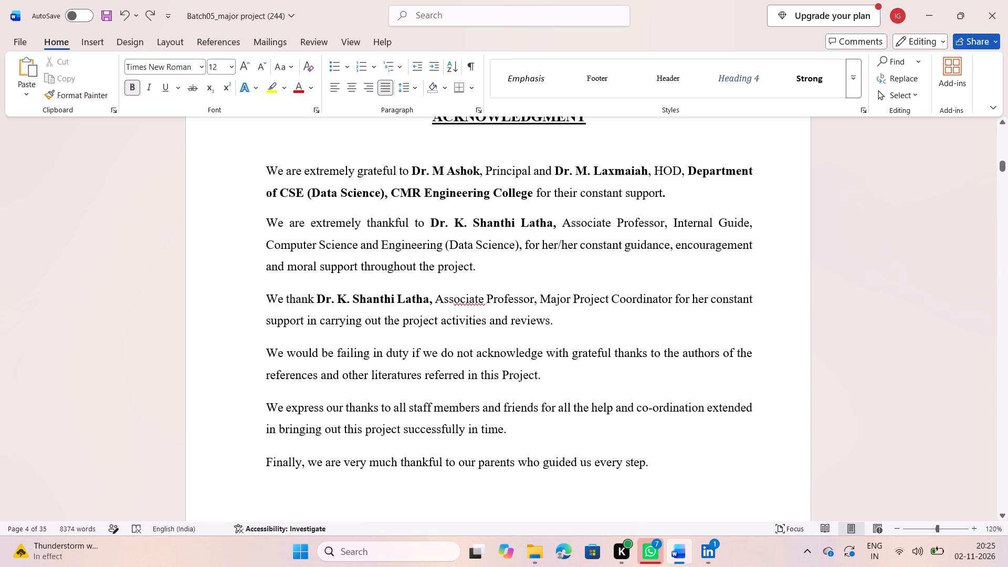
{"action": "key", "text": "BackSpace"}
{"action": "key", "text": "space"}
{"action": "scroll", "coordinate": [464, 221], "scroll_direction": "down", "scroll_amount": 1}
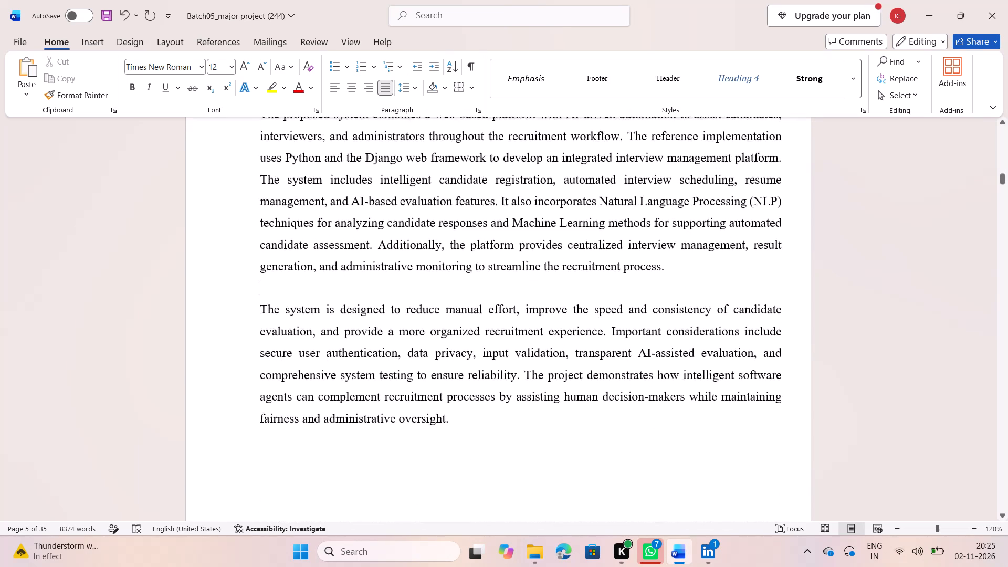
{"action": "scroll", "coordinate": [675, 283], "scroll_direction": "down", "scroll_amount": 3}
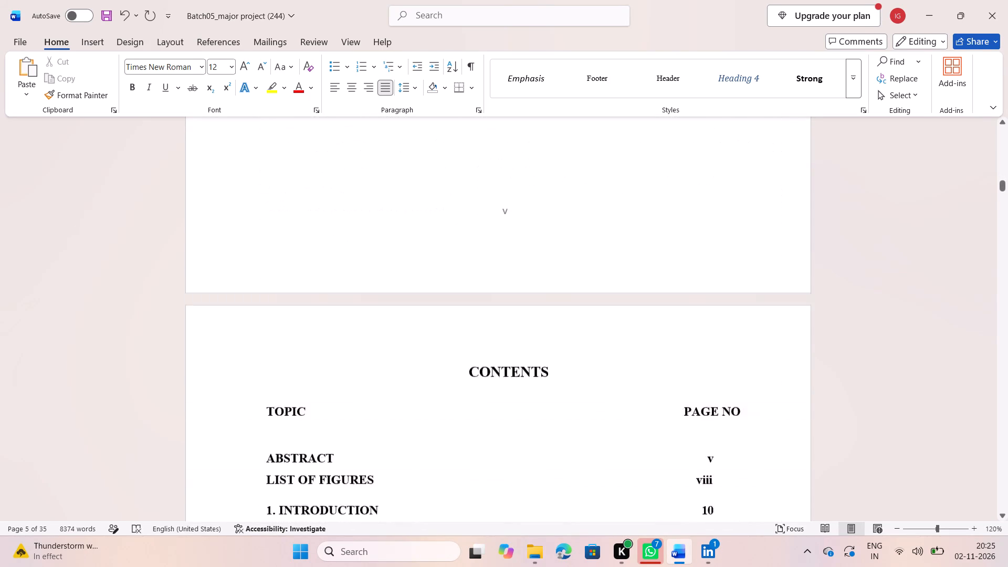
{"action": "scroll", "coordinate": [675, 283], "scroll_direction": "down", "scroll_amount": 6}
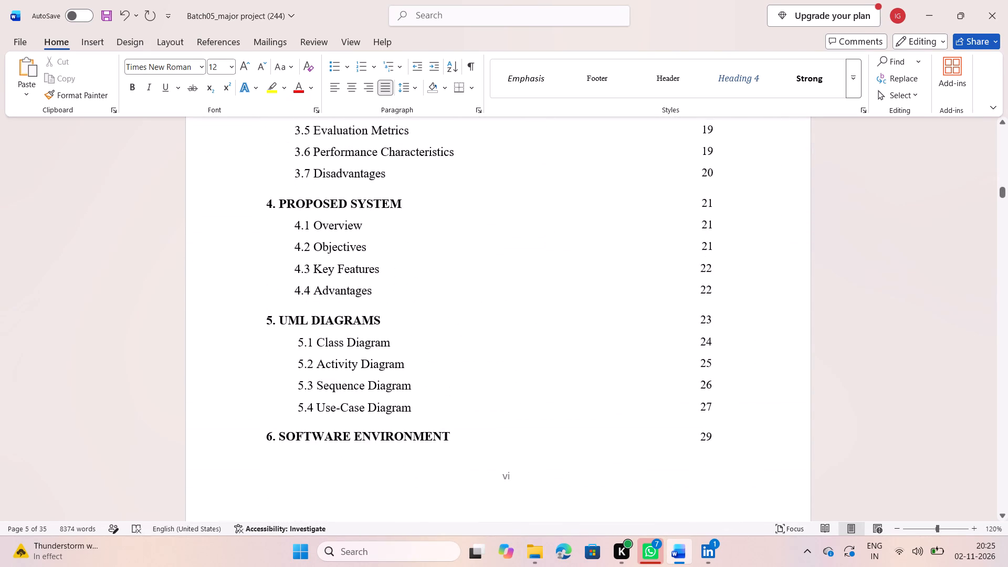
{"action": "scroll", "coordinate": [675, 283], "scroll_direction": "down", "scroll_amount": 6}
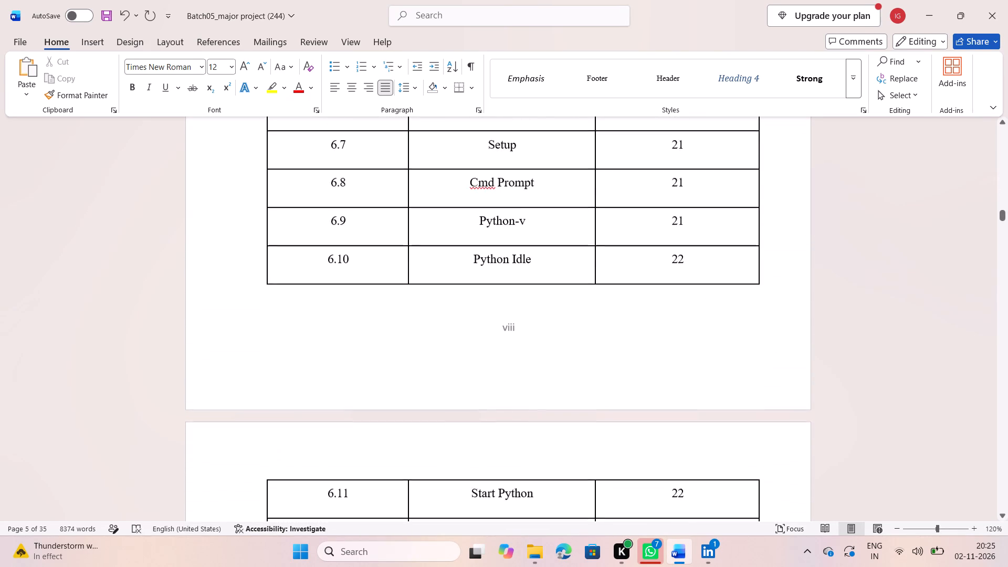
{"action": "scroll", "coordinate": [675, 283], "scroll_direction": "down", "scroll_amount": 6}
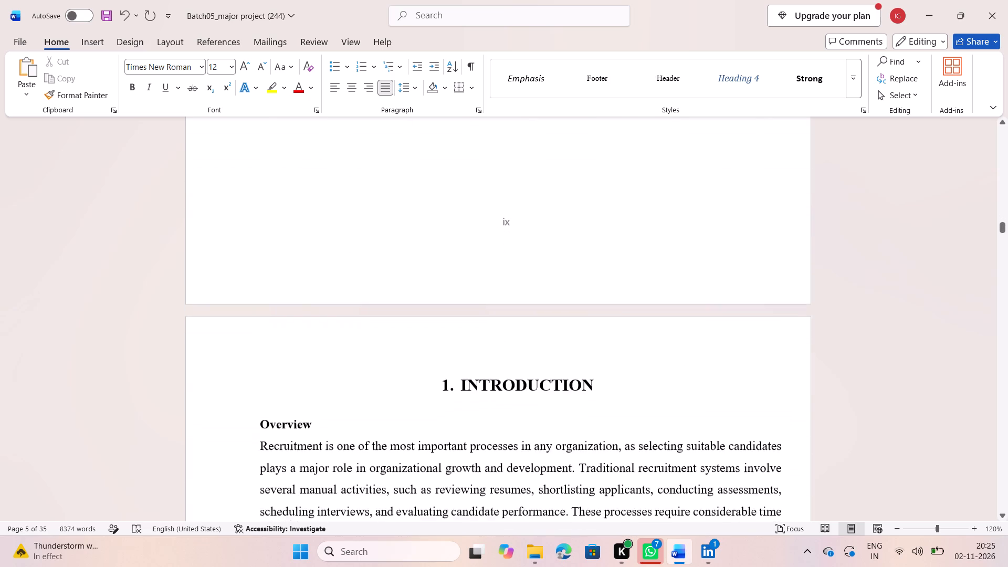
{"action": "scroll", "coordinate": [675, 283], "scroll_direction": "down", "scroll_amount": 1}
{"action": "scroll", "coordinate": [598, 345], "scroll_direction": "down", "scroll_amount": 2}
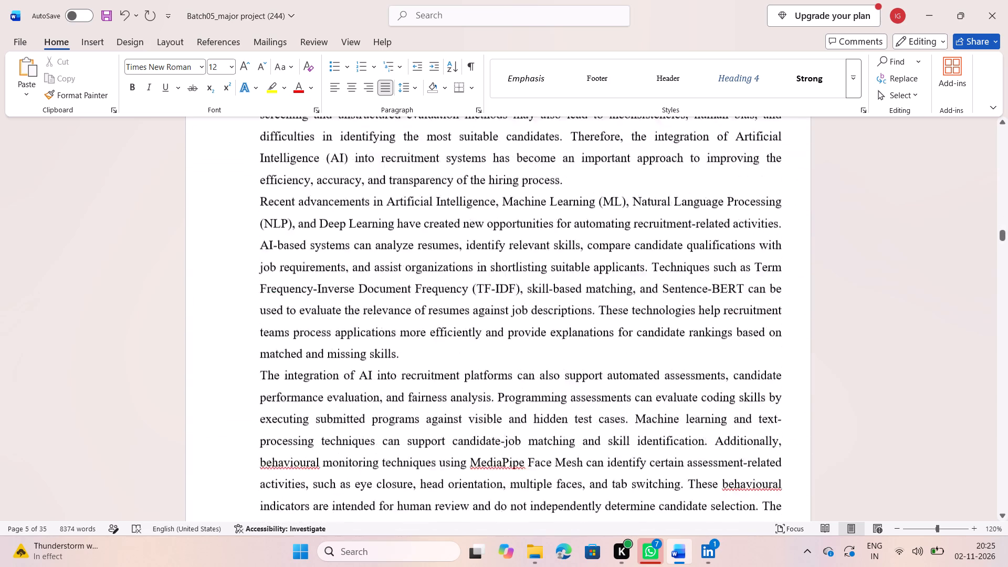
{"action": "scroll", "coordinate": [598, 345], "scroll_direction": "down", "scroll_amount": 1}
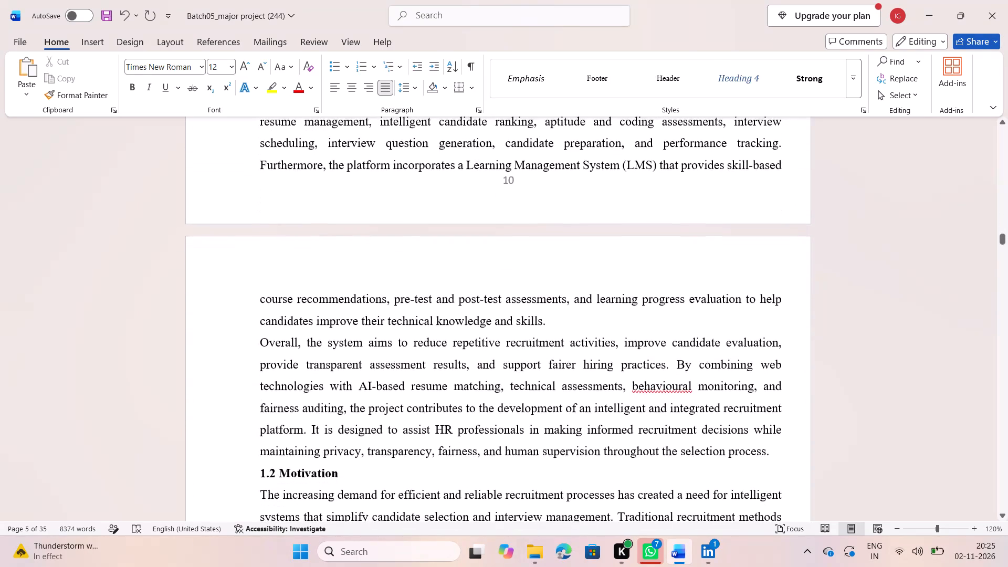
{"action": "scroll", "coordinate": [598, 345], "scroll_direction": "up", "scroll_amount": 1}
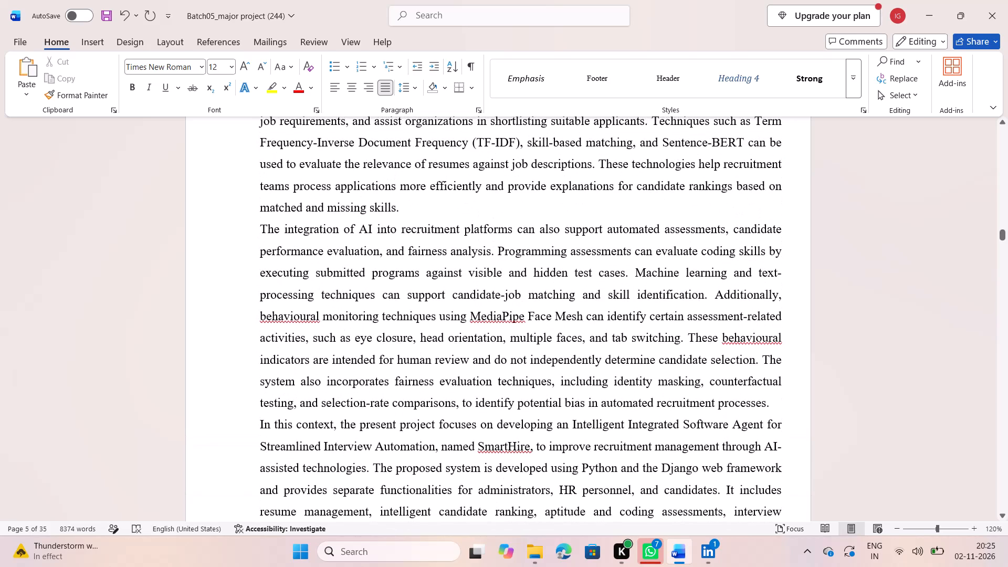
{"action": "scroll", "coordinate": [598, 345], "scroll_direction": "up", "scroll_amount": 2}
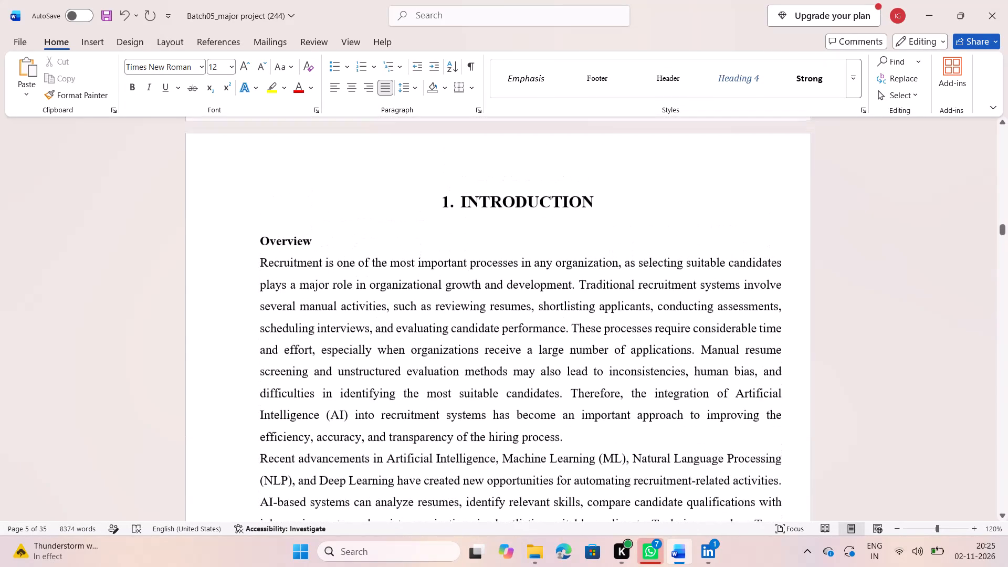
Number the Overview heading in the introduction chapter as 1.1.
{"action": "left_click", "coordinate": [262, 243]}
{"action": "type", "text": "1.1"}
{"action": "key", "text": "space"}
Look through the introduction chapter, checking its numbered section headings and text from the overview to the applications.
{"action": "scroll", "coordinate": [262, 243], "scroll_direction": "down", "scroll_amount": 1}
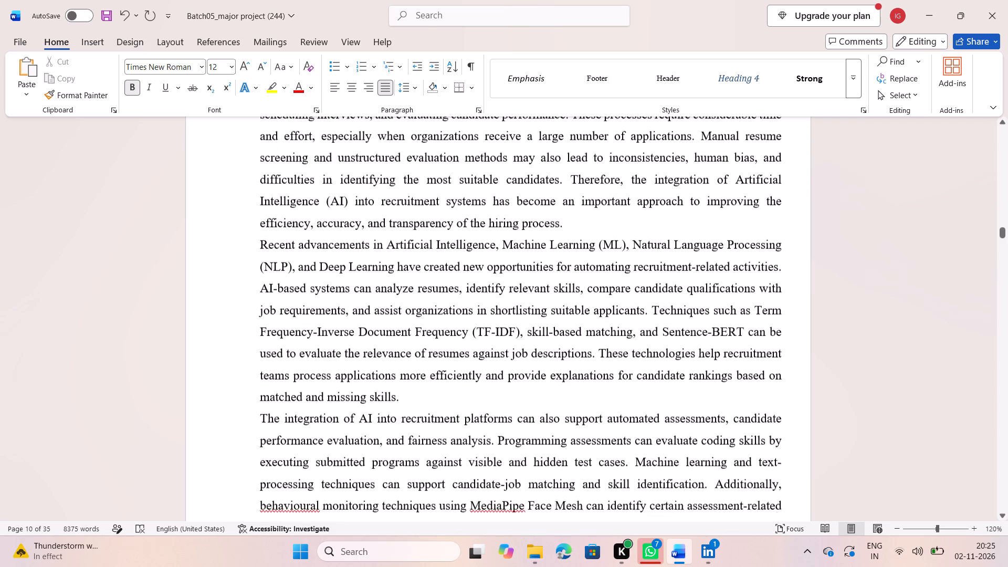
{"action": "scroll", "coordinate": [262, 243], "scroll_direction": "down", "scroll_amount": 5}
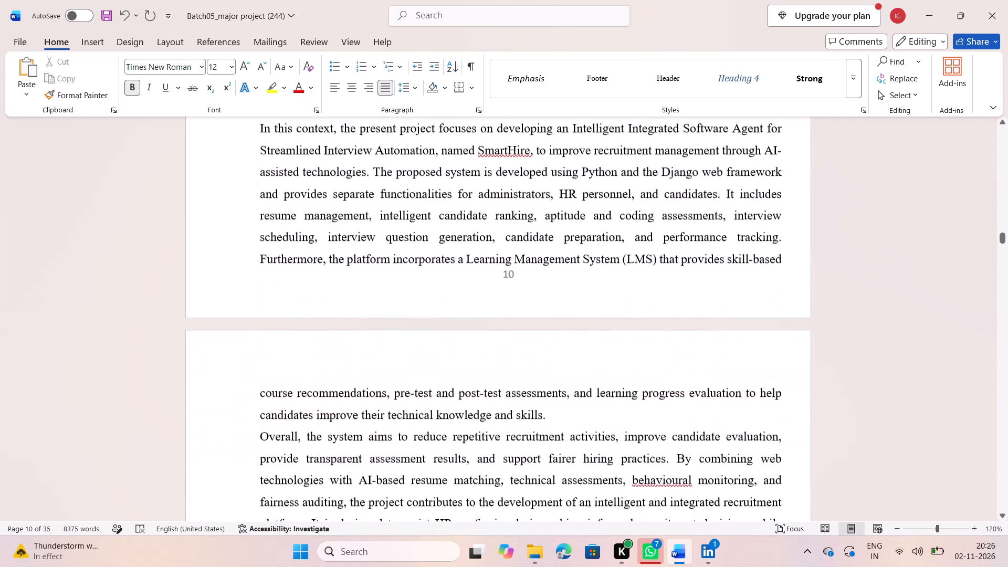
{"action": "scroll", "coordinate": [262, 243], "scroll_direction": "down", "scroll_amount": 2}
{"action": "scroll", "coordinate": [262, 243], "scroll_direction": "up", "scroll_amount": 2}
{"action": "scroll", "coordinate": [262, 243], "scroll_direction": "right", "scroll_amount": 1}
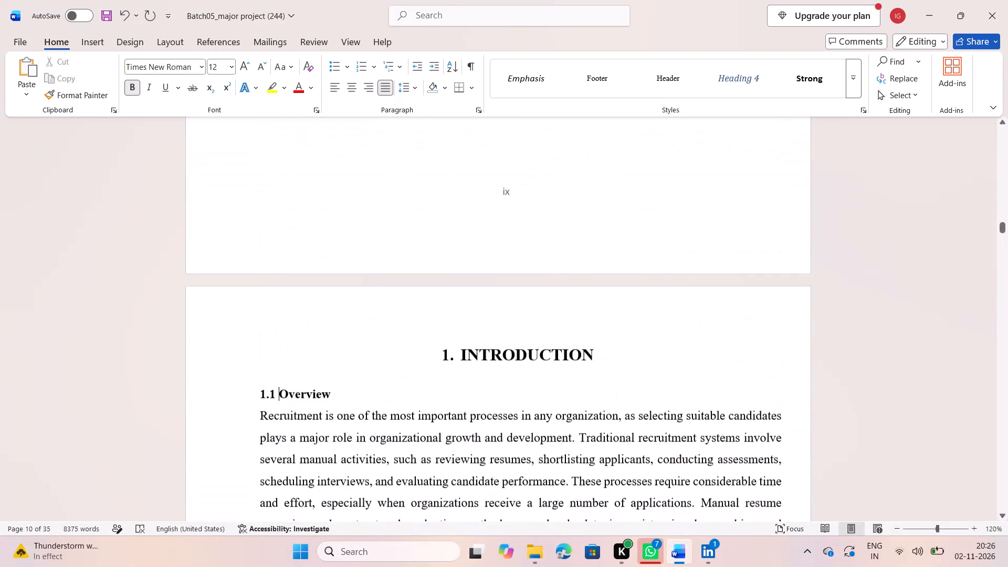
{"action": "scroll", "coordinate": [262, 243], "scroll_direction": "right", "scroll_amount": 1}
{"action": "scroll", "coordinate": [262, 243], "scroll_direction": "down", "scroll_amount": 2}
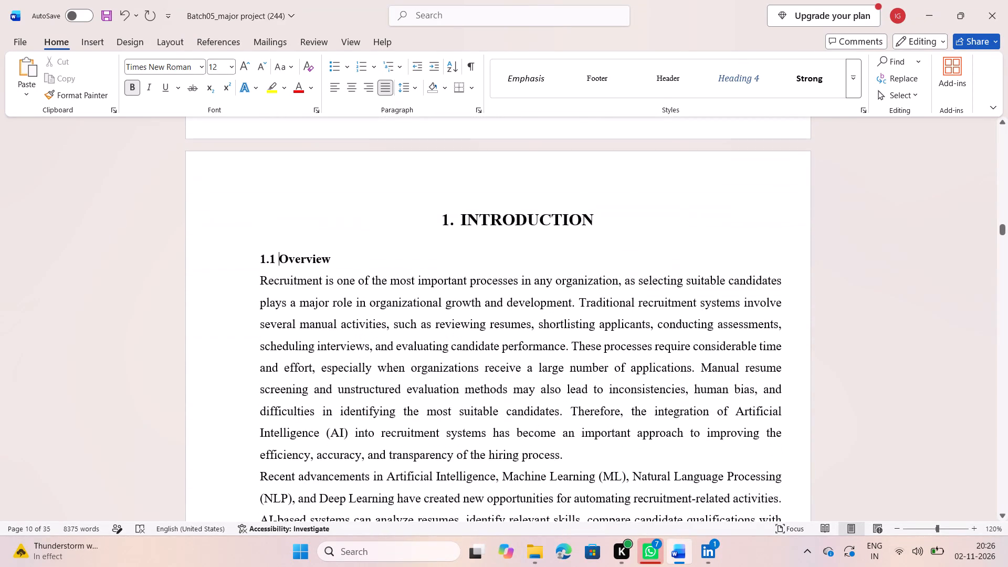
{"action": "scroll", "coordinate": [262, 243], "scroll_direction": "down", "scroll_amount": 3}
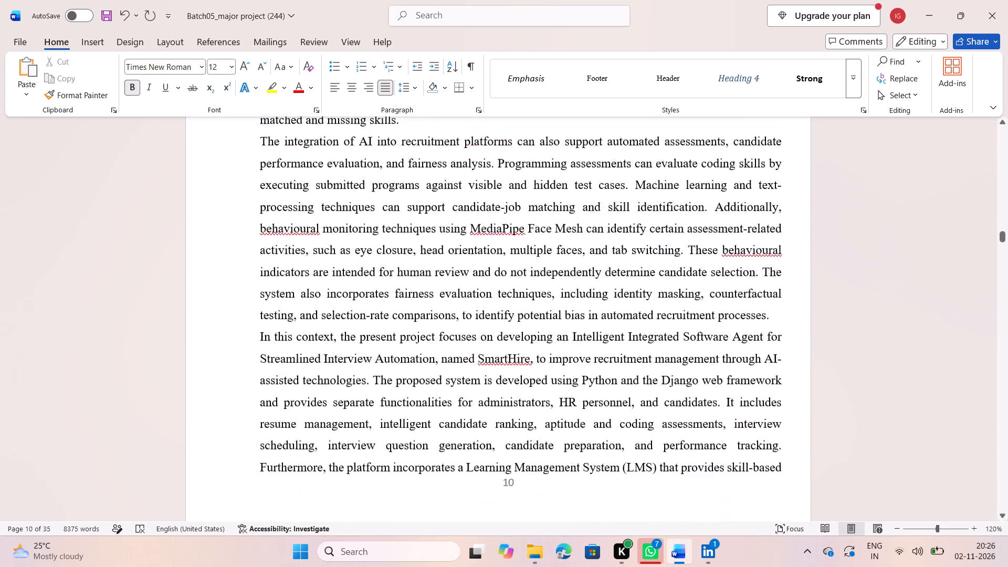
{"action": "scroll", "coordinate": [262, 243], "scroll_direction": "down", "scroll_amount": 4}
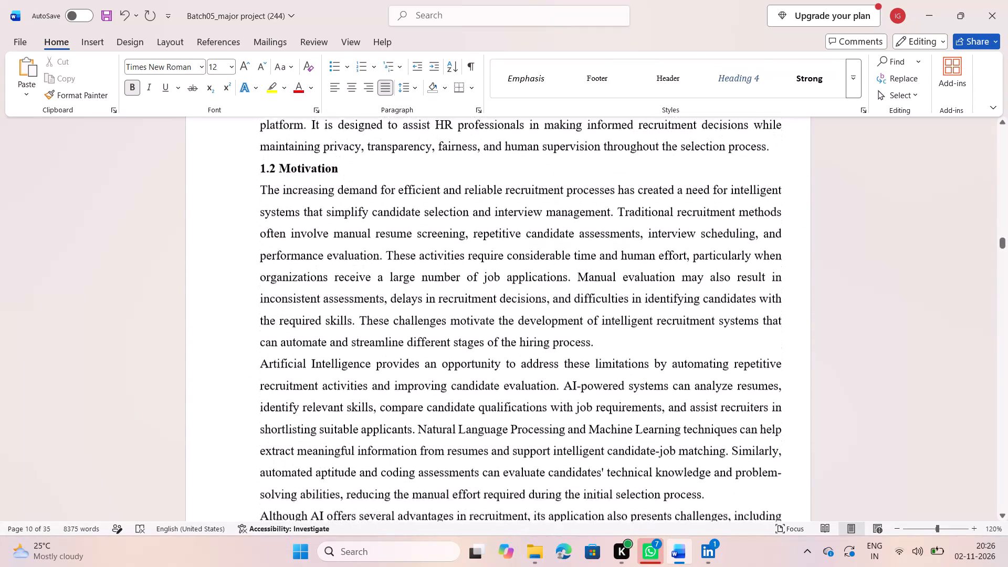
{"action": "scroll", "coordinate": [262, 243], "scroll_direction": "down", "scroll_amount": 3}
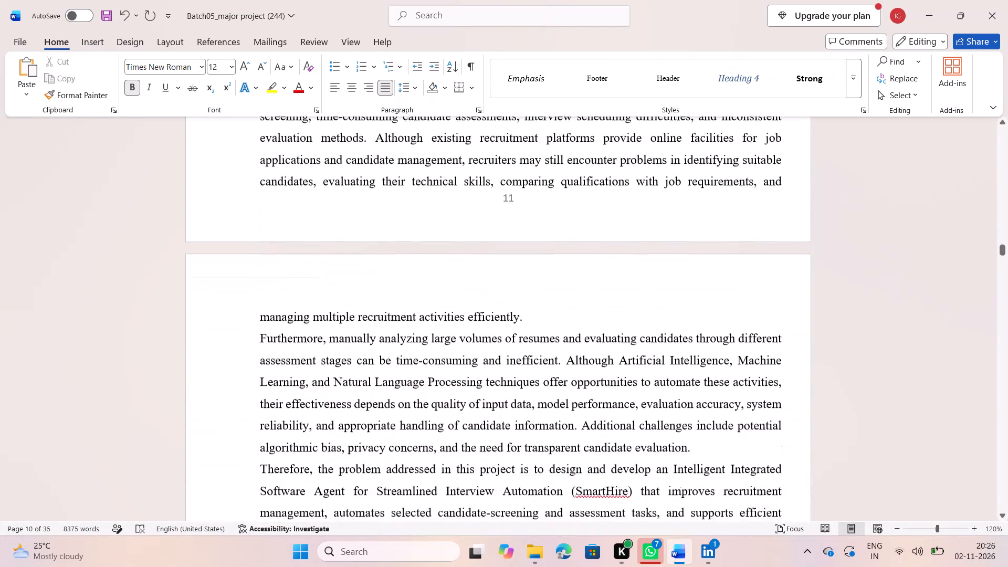
{"action": "scroll", "coordinate": [262, 243], "scroll_direction": "down", "scroll_amount": 3}
{"action": "scroll", "coordinate": [262, 243], "scroll_direction": "up", "scroll_amount": 1}
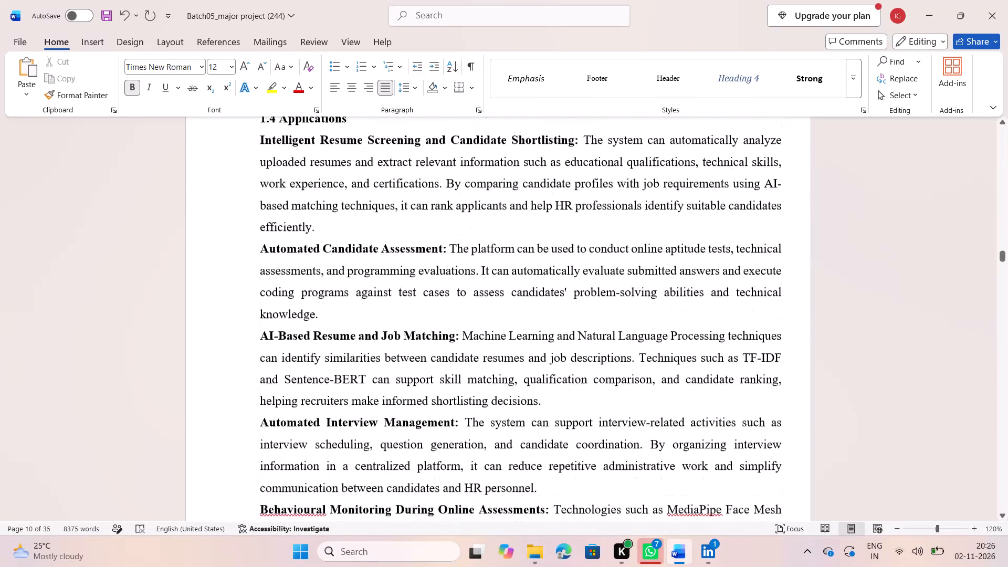
{"action": "scroll", "coordinate": [262, 243], "scroll_direction": "up", "scroll_amount": 6}
{"action": "scroll", "coordinate": [262, 243], "scroll_direction": "right", "scroll_amount": 1}
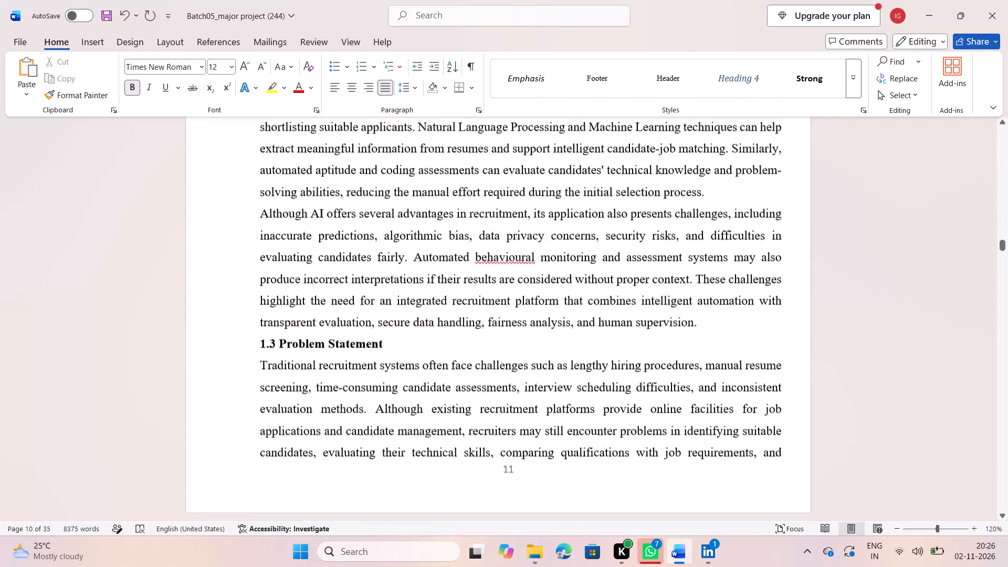
{"action": "scroll", "coordinate": [262, 243], "scroll_direction": "right", "scroll_amount": 1}
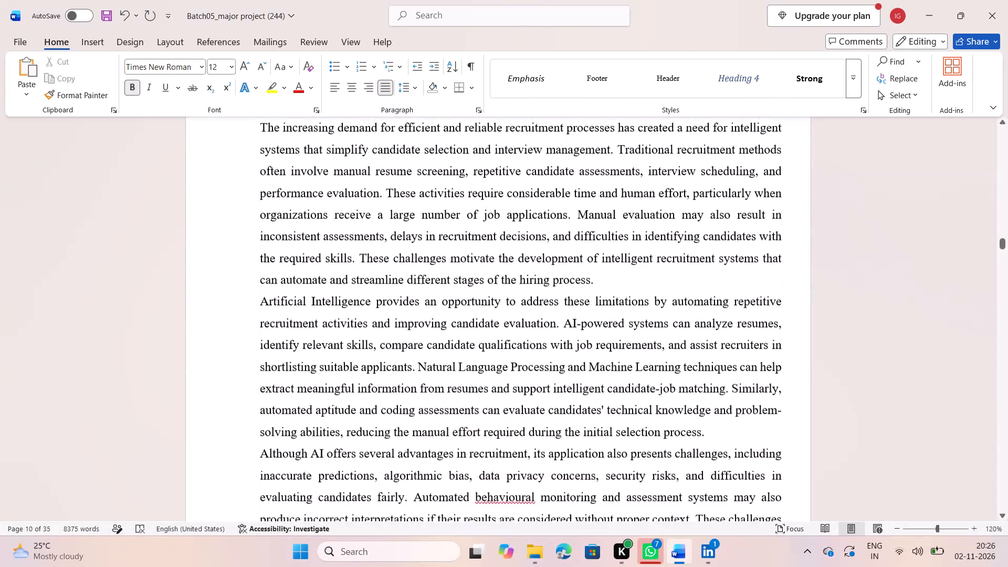
{"action": "scroll", "coordinate": [262, 243], "scroll_direction": "right", "scroll_amount": 1}
{"action": "scroll", "coordinate": [262, 243], "scroll_direction": "down", "scroll_amount": 4}
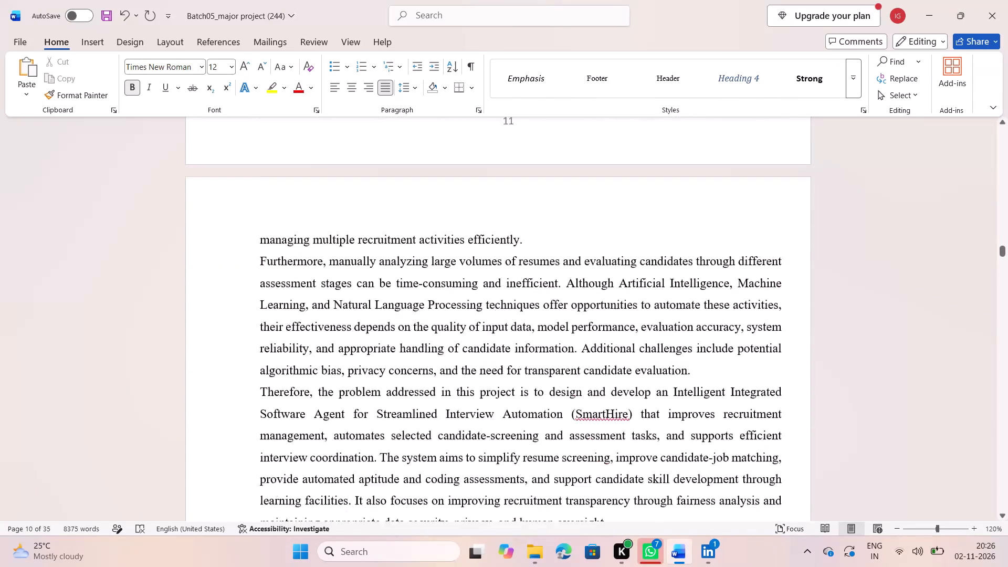
{"action": "scroll", "coordinate": [262, 243], "scroll_direction": "down", "scroll_amount": 3}
{"action": "scroll", "coordinate": [262, 243], "scroll_direction": "up", "scroll_amount": 1}
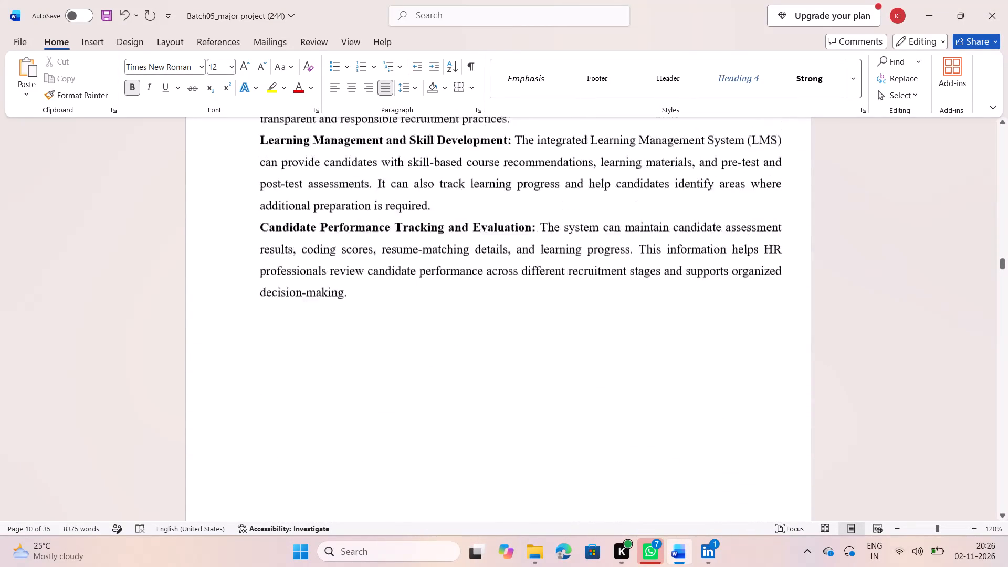
{"action": "scroll", "coordinate": [262, 243], "scroll_direction": "up", "scroll_amount": 1}
{"action": "scroll", "coordinate": [262, 243], "scroll_direction": "down", "scroll_amount": 1}
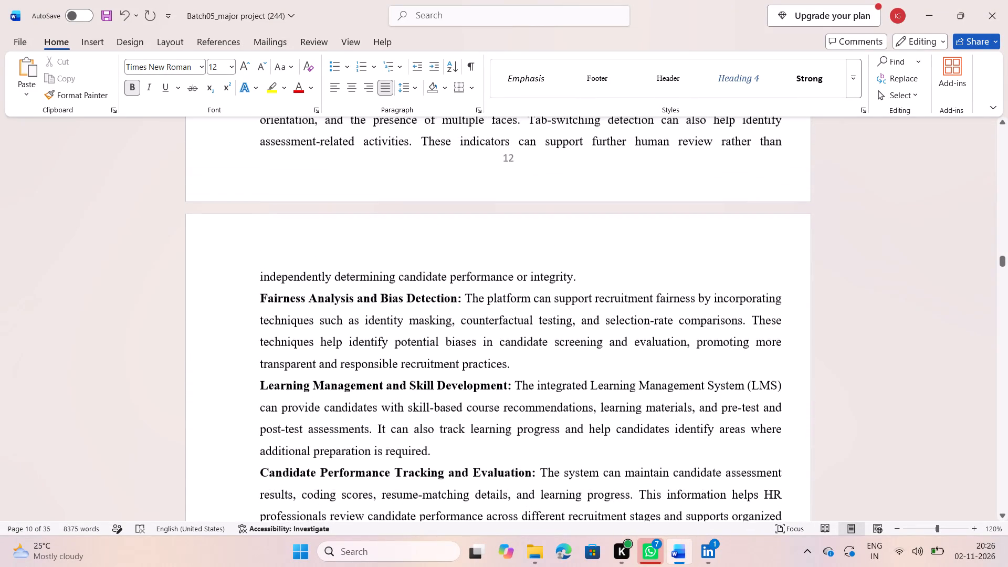
Look over the literature survey chapter, checking its paragraphs and source citations.
{"action": "scroll", "coordinate": [262, 243], "scroll_direction": "down", "scroll_amount": 2}
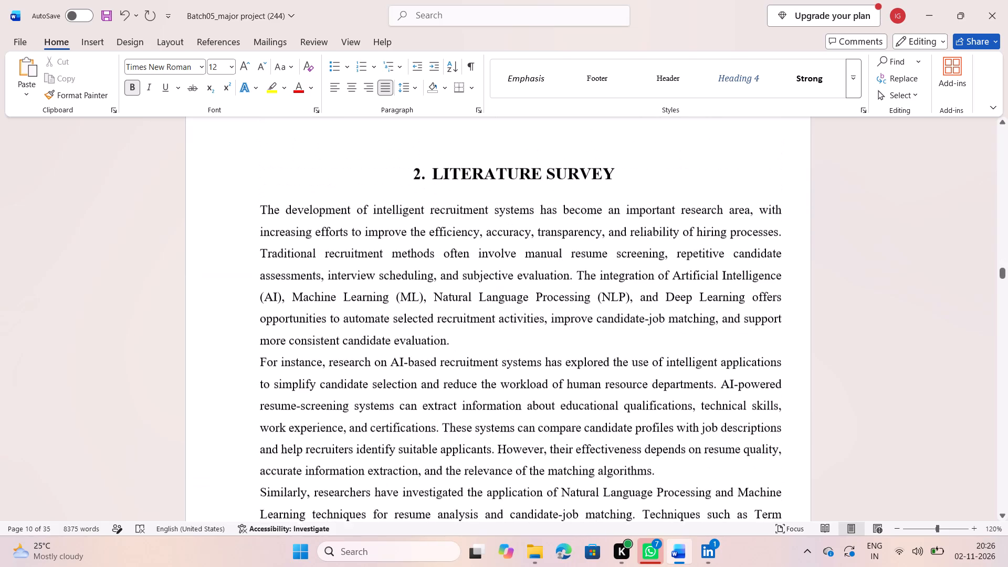
{"action": "scroll", "coordinate": [262, 243], "scroll_direction": "down", "scroll_amount": 2}
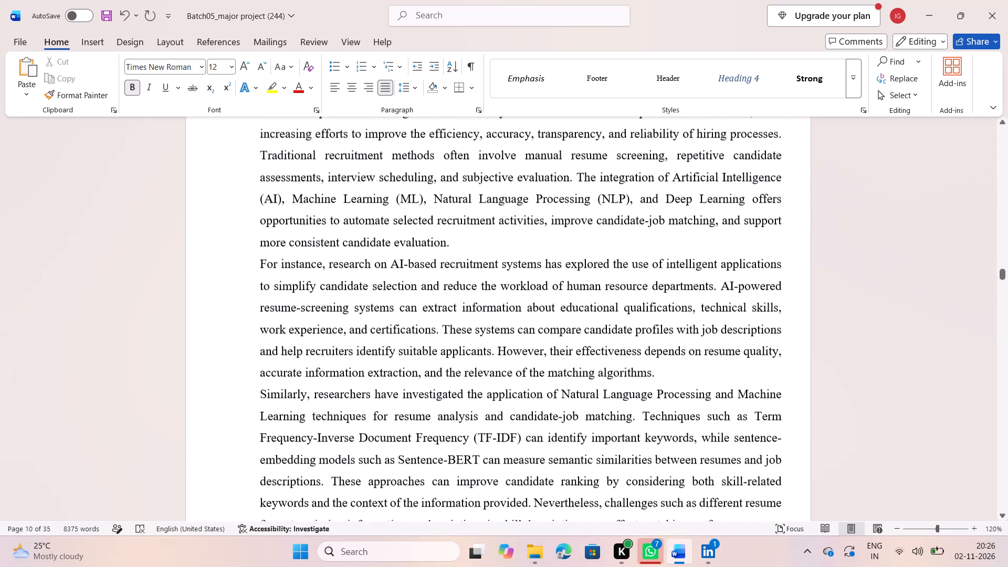
{"action": "scroll", "coordinate": [262, 243], "scroll_direction": "down", "scroll_amount": 1}
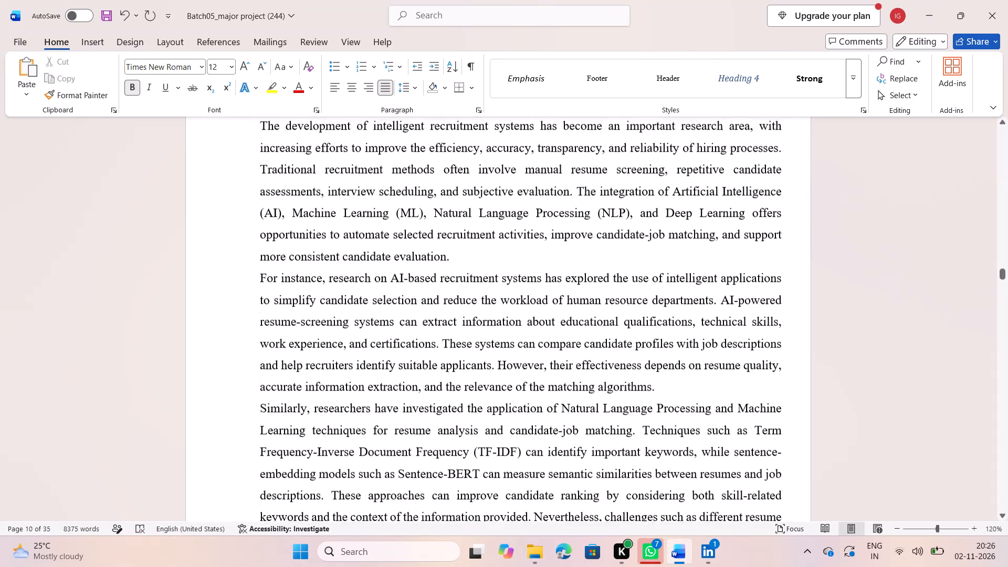
{"action": "scroll", "coordinate": [262, 243], "scroll_direction": "down", "scroll_amount": 3}
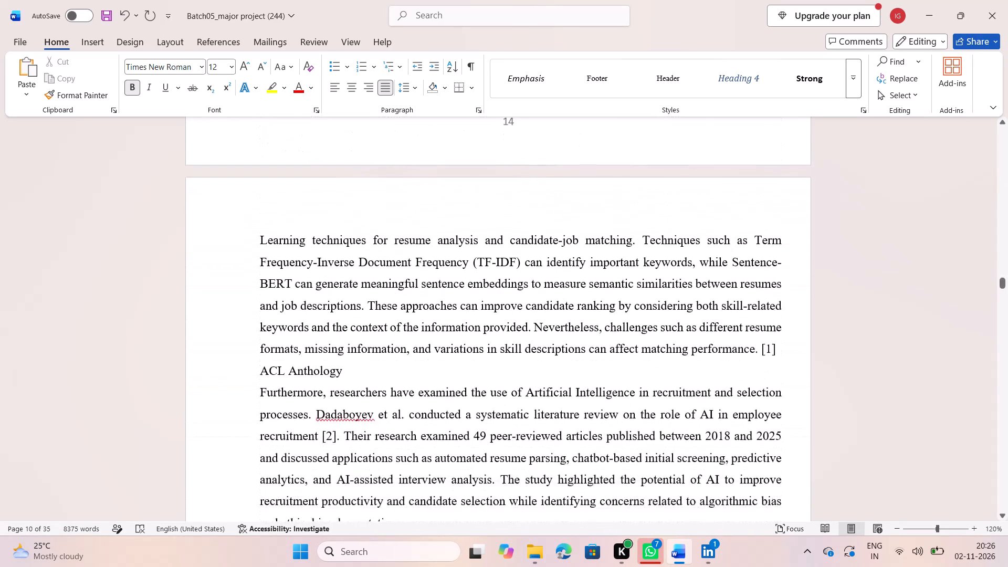
{"action": "scroll", "coordinate": [262, 243], "scroll_direction": "down", "scroll_amount": 1}
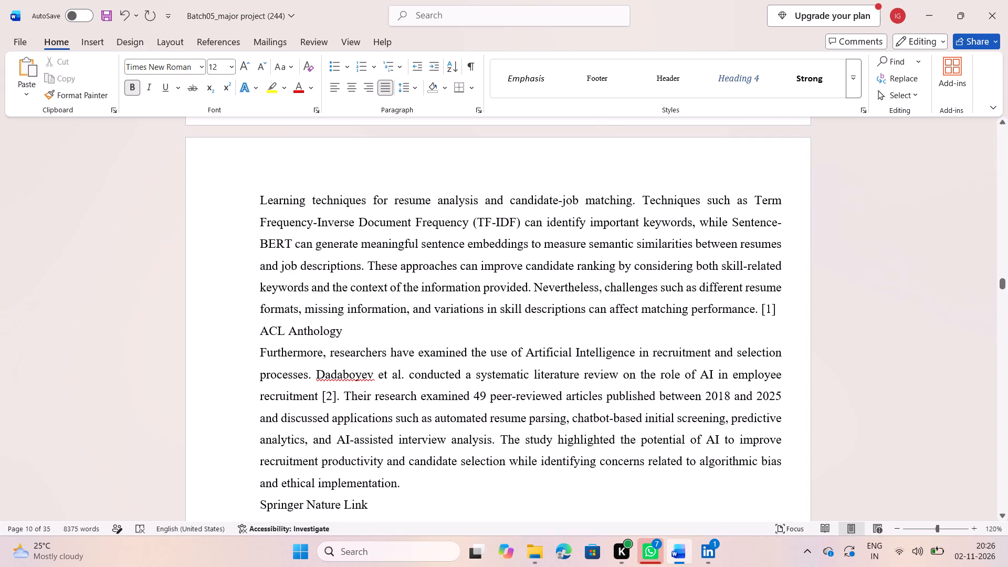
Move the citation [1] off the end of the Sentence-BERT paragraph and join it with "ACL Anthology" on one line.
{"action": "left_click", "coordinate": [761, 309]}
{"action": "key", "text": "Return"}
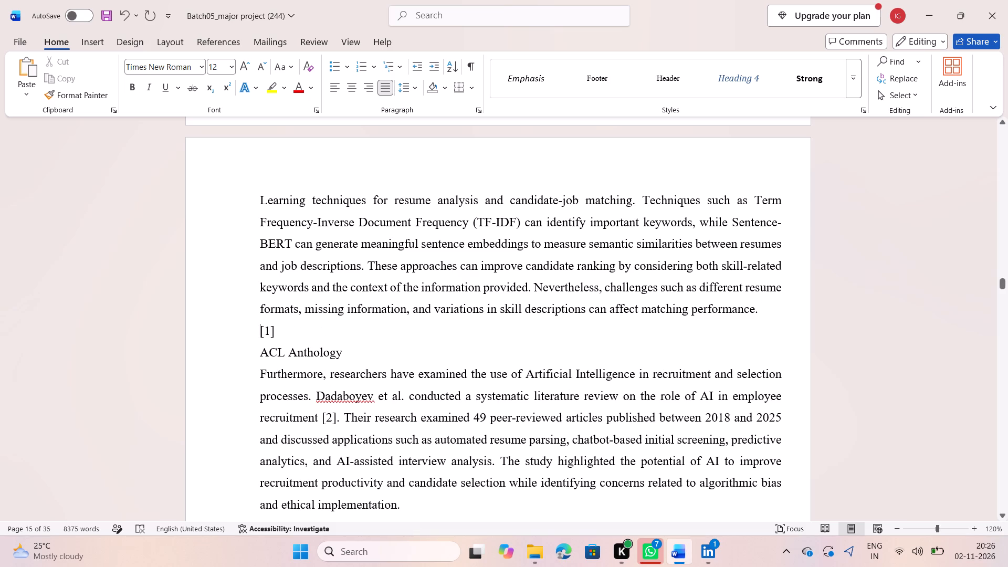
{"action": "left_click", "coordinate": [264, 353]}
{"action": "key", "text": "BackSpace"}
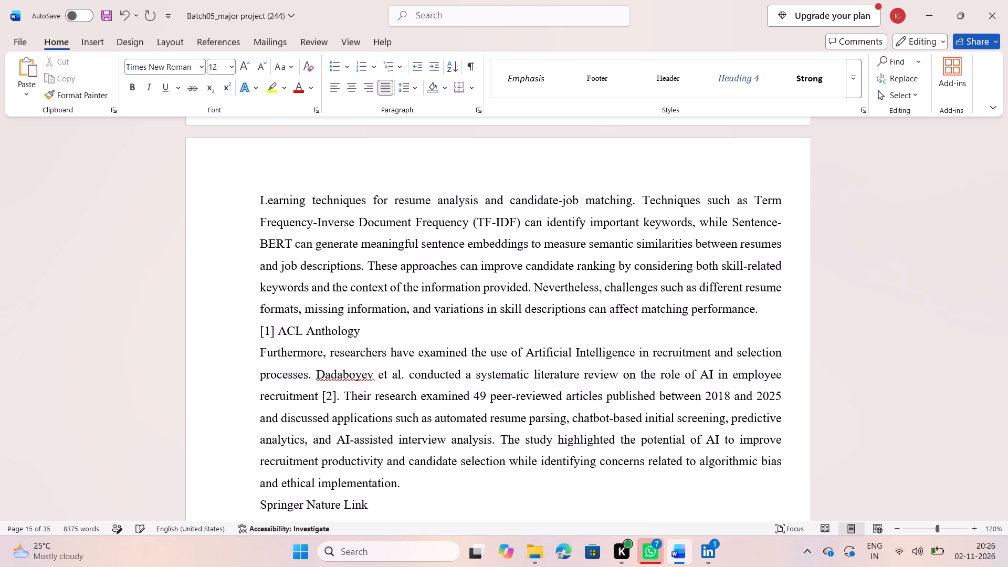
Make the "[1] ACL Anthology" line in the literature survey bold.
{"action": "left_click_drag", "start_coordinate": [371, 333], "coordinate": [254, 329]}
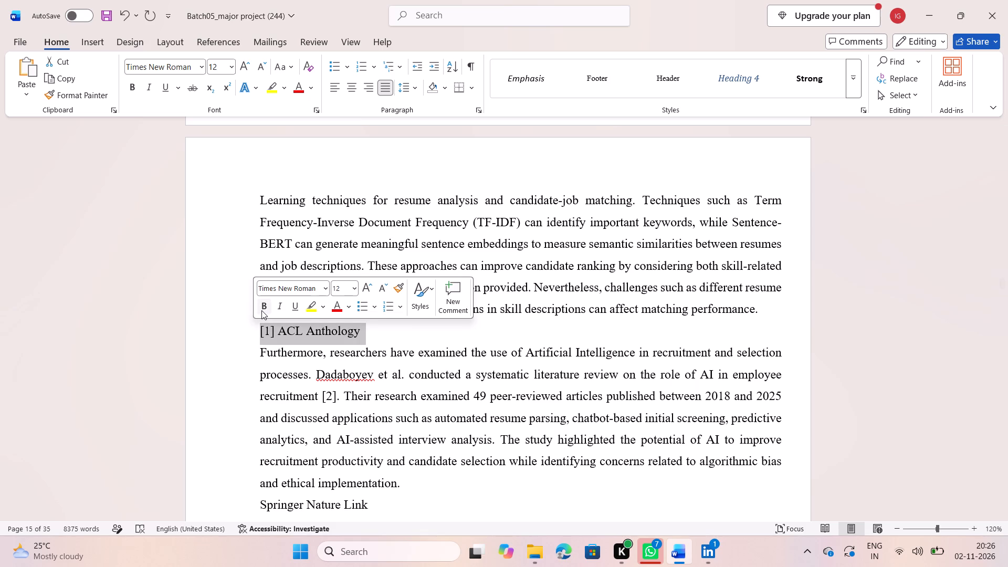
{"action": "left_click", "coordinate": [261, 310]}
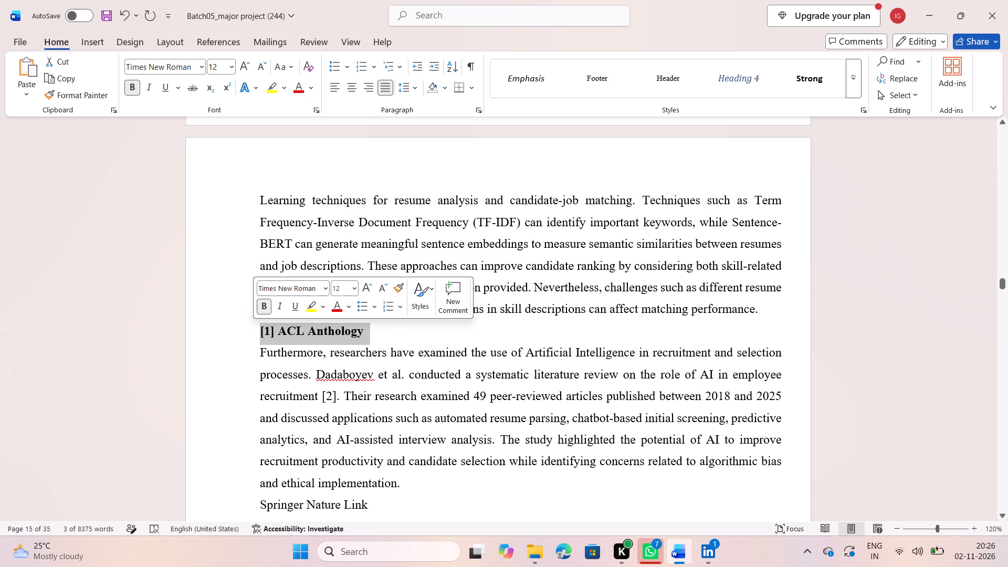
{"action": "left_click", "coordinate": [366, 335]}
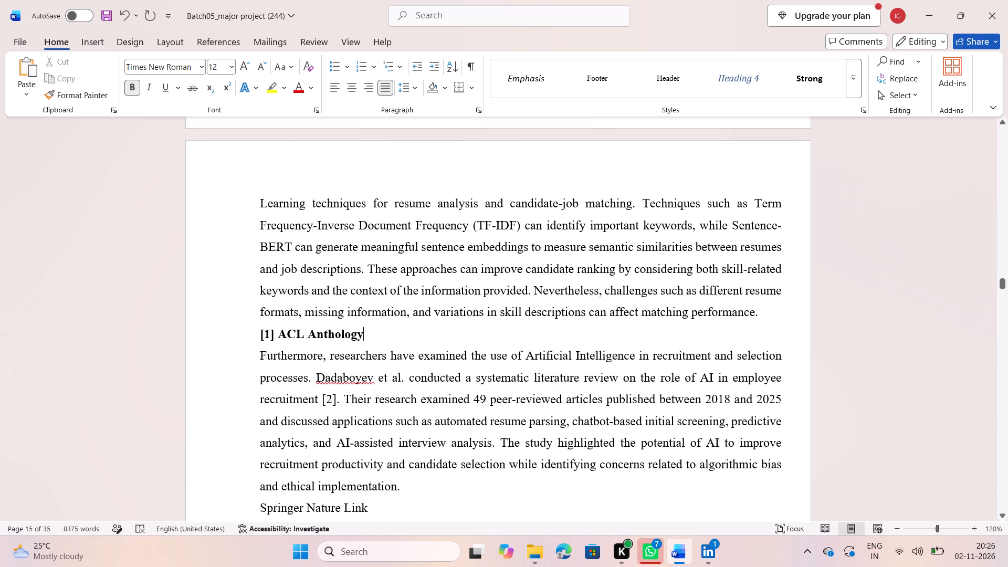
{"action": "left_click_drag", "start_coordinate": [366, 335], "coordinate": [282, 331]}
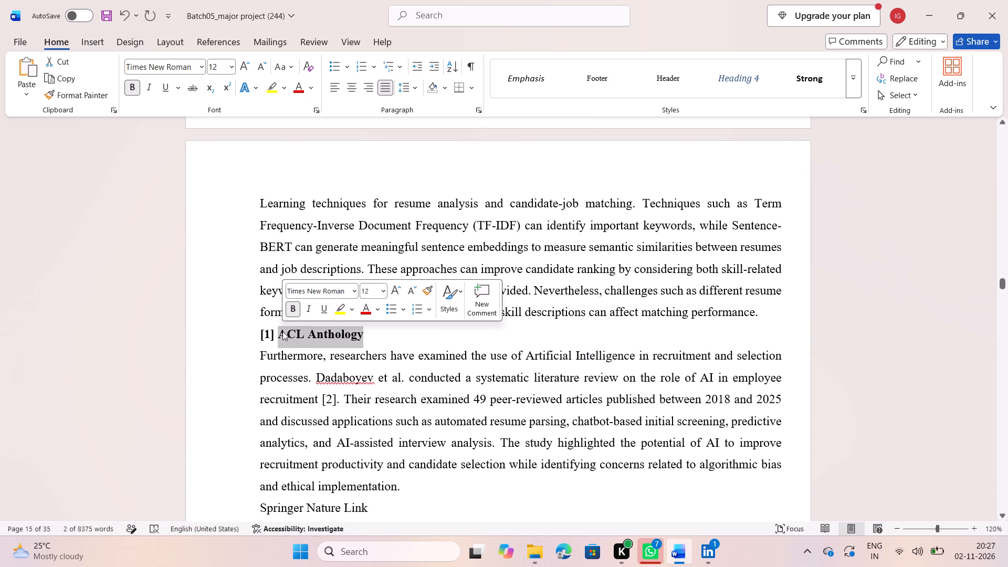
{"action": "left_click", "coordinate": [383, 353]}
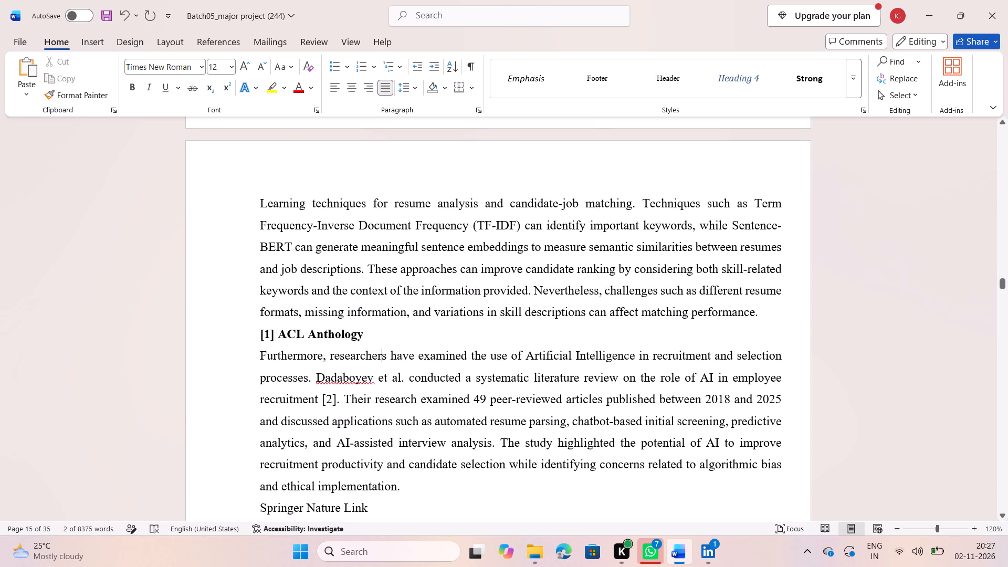
Delete the "[1] ACL Anthology" line above the paragraph beginning "Furthermore, researchers have examined".
{"action": "scroll", "coordinate": [383, 353], "scroll_direction": "down", "scroll_amount": 1}
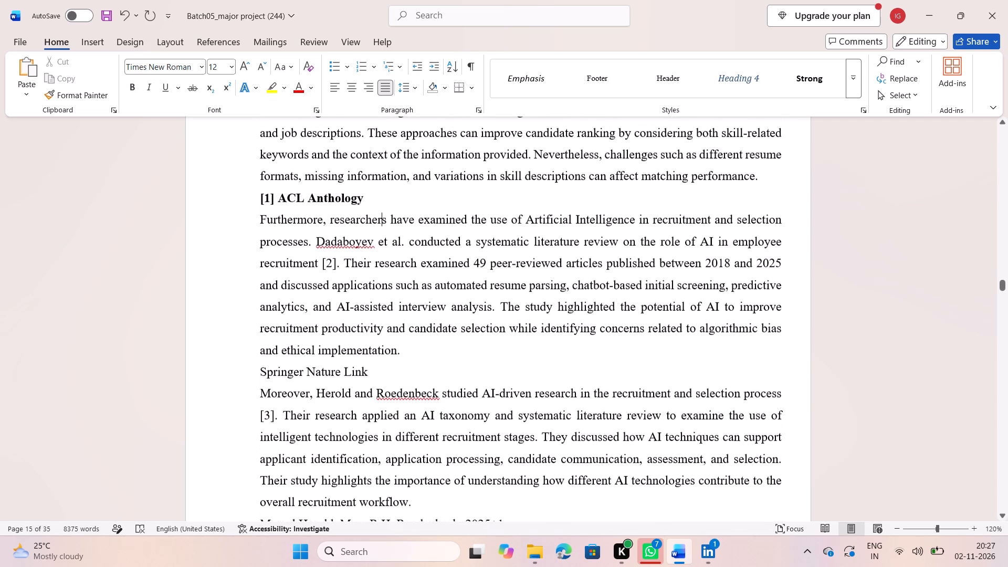
{"action": "scroll", "coordinate": [371, 207], "scroll_direction": "up", "scroll_amount": 1}
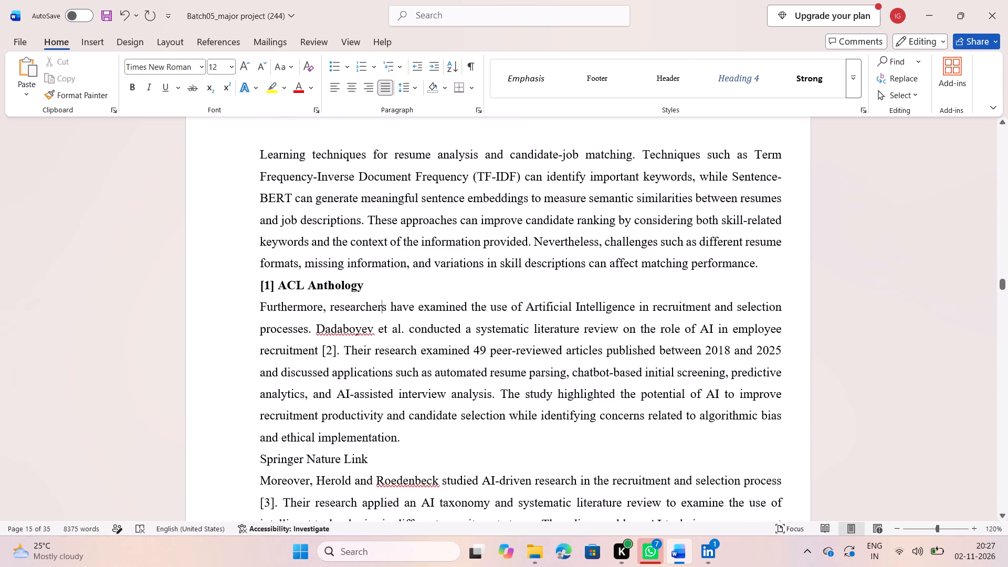
{"action": "left_click_drag", "start_coordinate": [381, 287], "coordinate": [259, 279]}
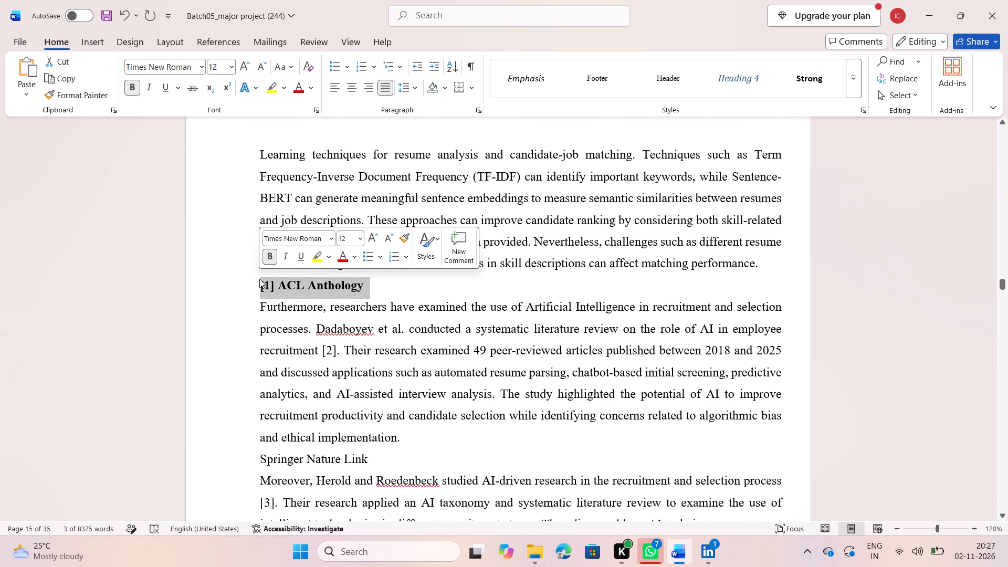
{"action": "key", "text": "BackSpace"}
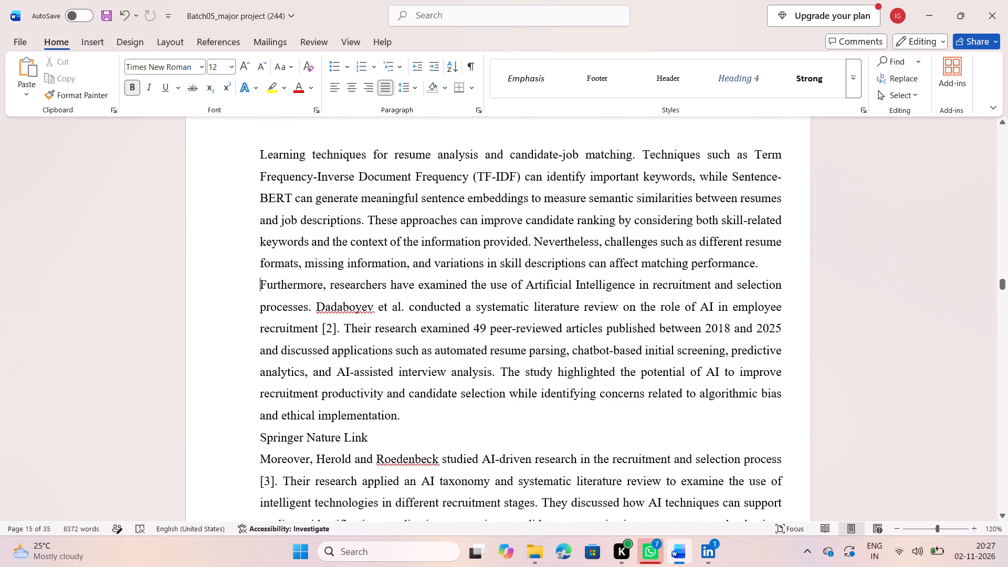
Merge the paragraph beginning "Furthermore, researchers have examined" into the preceding paragraph, adding a space between them.
{"action": "scroll", "coordinate": [259, 279], "scroll_direction": "up", "scroll_amount": 2}
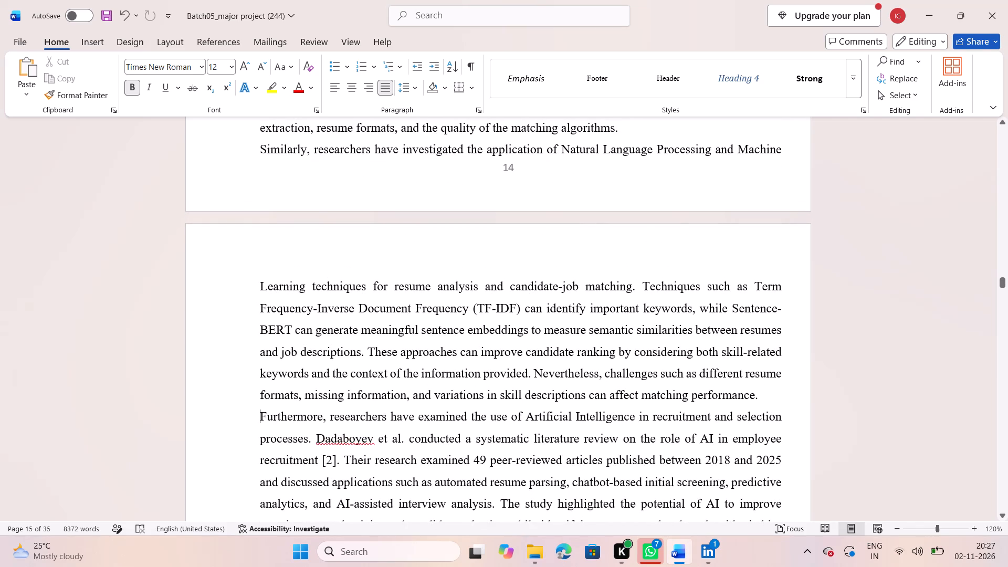
{"action": "key", "text": "Return"}
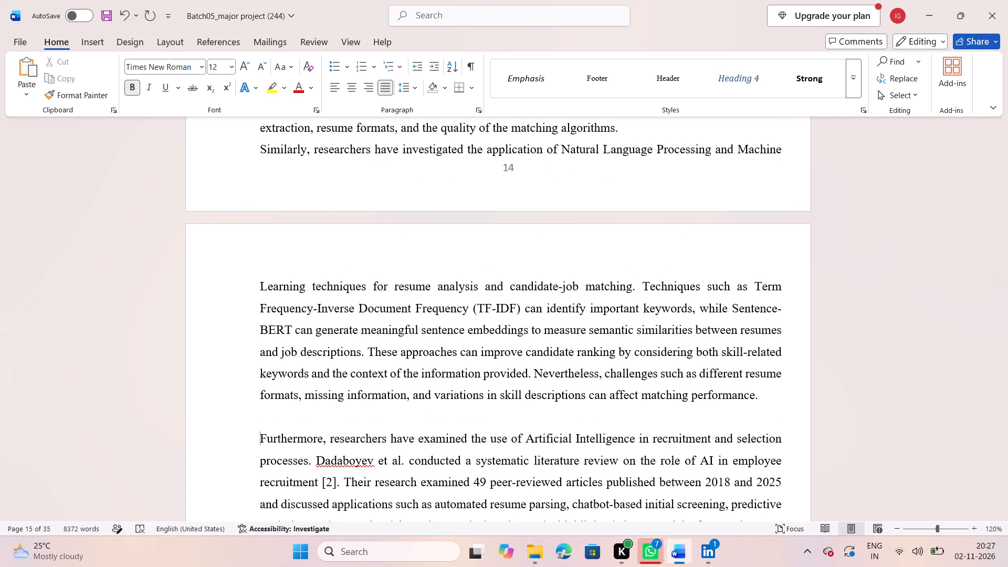
{"action": "key", "text": "BackSpace"}
{"action": "key", "text": "BackSpace"}
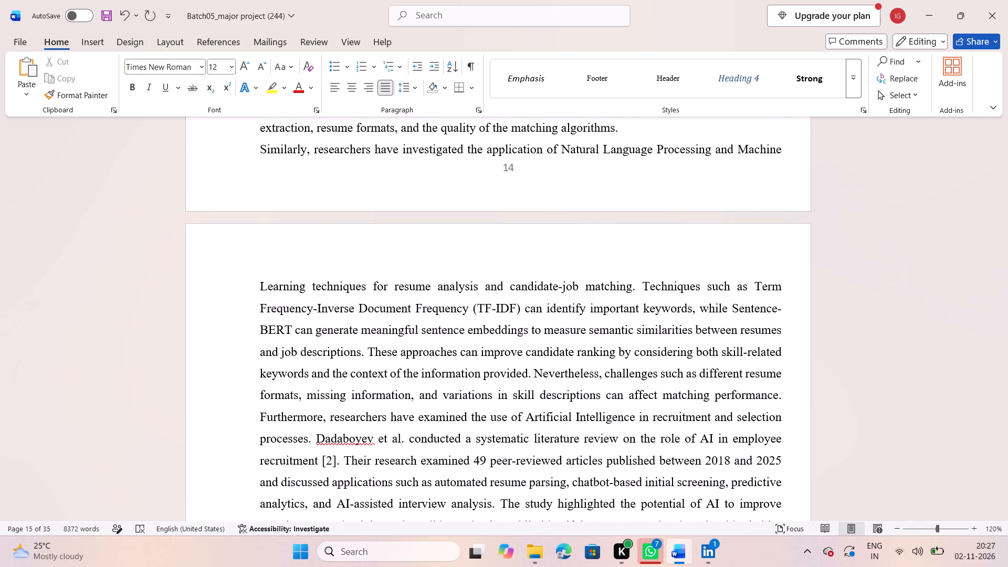
{"action": "key", "text": "space"}
{"action": "scroll", "coordinate": [344, 288], "scroll_direction": "up", "scroll_amount": 2}
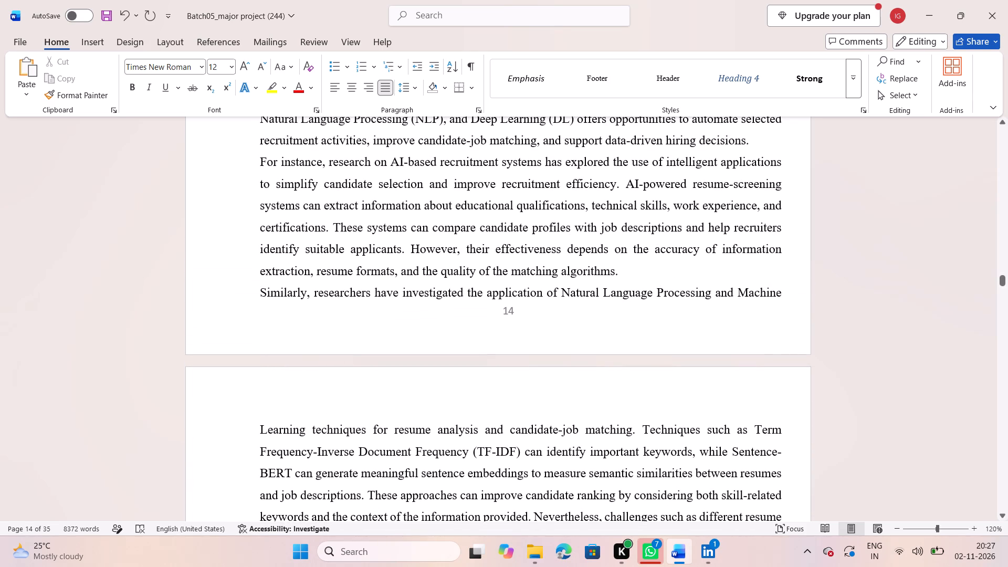
Undo the last merge edits on the paragraph beginning "Furthermore, researchers have examined" and rejoin it directly to the preceding paragraph.
{"action": "key", "text": "ctrl+z"}
{"action": "key", "text": "ctrl+z"}
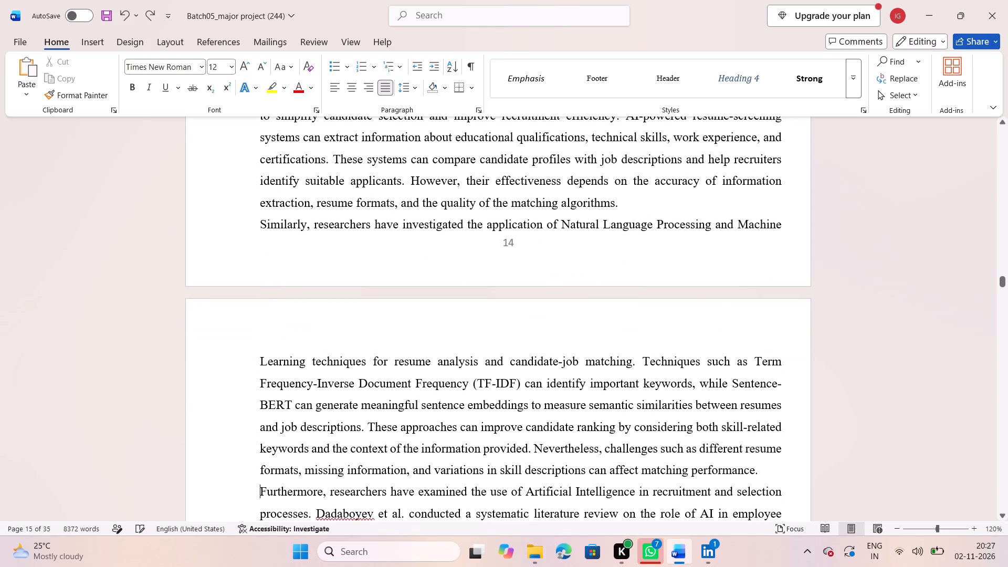
{"action": "key", "text": "ctrl+z"}
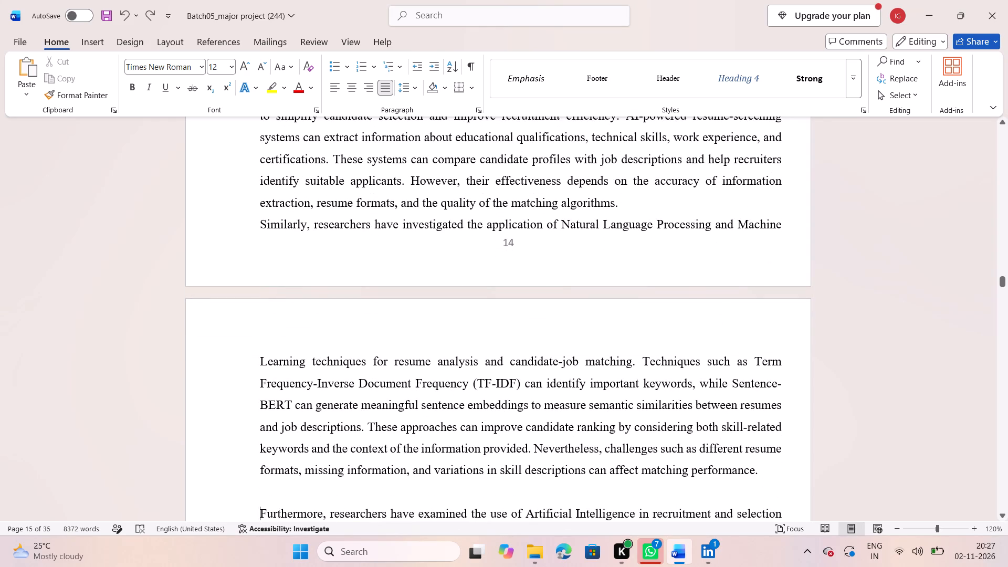
{"action": "key", "text": "BackSpace"}
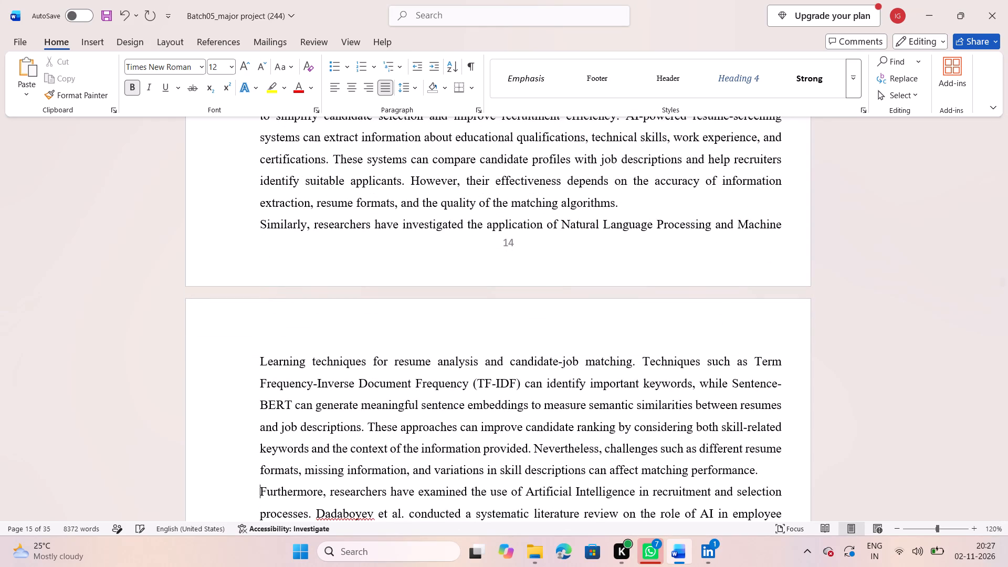
{"action": "key", "text": "BackSpace"}
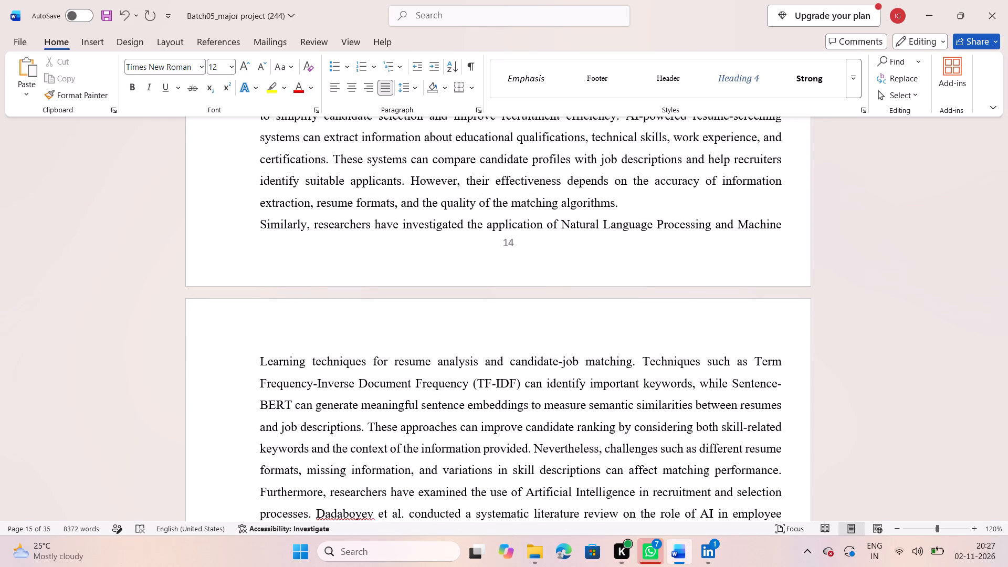
Delete the citation [2] and the space before it after "the role of AI in employee recruitment".
{"action": "scroll", "coordinate": [344, 288], "scroll_direction": "down", "scroll_amount": 1}
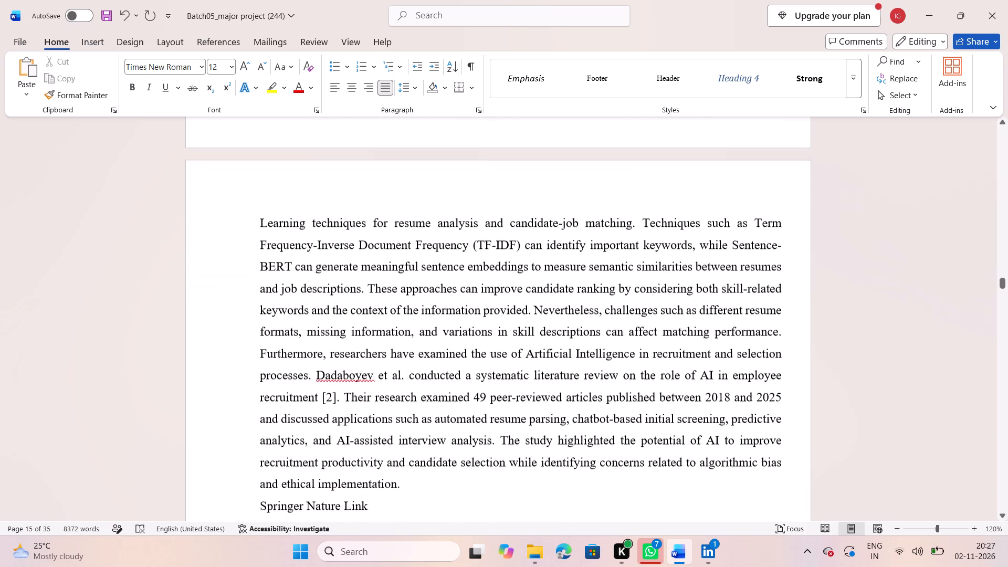
{"action": "scroll", "coordinate": [344, 288], "scroll_direction": "down", "scroll_amount": 2}
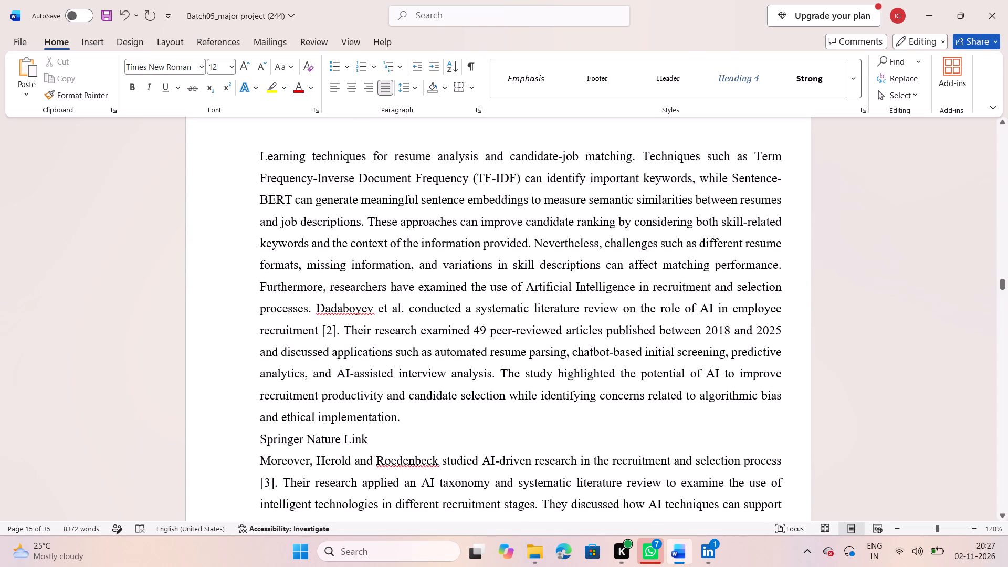
{"action": "left_click", "coordinate": [337, 328]}
{"action": "key", "text": "BackSpace"}
{"action": "key", "text": "BackSpace"}
{"action": "key", "text": "BackSpace"}
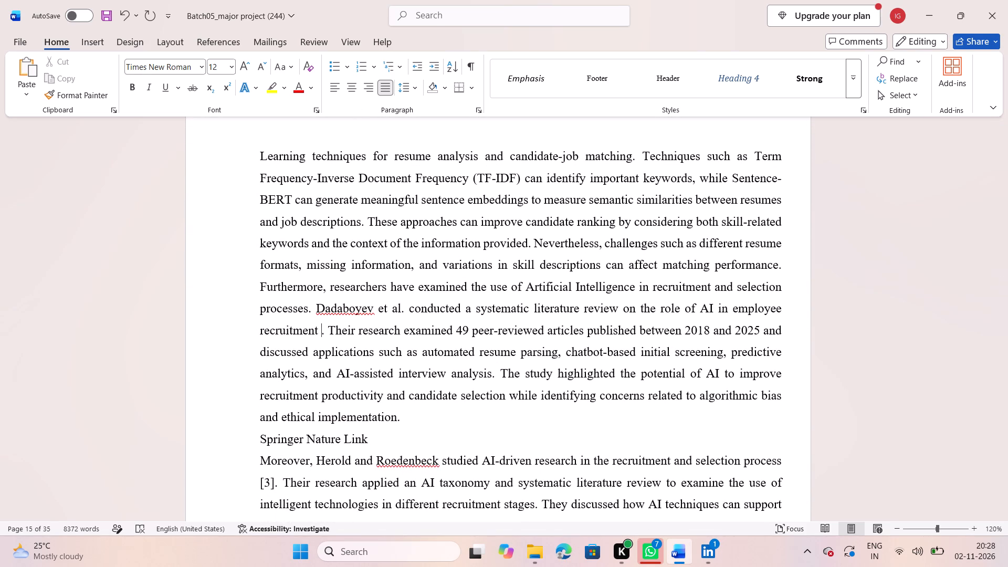
{"action": "key", "text": "BackSpace"}
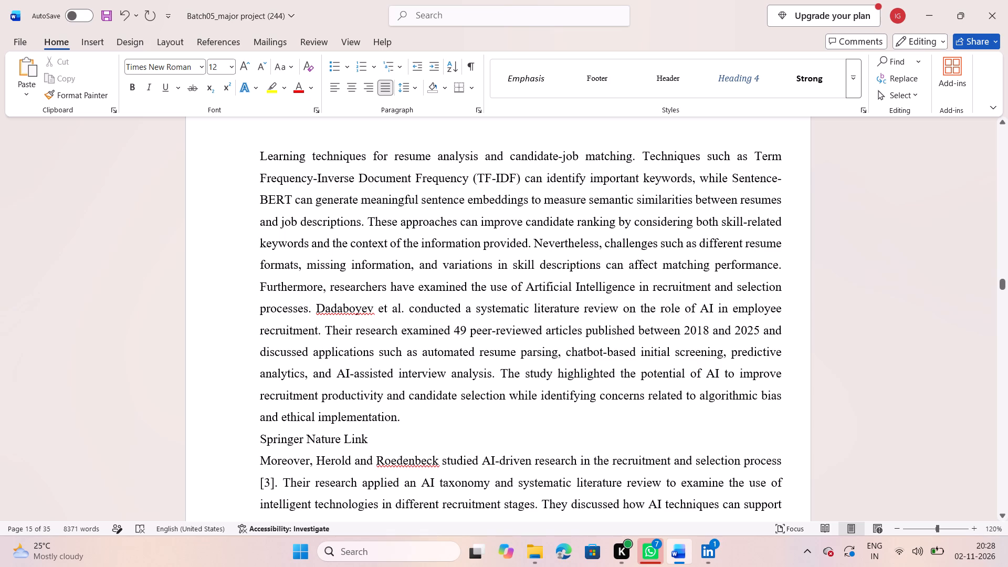
Delete the citation [3] and its preceding space after "the recruitment and selection process" in the paragraph beginning "Moreover, Herold".
{"action": "left_click", "coordinate": [276, 482]}
{"action": "key", "text": "BackSpace"}
{"action": "key", "text": "BackSpace"}
{"action": "key", "text": "BackSpace"}
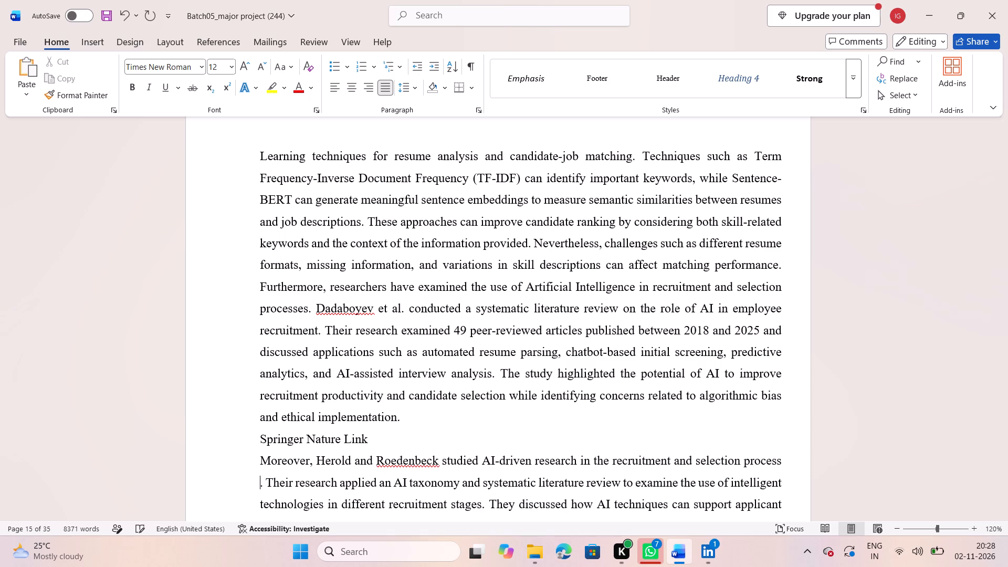
{"action": "key", "text": "BackSpace"}
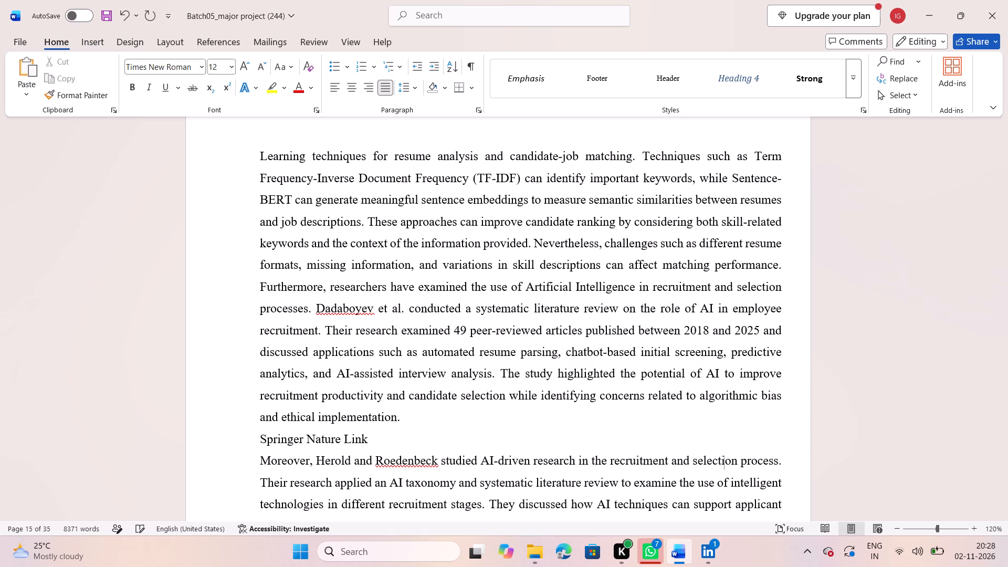
Replace the "Springer Nature Link" source line above the paragraph beginning "Moreover, Herold" with a blank line.
{"action": "scroll", "coordinate": [276, 482], "scroll_direction": "down", "scroll_amount": 1}
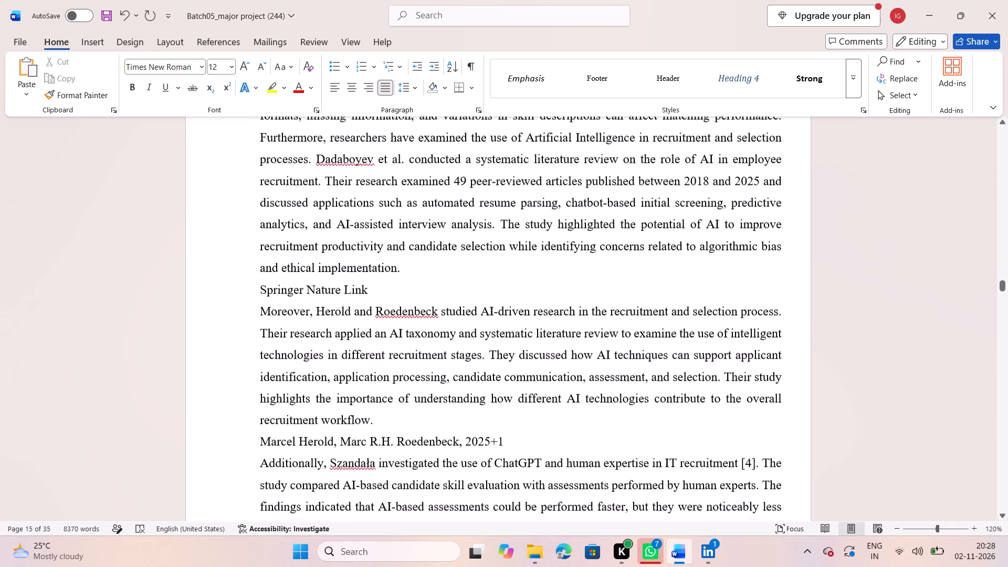
{"action": "scroll", "coordinate": [276, 482], "scroll_direction": "down", "scroll_amount": 1}
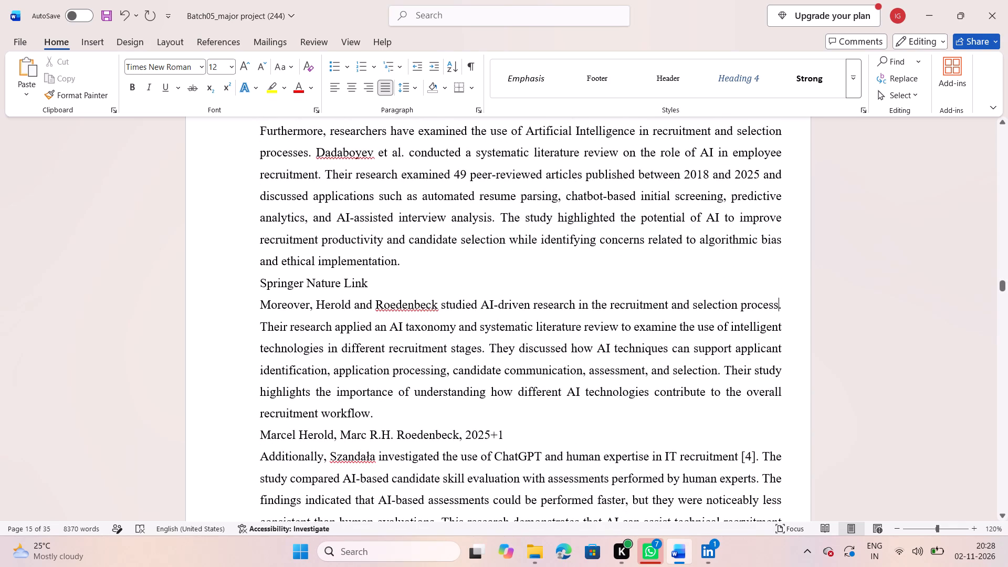
{"action": "left_click", "coordinate": [374, 284]}
{"action": "left_click_drag", "start_coordinate": [374, 284], "coordinate": [276, 279]}
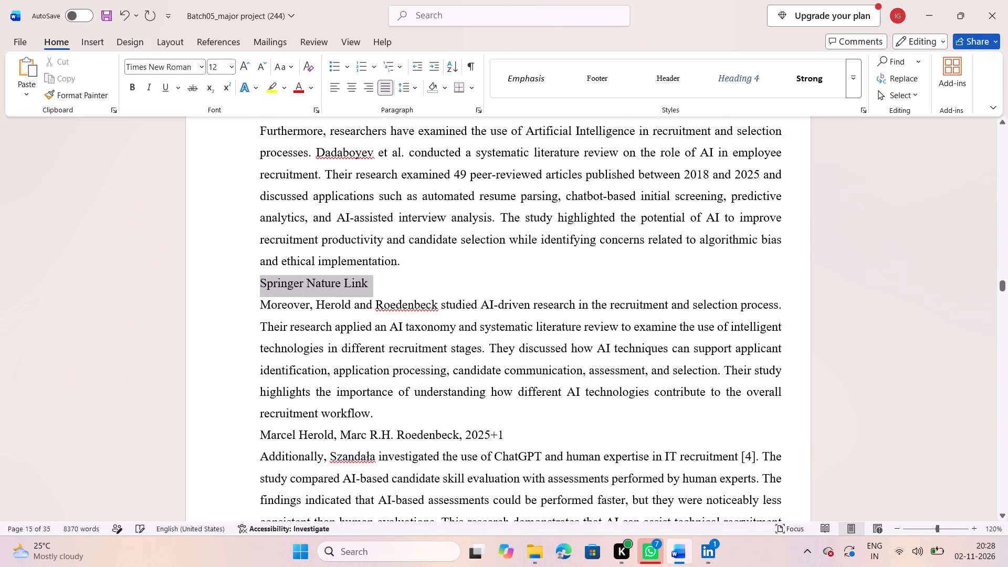
{"action": "left_click_drag", "start_coordinate": [276, 279], "coordinate": [268, 279]}
{"action": "key", "text": "BackSpace"}
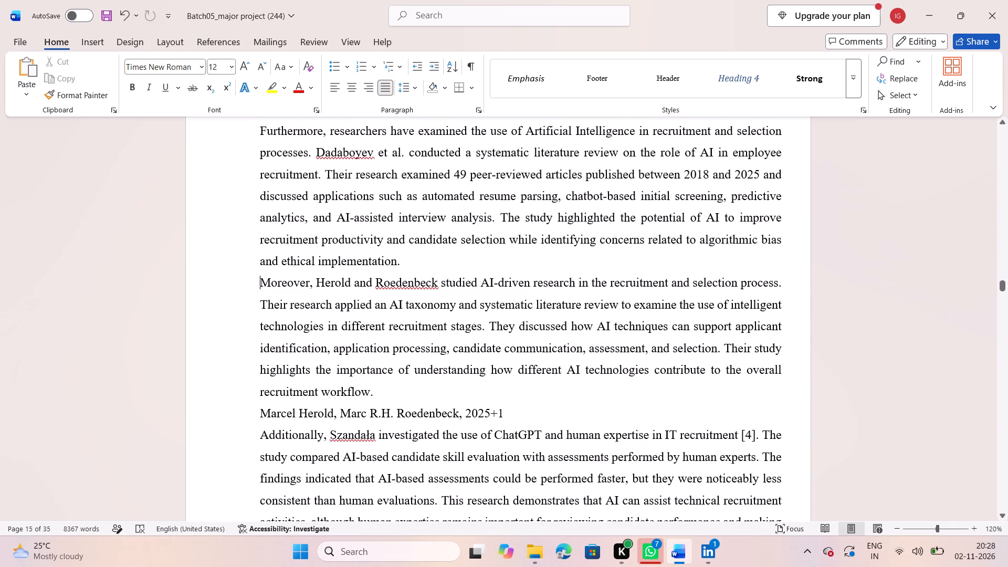
{"action": "scroll", "coordinate": [268, 279], "scroll_direction": "up", "scroll_amount": 2}
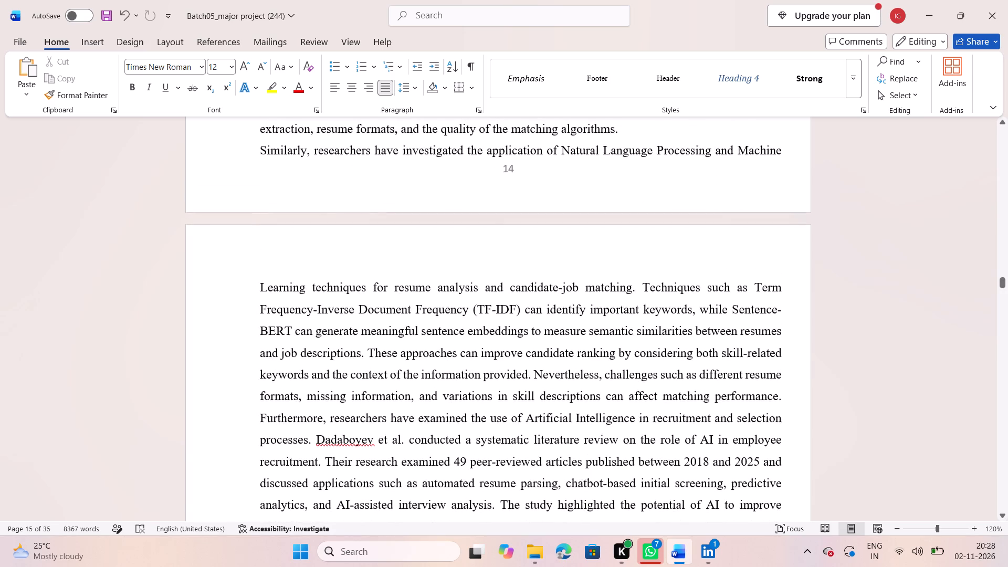
{"action": "scroll", "coordinate": [268, 279], "scroll_direction": "up", "scroll_amount": 2}
{"action": "scroll", "coordinate": [268, 279], "scroll_direction": "down", "scroll_amount": 1}
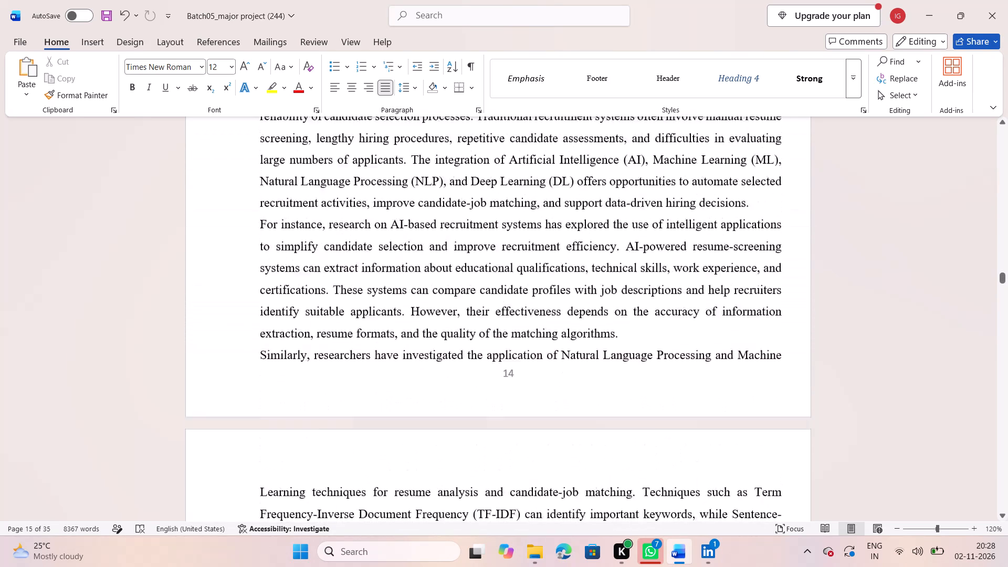
{"action": "scroll", "coordinate": [268, 279], "scroll_direction": "down", "scroll_amount": 1}
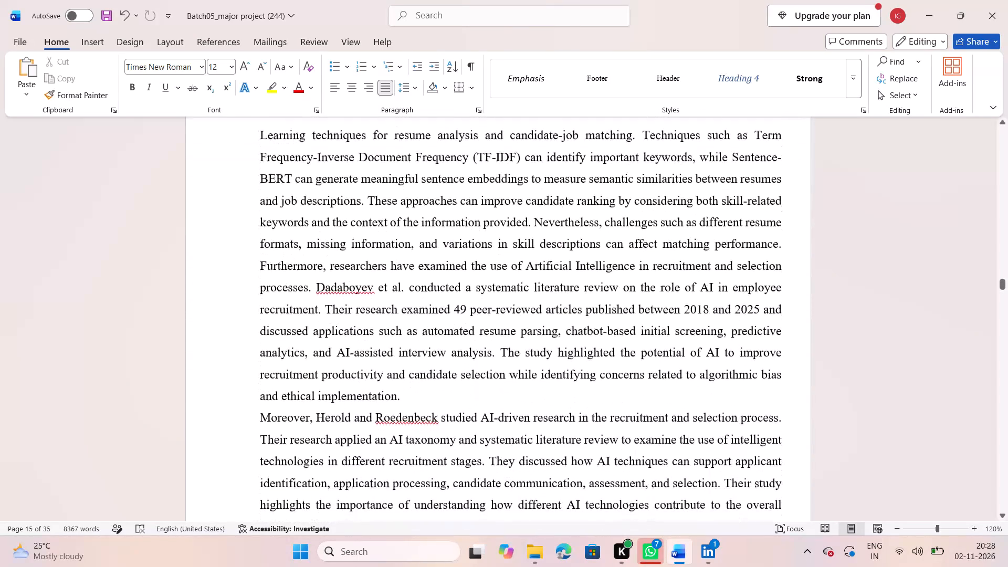
{"action": "scroll", "coordinate": [268, 279], "scroll_direction": "down", "scroll_amount": 2}
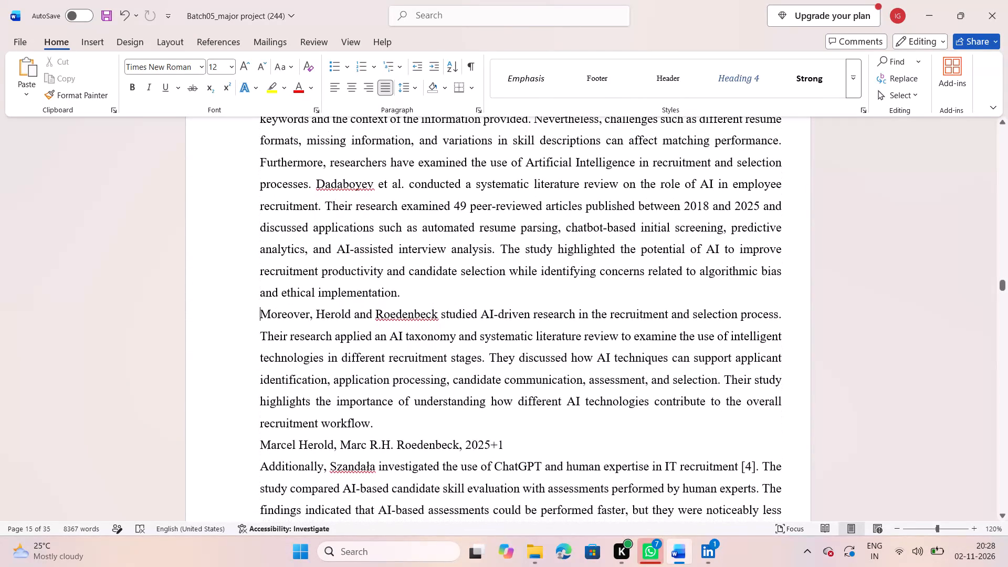
{"action": "key", "text": "Return"}
Replace the author-and-year source line ending in "2025+1" with a blank line above the paragraph beginning "Additionally".
{"action": "scroll", "coordinate": [268, 279], "scroll_direction": "down", "scroll_amount": 1}
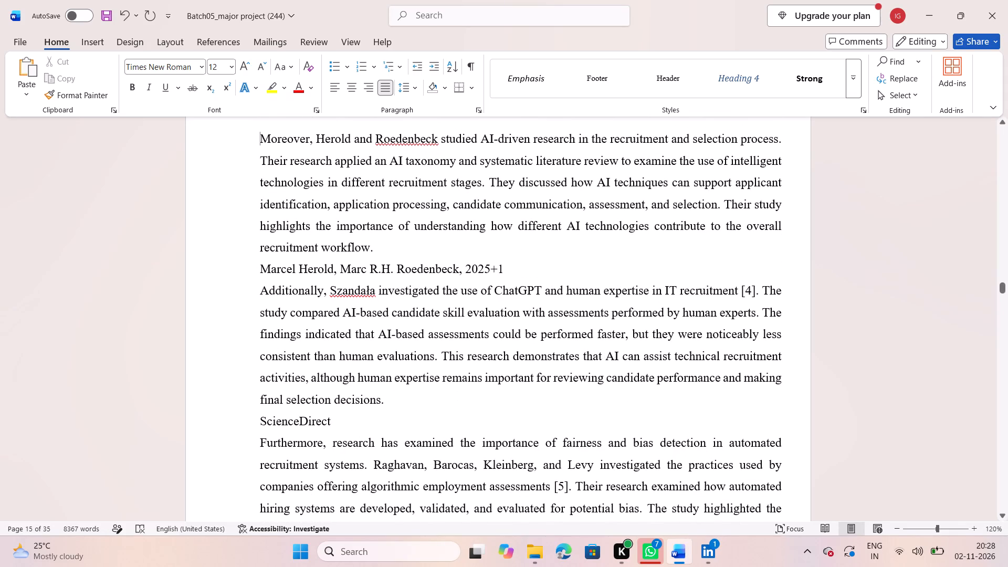
{"action": "left_click_drag", "start_coordinate": [519, 278], "coordinate": [277, 269]}
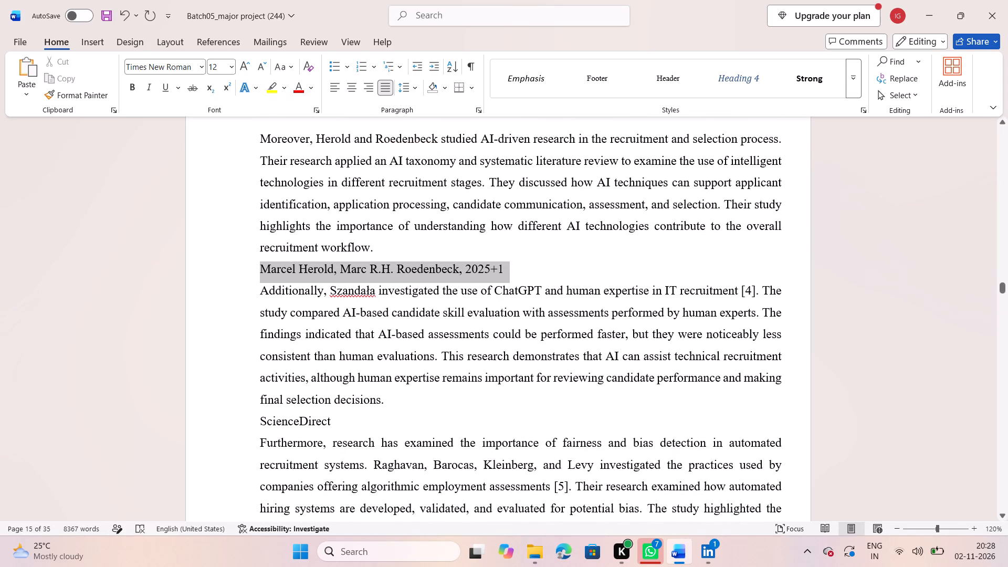
{"action": "left_click_drag", "start_coordinate": [277, 269], "coordinate": [277, 269]}
{"action": "key", "text": "BackSpace"}
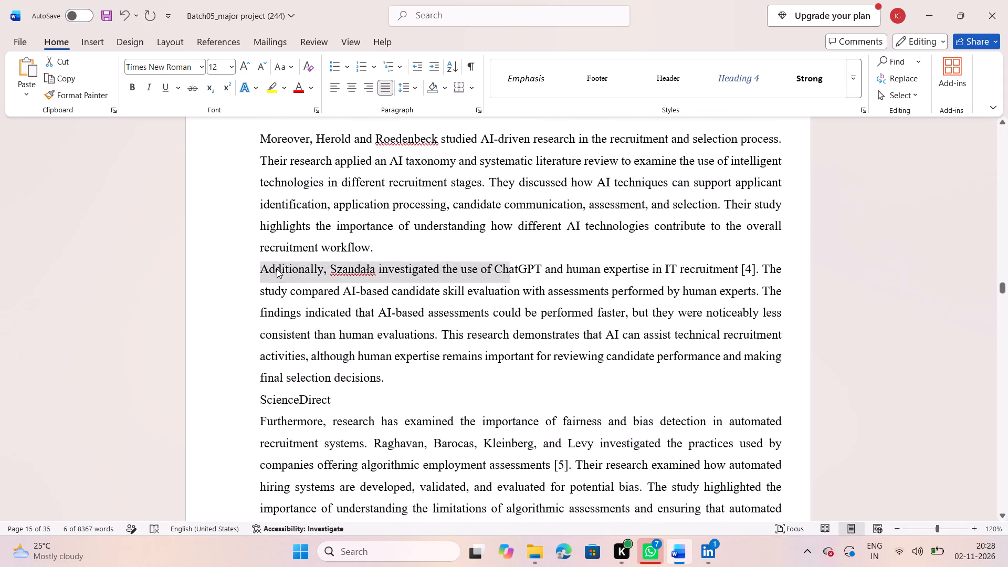
{"action": "key", "text": "Return"}
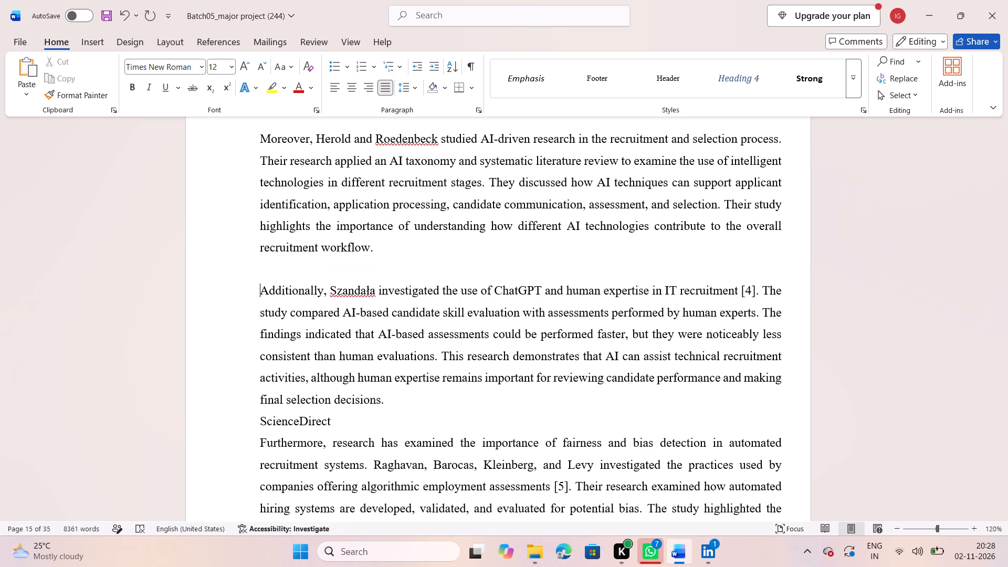
Replace the "ScienceDirect" source line above the paragraph beginning "Furthermore, research has examined" with a blank line.
{"action": "scroll", "coordinate": [277, 269], "scroll_direction": "down", "scroll_amount": 1}
{"action": "left_click_drag", "start_coordinate": [336, 353], "coordinate": [253, 353]}
{"action": "key", "text": "BackSpace"}
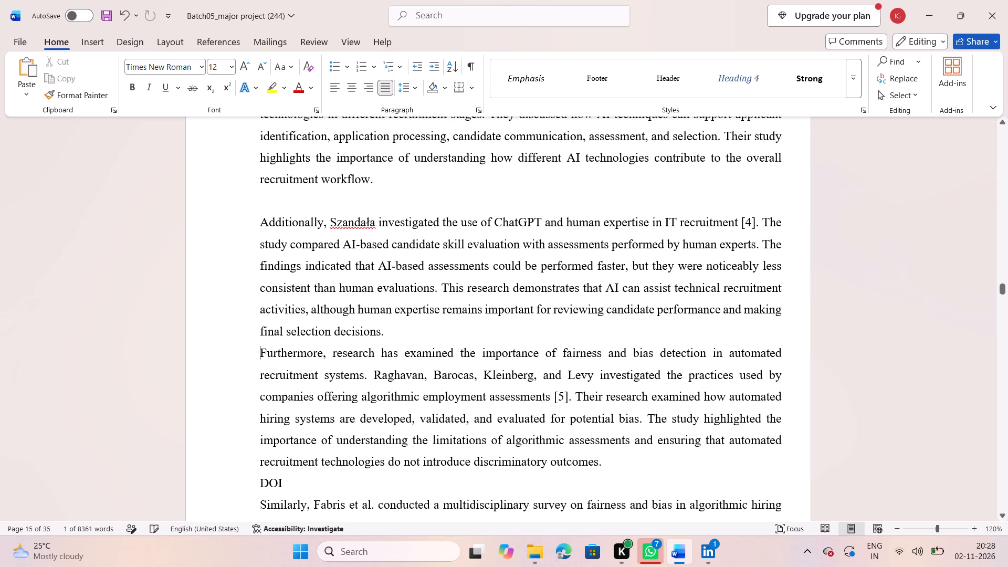
{"action": "key", "text": "Return"}
Delete the "DOI" source line above the paragraph beginning "Similarly, Fabris et al. conducted".
{"action": "scroll", "coordinate": [253, 353], "scroll_direction": "up", "scroll_amount": 1}
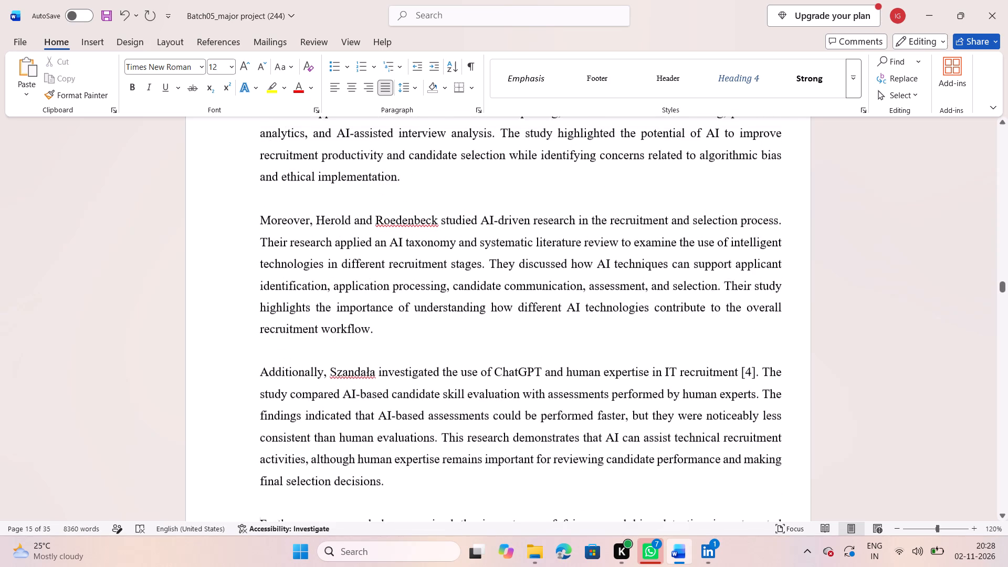
{"action": "scroll", "coordinate": [253, 353], "scroll_direction": "up", "scroll_amount": 3}
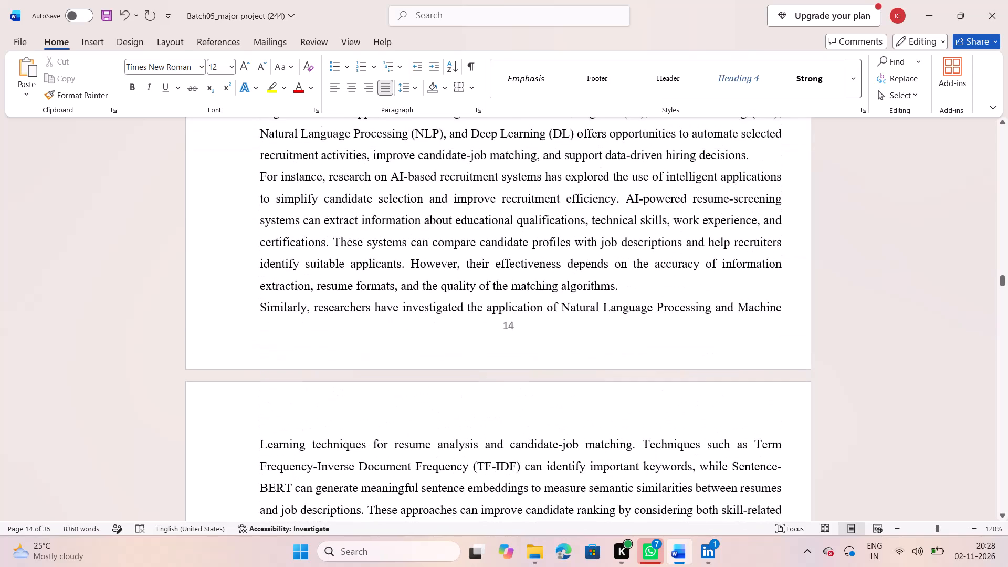
{"action": "scroll", "coordinate": [253, 353], "scroll_direction": "down", "scroll_amount": 6}
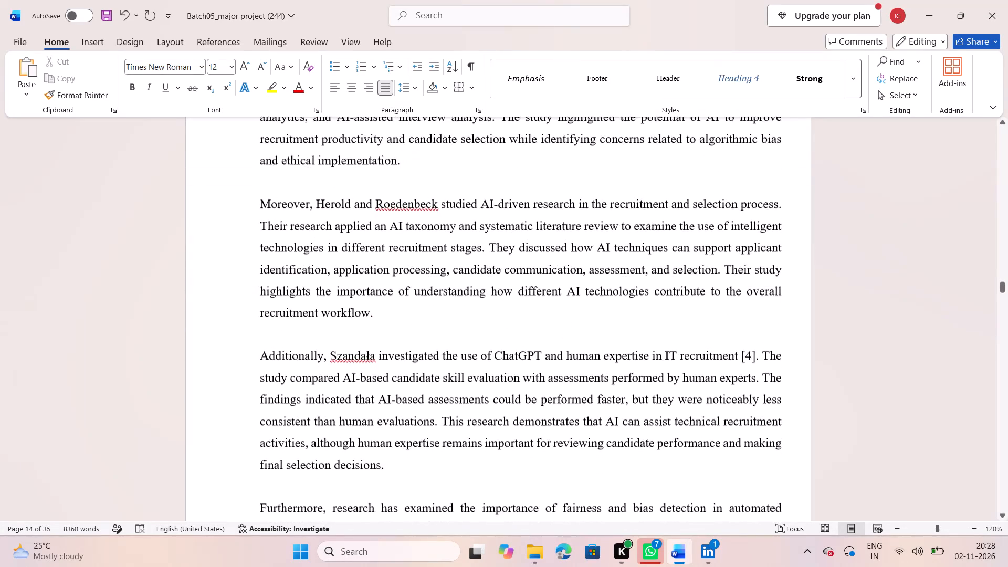
{"action": "scroll", "coordinate": [253, 353], "scroll_direction": "down", "scroll_amount": 1}
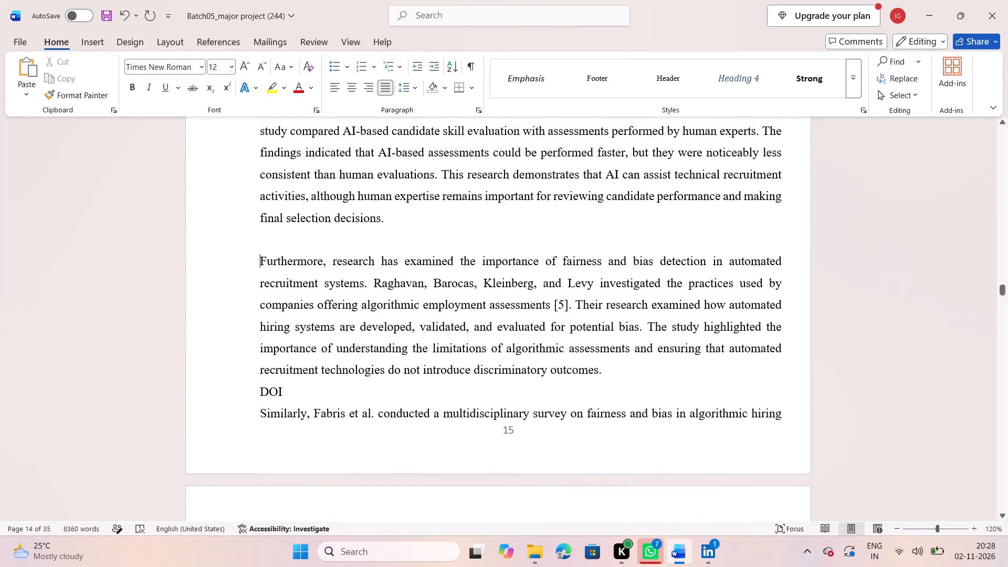
{"action": "left_click_drag", "start_coordinate": [308, 397], "coordinate": [237, 386]}
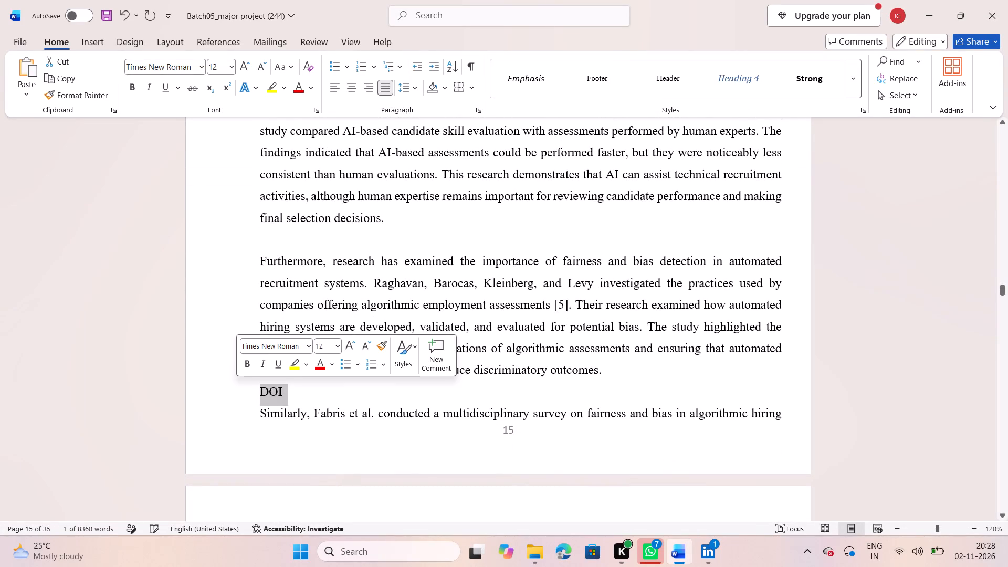
{"action": "key", "text": "BackSpace"}
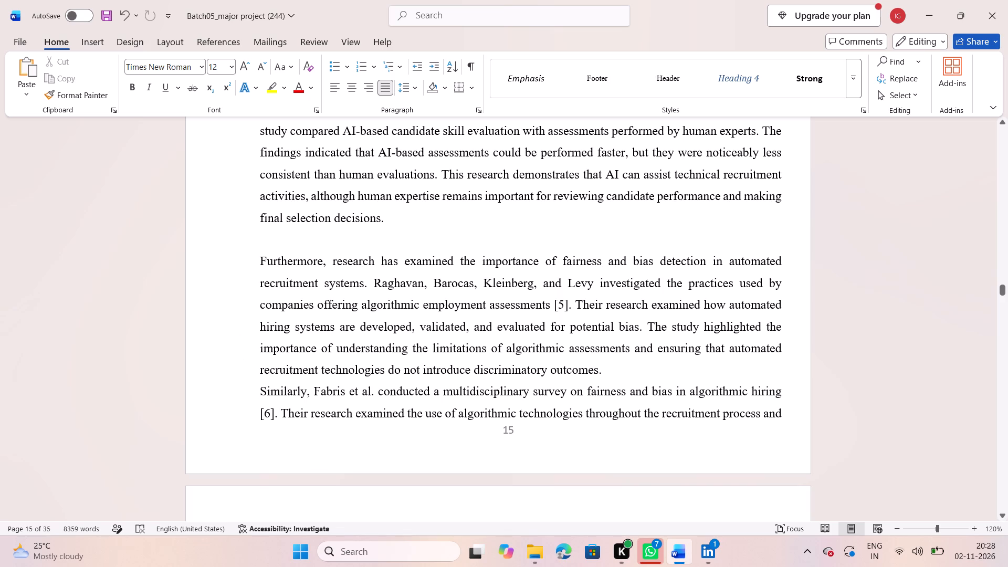
Delete the citation [5] and the space before it after "companies offering algorithmic employment assessments".
{"action": "left_click", "coordinate": [569, 307]}
{"action": "key", "text": "BackSpace"}
{"action": "key", "text": "BackSpace"}
{"action": "key", "text": "BackSpace"}
{"action": "key", "text": "BackSpace"}
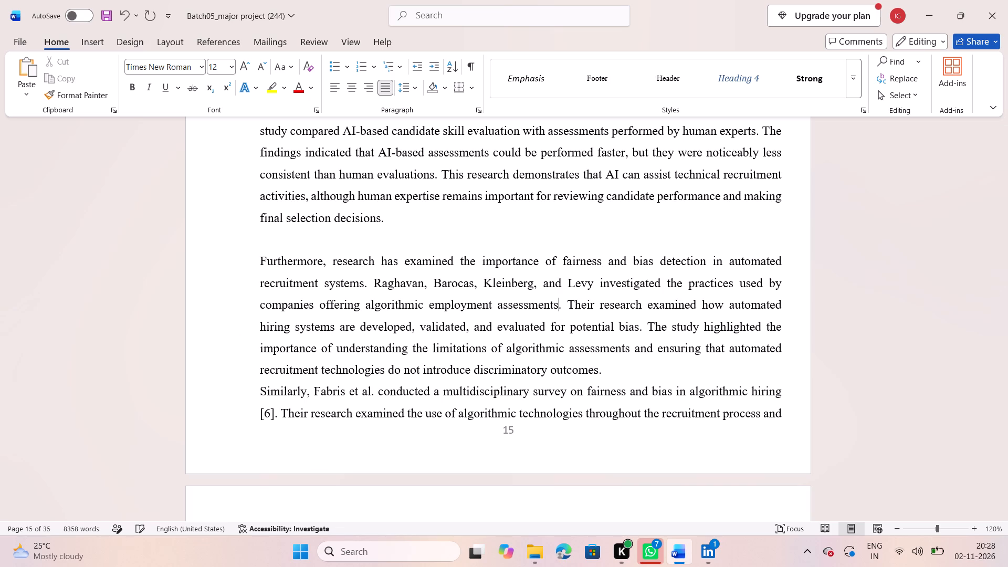
Delete the "ScienceDirect" source line above "Collectively, these studies demonstrate" and join that paragraph to the preceding one.
{"action": "scroll", "coordinate": [569, 307], "scroll_direction": "down", "scroll_amount": 2}
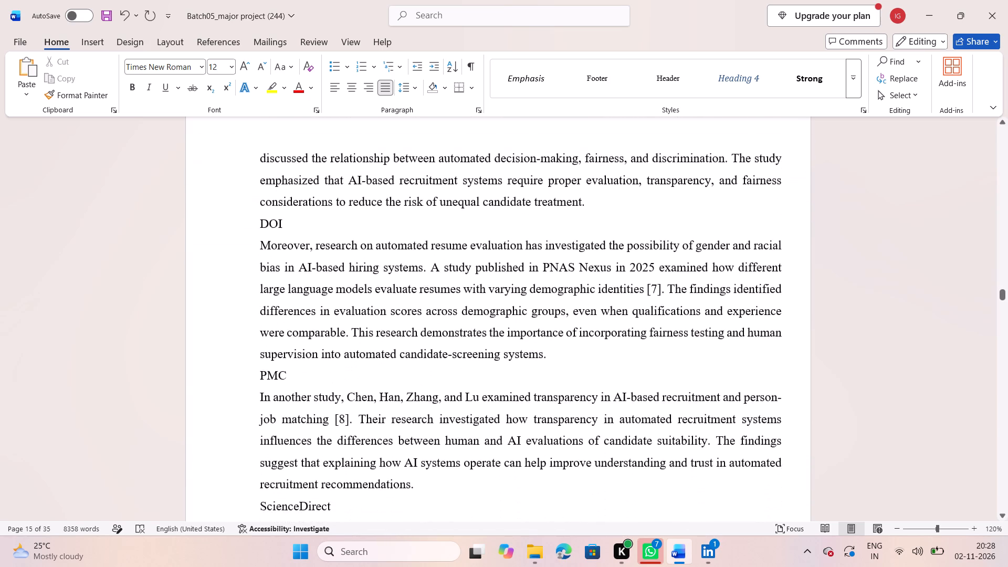
{"action": "scroll", "coordinate": [569, 307], "scroll_direction": "down", "scroll_amount": 2}
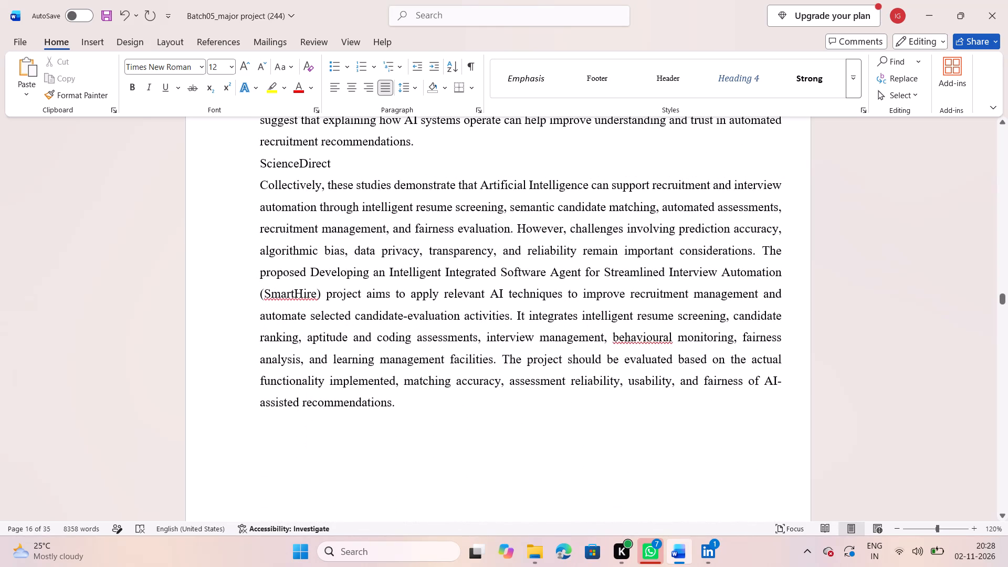
{"action": "scroll", "coordinate": [548, 431], "scroll_direction": "up", "scroll_amount": 1}
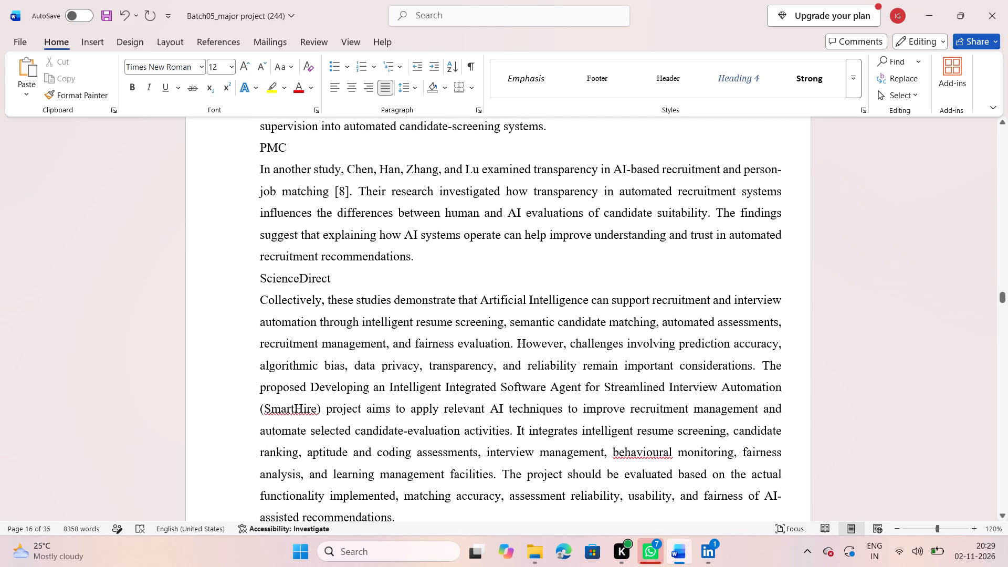
{"action": "left_click_drag", "start_coordinate": [350, 277], "coordinate": [282, 278]}
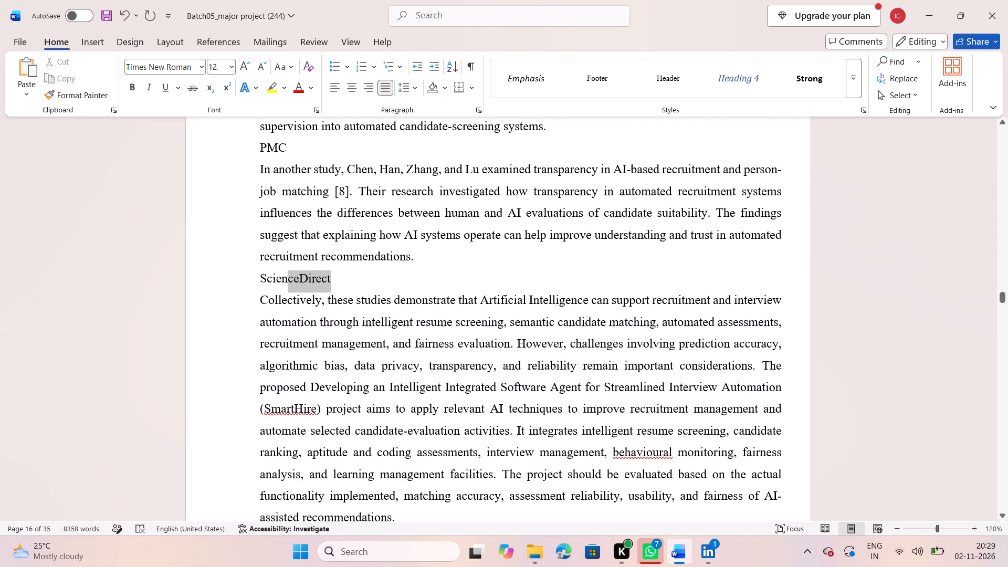
{"action": "left_click_drag", "start_coordinate": [282, 278], "coordinate": [258, 275]}
{"action": "key", "text": "BackSpace"}
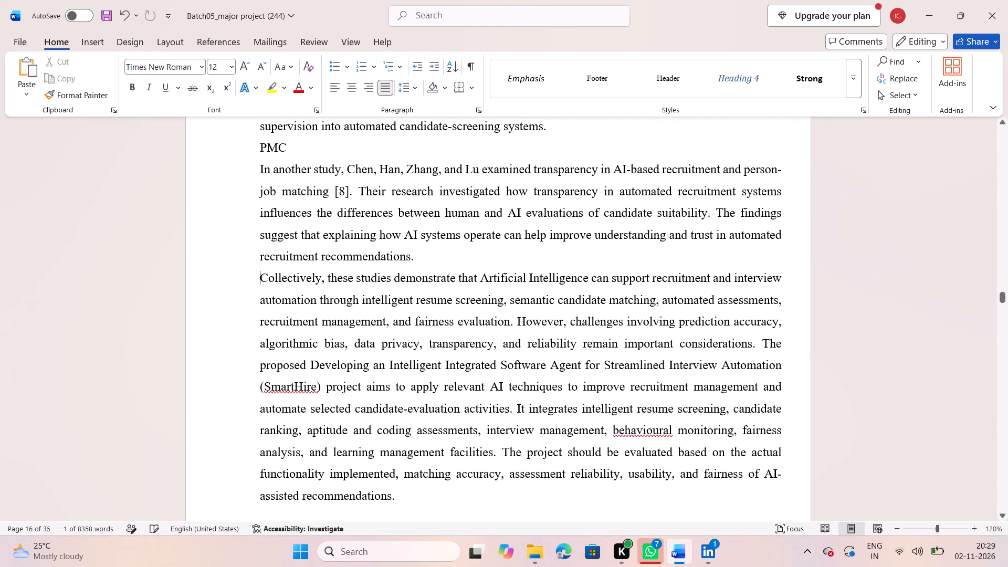
{"action": "key", "text": "BackSpace"}
Delete the citation [8] and the space before it after "person-job matching".
{"action": "scroll", "coordinate": [258, 275], "scroll_direction": "up", "scroll_amount": 1}
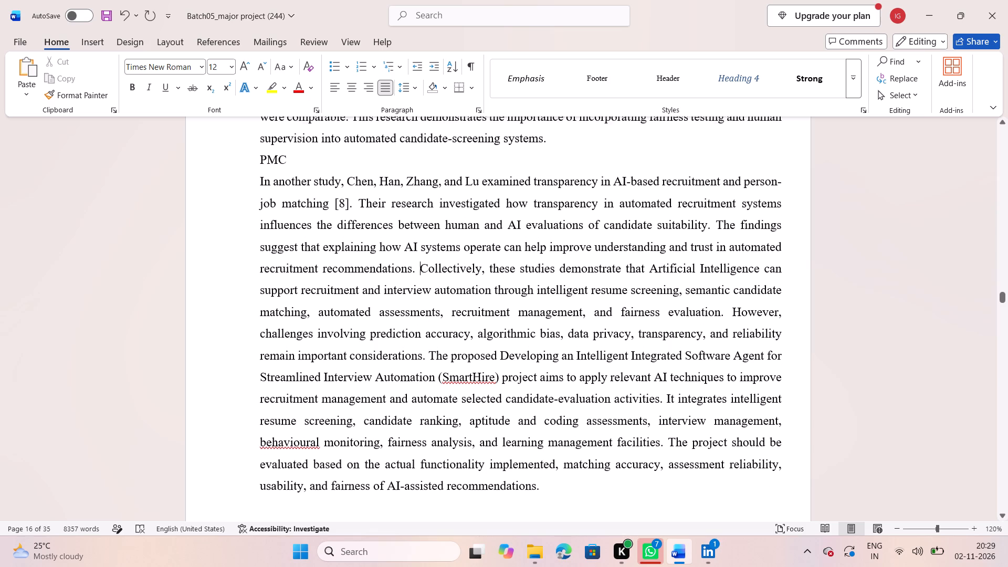
{"action": "scroll", "coordinate": [258, 275], "scroll_direction": "up", "scroll_amount": 1}
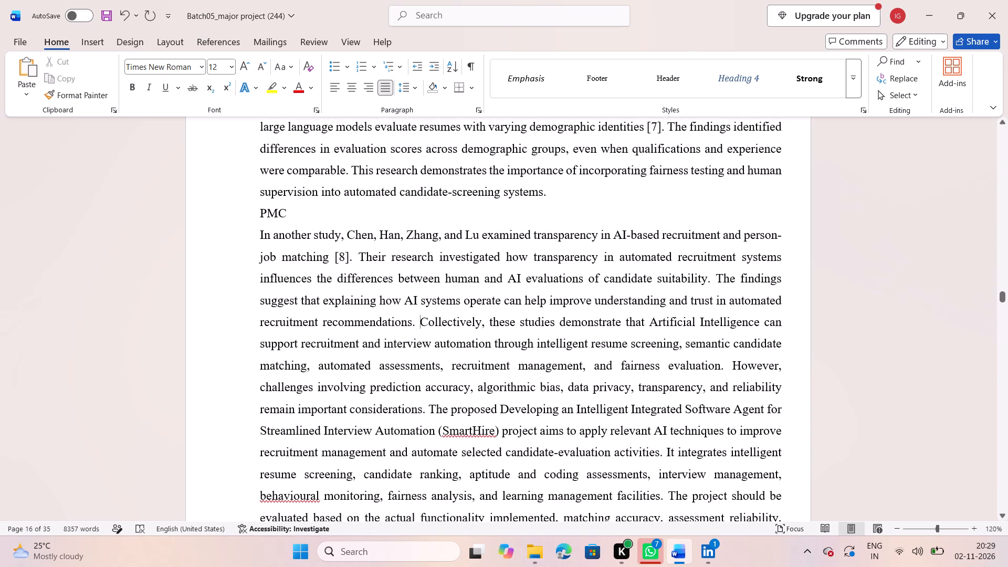
{"action": "left_click", "coordinate": [344, 256]}
{"action": "key", "text": "BackSpace"}
{"action": "key", "text": "BackSpace"}
{"action": "key", "text": "Right"}
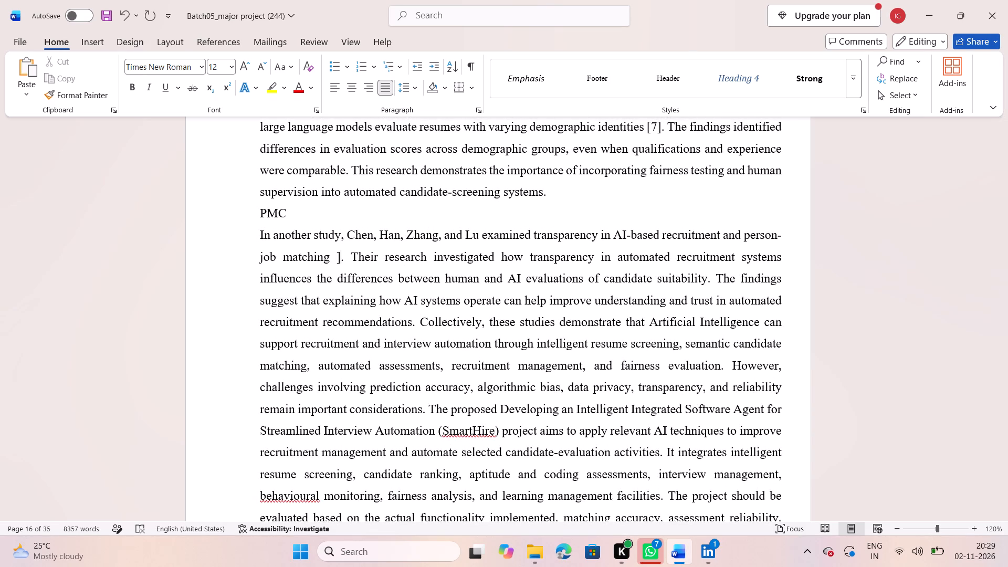
{"action": "key", "text": "BackSpace"}
{"action": "key", "text": "BackSpace"}
Replace the "PMC" source line above the paragraph beginning "In another study" with a blank line.
{"action": "scroll", "coordinate": [344, 256], "scroll_direction": "up", "scroll_amount": 1}
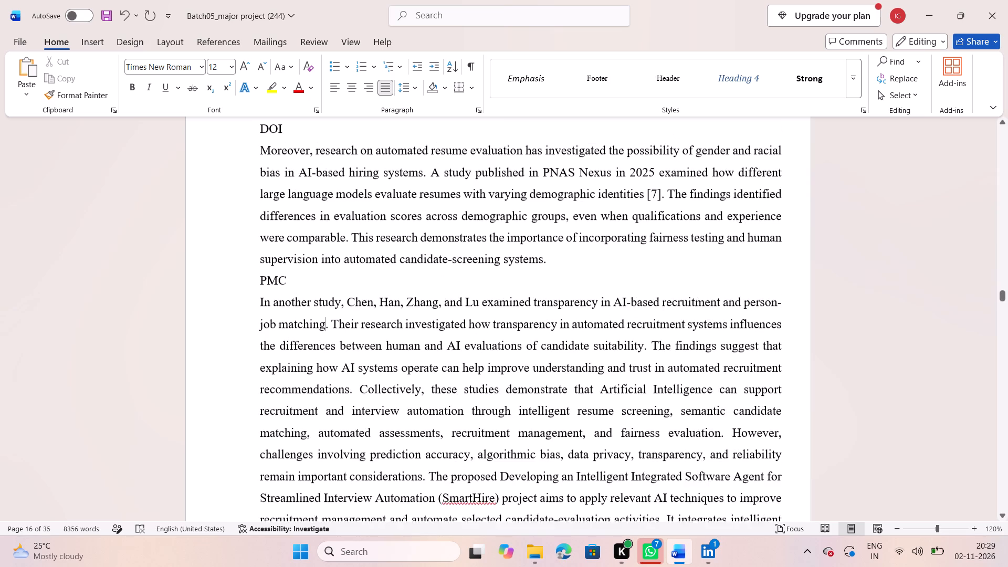
{"action": "scroll", "coordinate": [344, 256], "scroll_direction": "up", "scroll_amount": 1}
{"action": "left_click", "coordinate": [302, 282]}
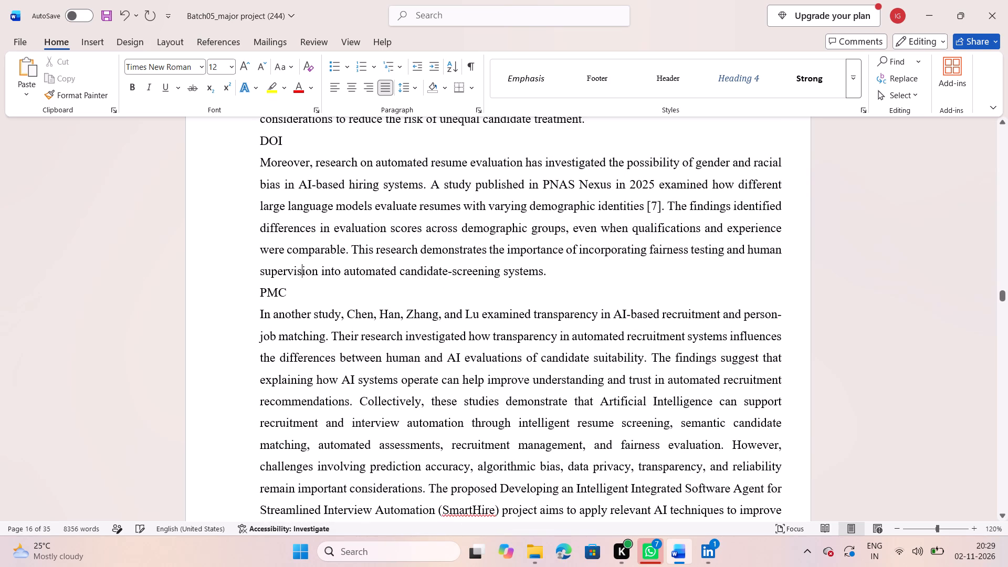
{"action": "left_click", "coordinate": [298, 300]}
{"action": "key", "text": "BackSpace"}
{"action": "key", "text": "BackSpace"}
{"action": "key", "text": "BackSpace"}
{"action": "key", "text": "BackSpace"}
{"action": "key", "text": "Return"}
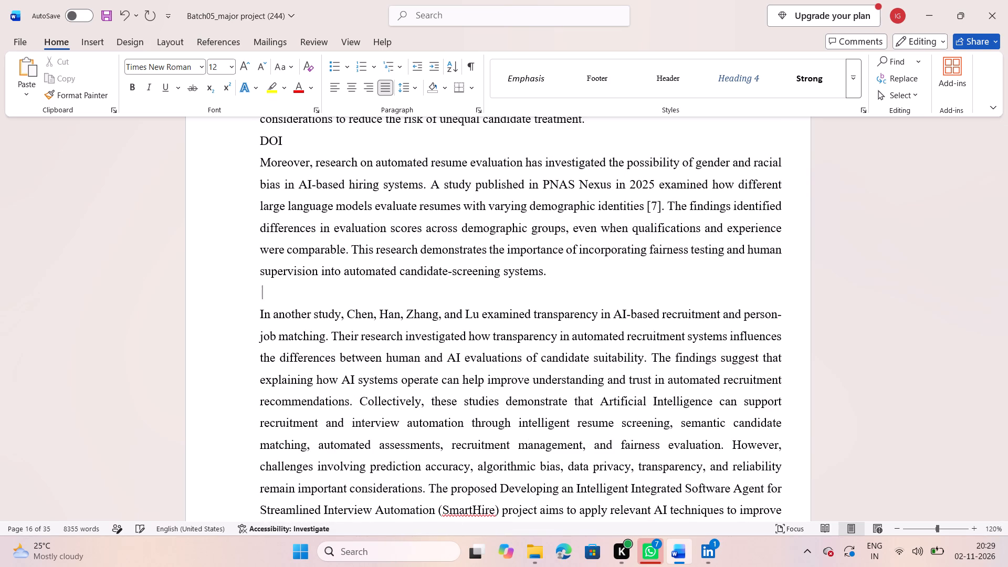
Delete the citation [7] and the space before it after "varying demographic identities".
{"action": "scroll", "coordinate": [298, 300], "scroll_direction": "up", "scroll_amount": 1}
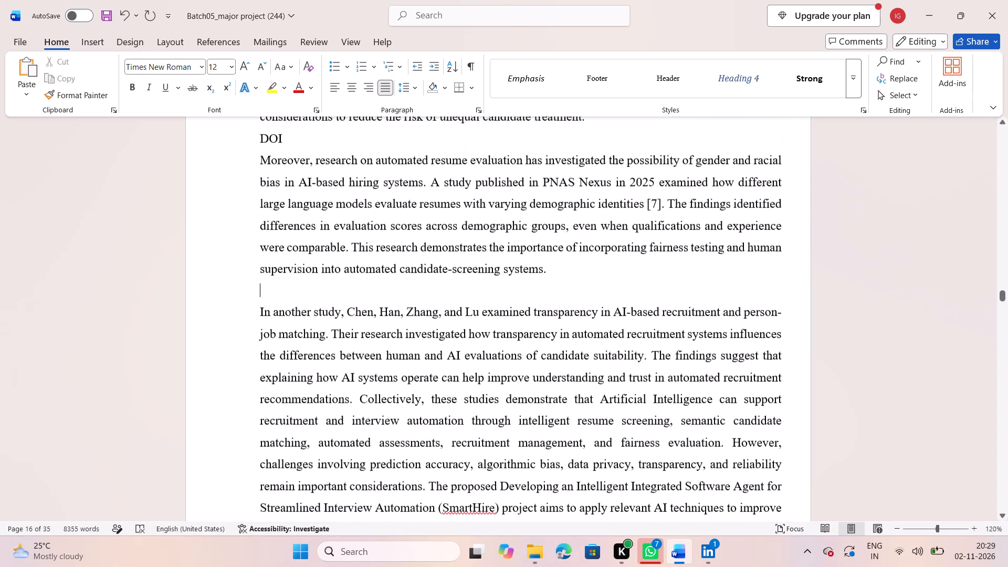
{"action": "scroll", "coordinate": [298, 300], "scroll_direction": "up", "scroll_amount": 1}
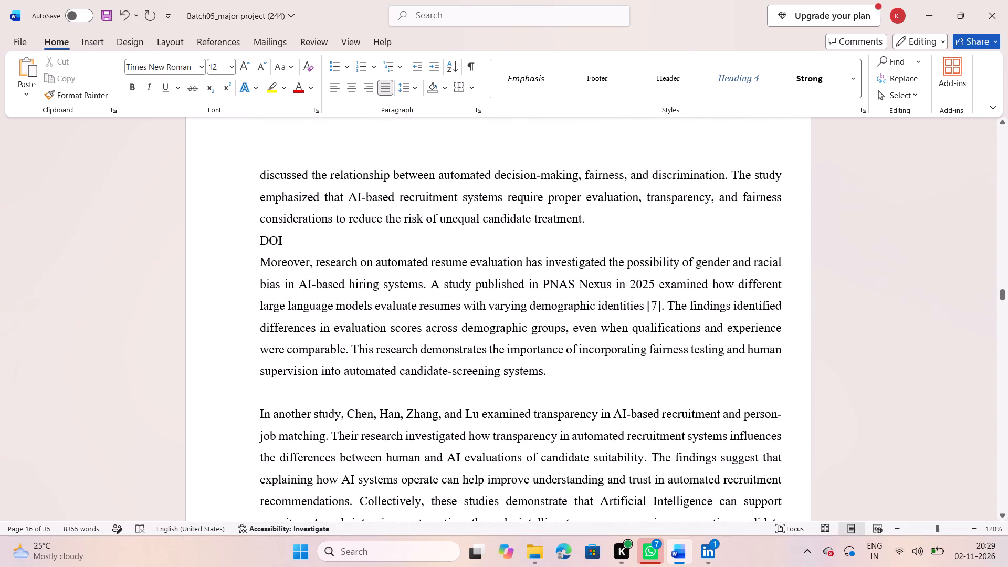
{"action": "left_click", "coordinate": [662, 306]}
{"action": "key", "text": "BackSpace"}
{"action": "key", "text": "BackSpace"}
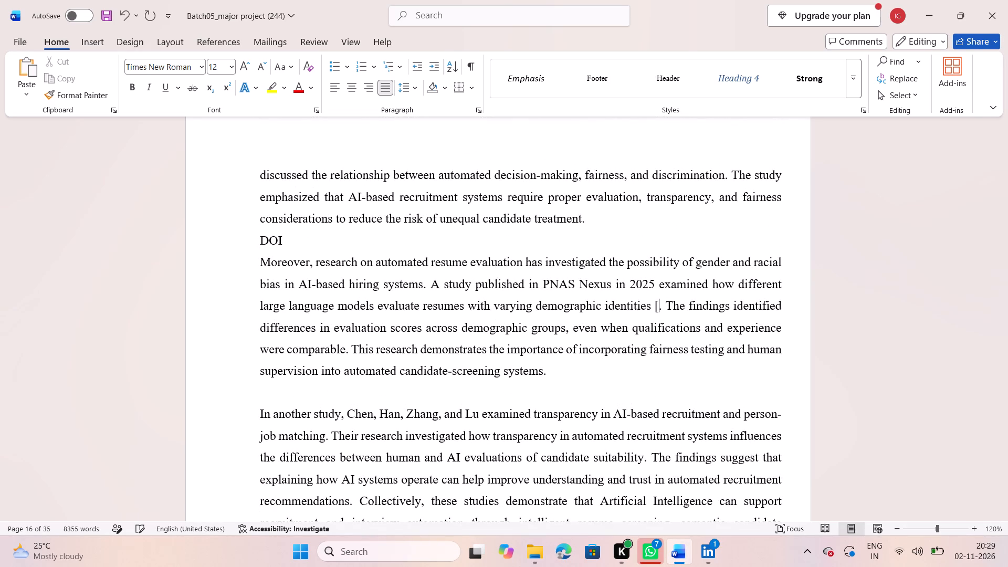
{"action": "key", "text": "BackSpace"}
{"action": "key", "text": "BackSpace"}
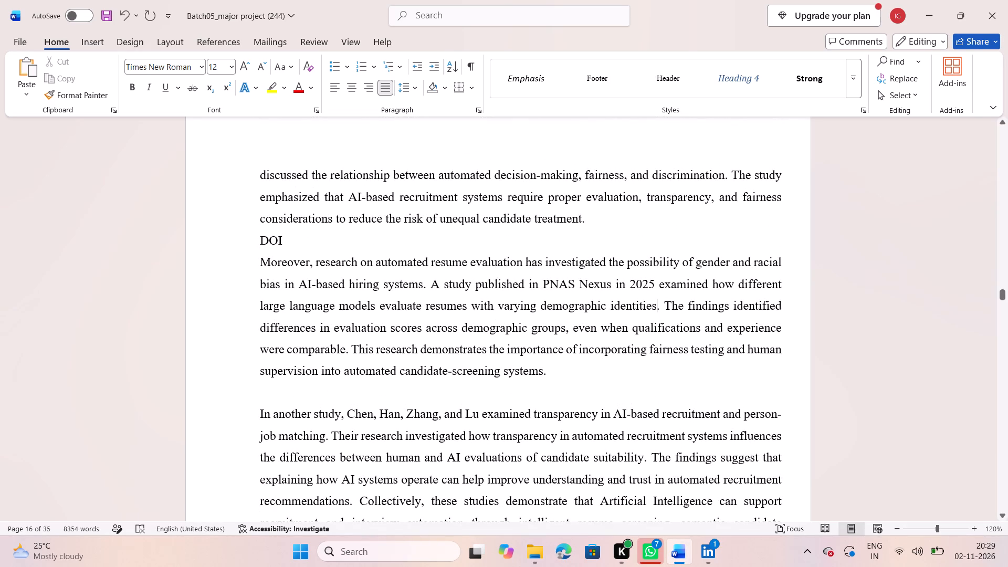
Replace the "DOI" source line above the paragraph beginning "Moreover, research on automated resume evaluation" with a blank line.
{"action": "left_click_drag", "start_coordinate": [336, 236], "coordinate": [247, 241]}
{"action": "key", "text": "BackSpace"}
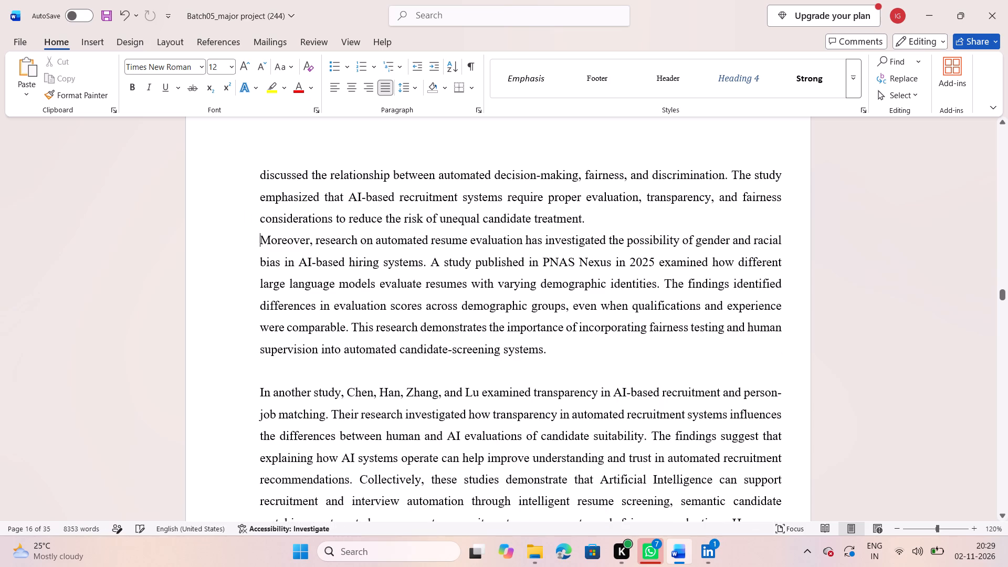
{"action": "key", "text": "Return"}
Delete the citation [6] and the space before it after "fairness and bias in algorithmic hiring".
{"action": "scroll", "coordinate": [247, 241], "scroll_direction": "down", "scroll_amount": 1}
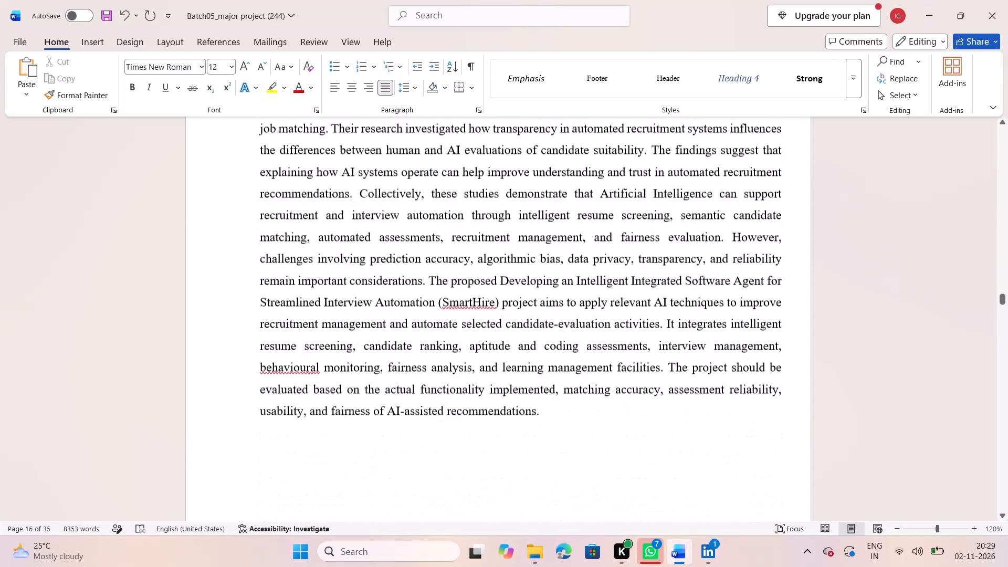
{"action": "scroll", "coordinate": [247, 241], "scroll_direction": "down", "scroll_amount": 1}
{"action": "scroll", "coordinate": [247, 241], "scroll_direction": "up", "scroll_amount": 3}
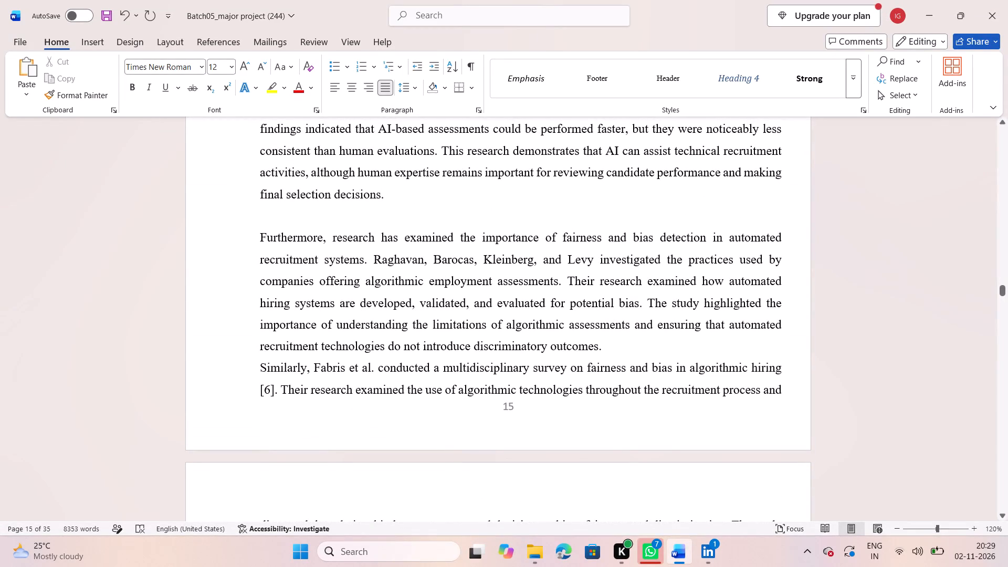
{"action": "left_click_drag", "start_coordinate": [259, 366], "coordinate": [338, 416]}
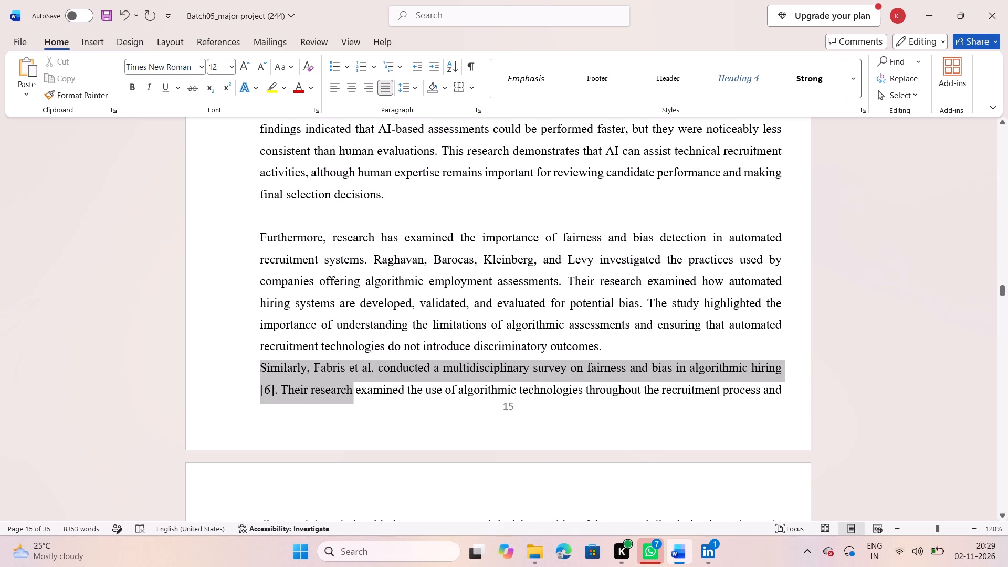
{"action": "left_click_drag", "start_coordinate": [338, 416], "coordinate": [367, 445]}
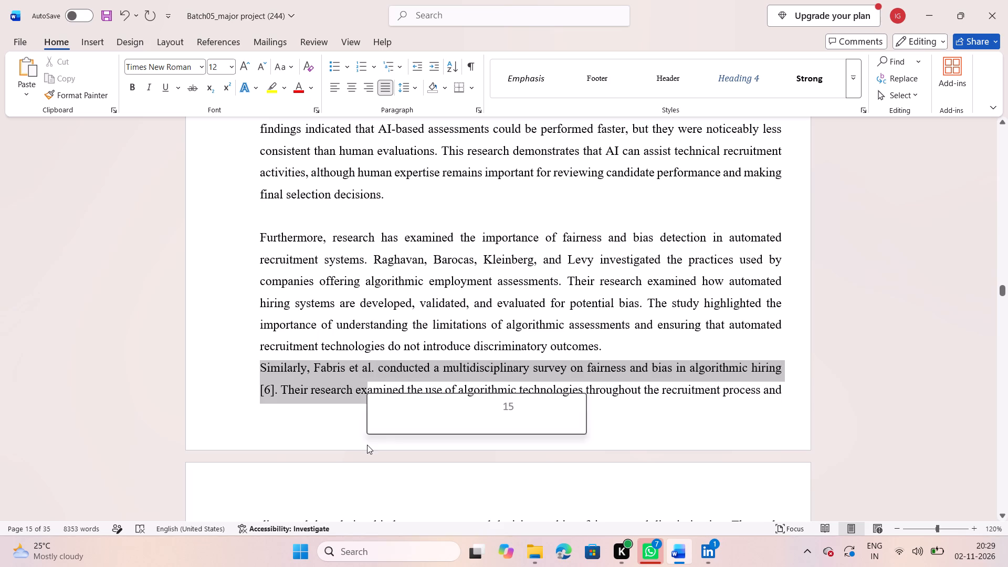
{"action": "left_click", "coordinate": [367, 445]}
{"action": "left_click", "coordinate": [272, 393]}
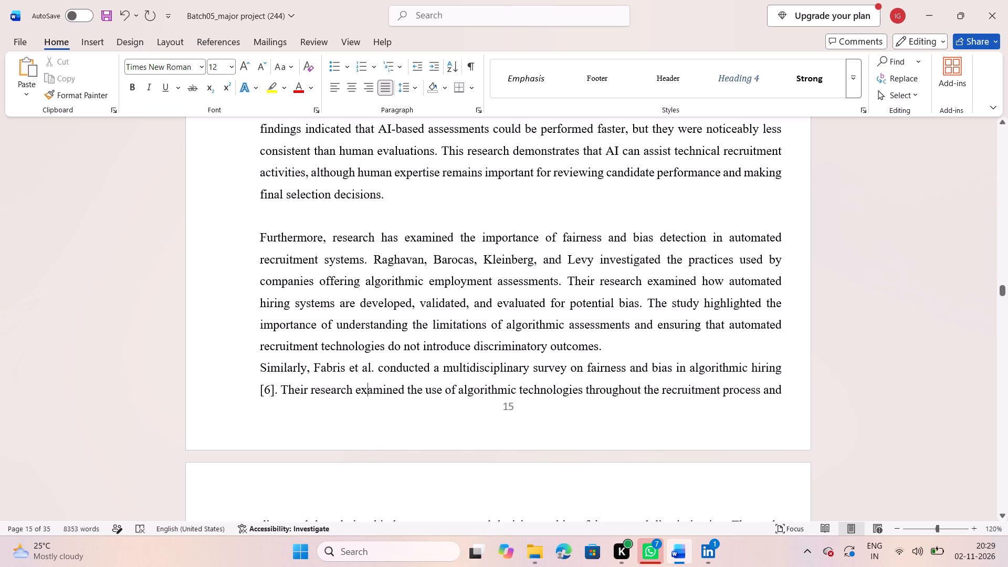
{"action": "key", "text": "Right"}
{"action": "key", "text": "BackSpace"}
{"action": "key", "text": "BackSpace"}
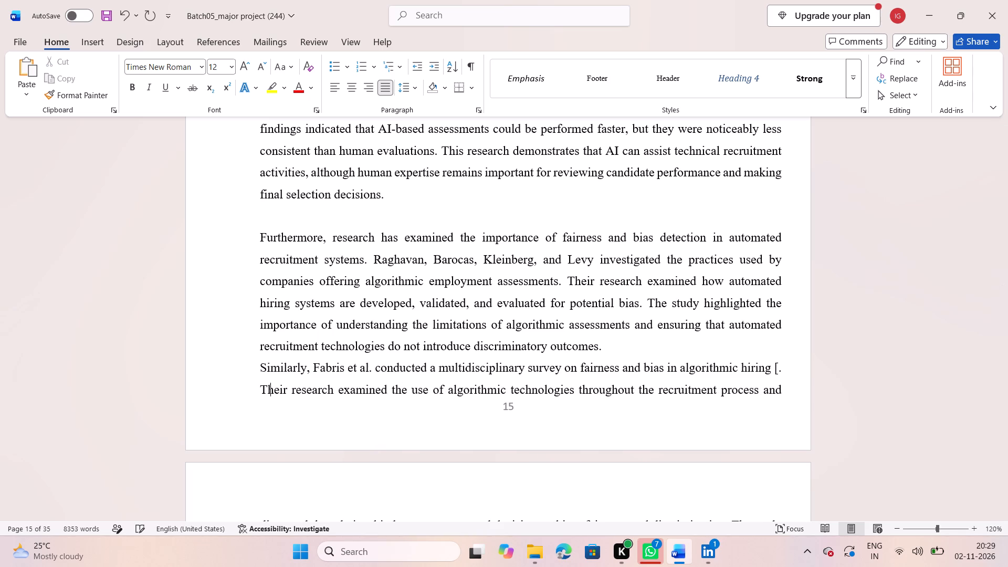
{"action": "key", "text": "BackSpace"}
{"action": "key", "text": "BackSpace"}
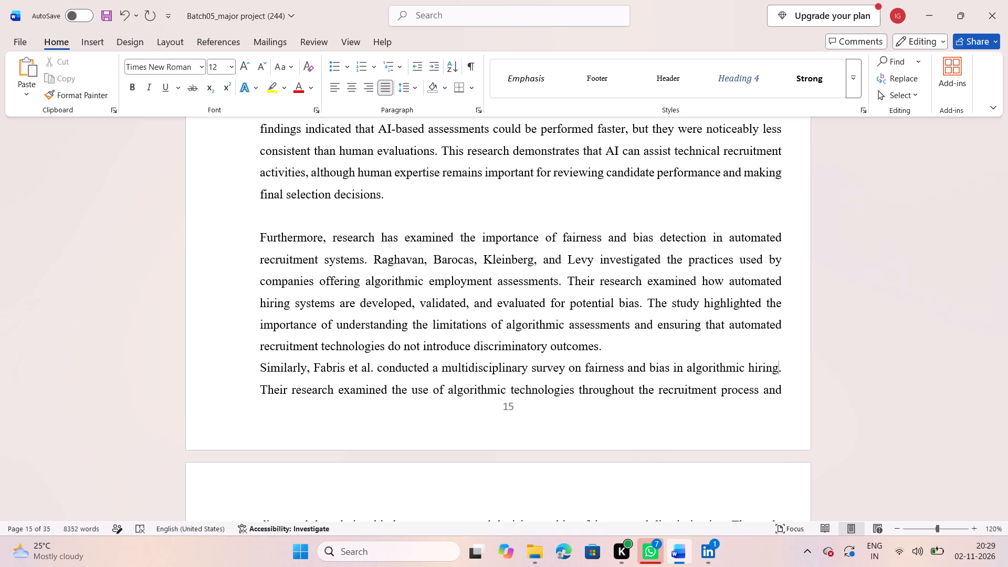
Insert two blank lines after "discriminatory outcomes.", above the paragraph beginning "Similarly, Fabris et al. conducted".
{"action": "scroll", "coordinate": [272, 393], "scroll_direction": "down", "scroll_amount": 1}
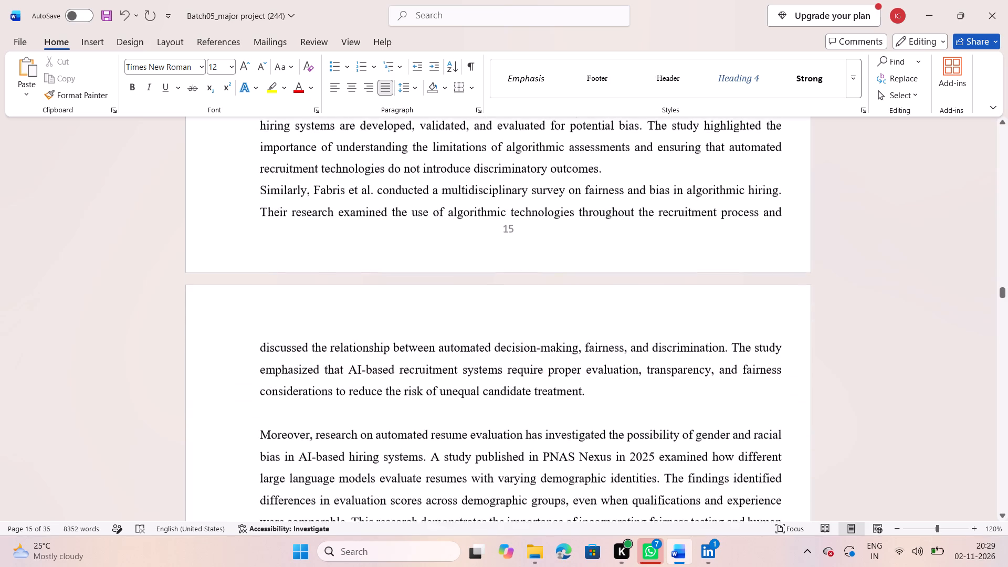
{"action": "scroll", "coordinate": [272, 393], "scroll_direction": "down", "scroll_amount": 3}
{"action": "scroll", "coordinate": [272, 393], "scroll_direction": "up", "scroll_amount": 1}
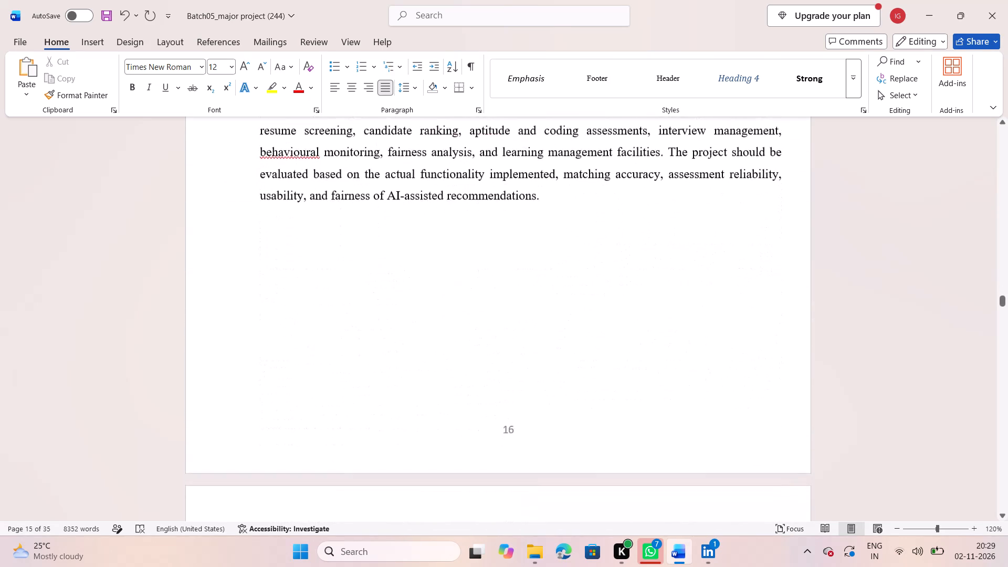
{"action": "scroll", "coordinate": [272, 393], "scroll_direction": "up", "scroll_amount": 5}
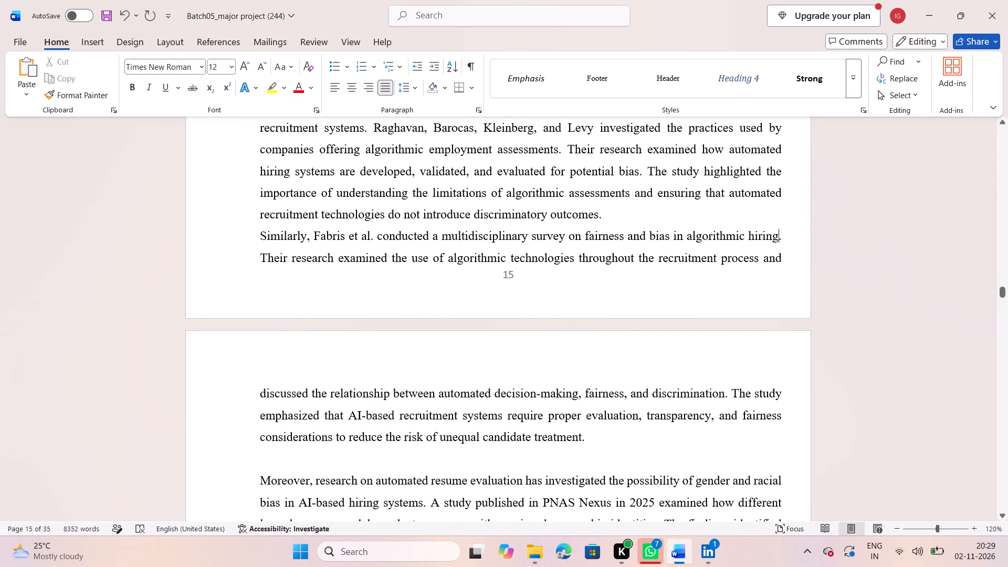
{"action": "left_click", "coordinate": [619, 209]}
{"action": "key", "text": "Return"}
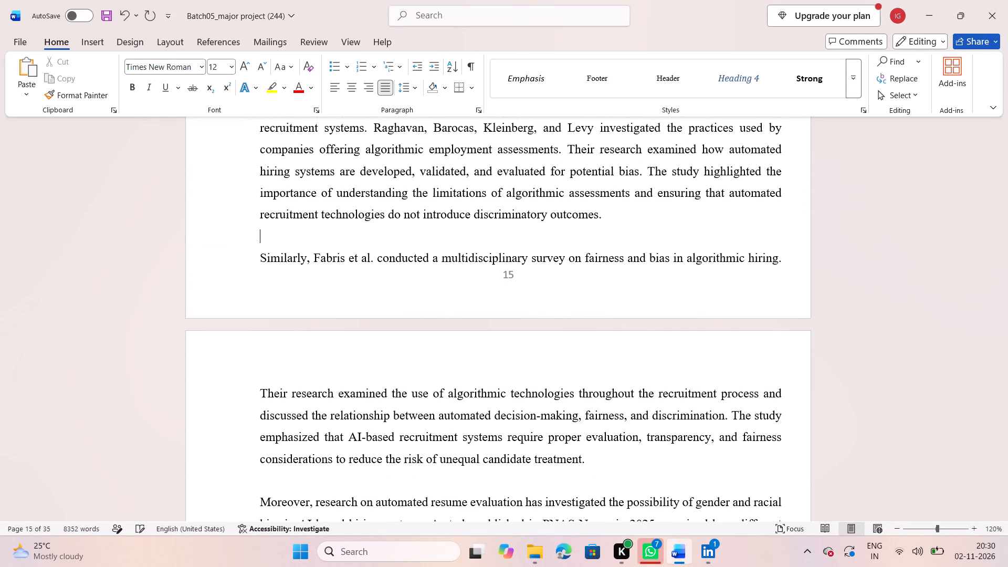
{"action": "key", "text": "Return"}
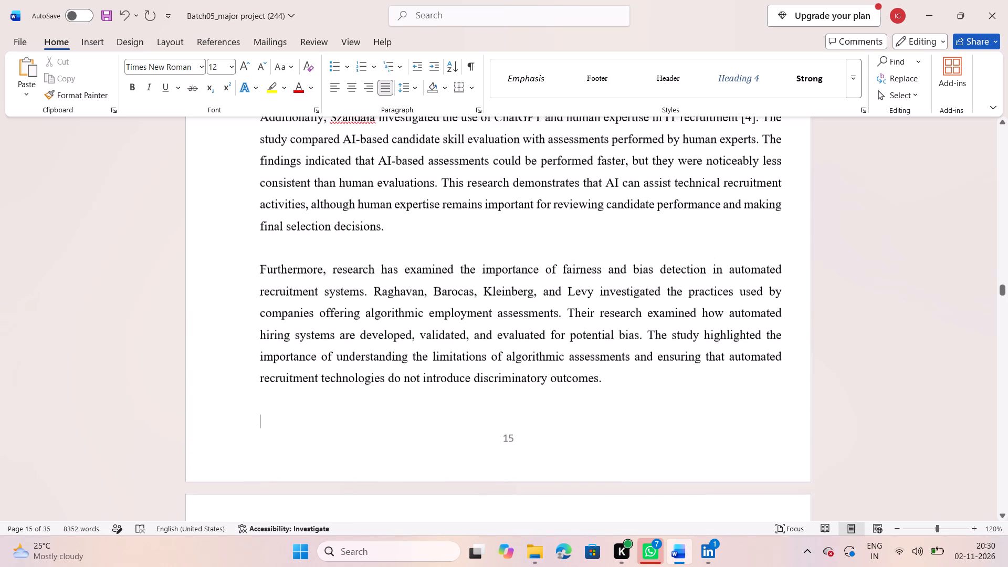
Review the literature survey pages for remaining source lines, citations and paragraph spacing, from the chapter's end back to its heading.
{"action": "scroll", "coordinate": [619, 209], "scroll_direction": "down", "scroll_amount": 2}
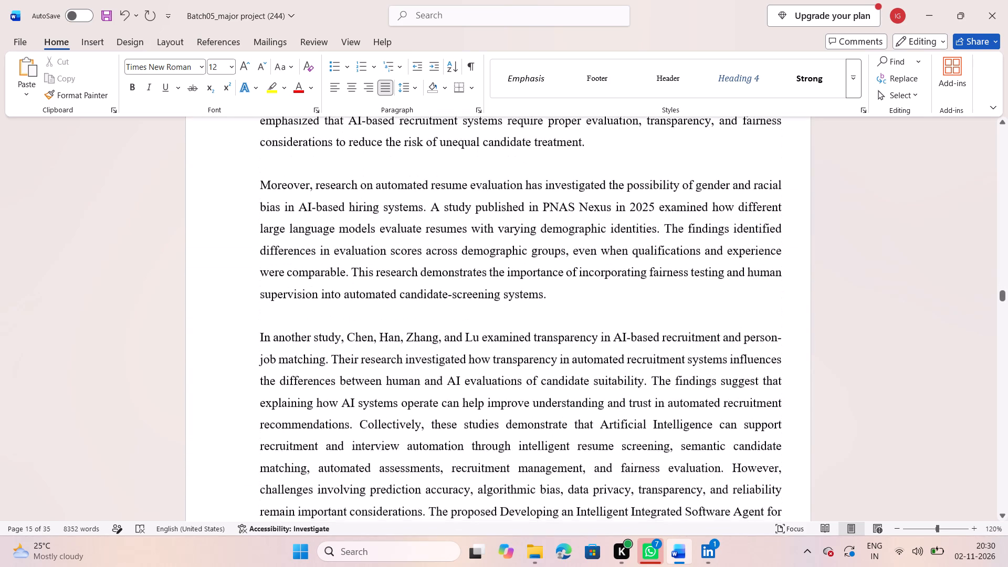
{"action": "scroll", "coordinate": [619, 209], "scroll_direction": "down", "scroll_amount": 3}
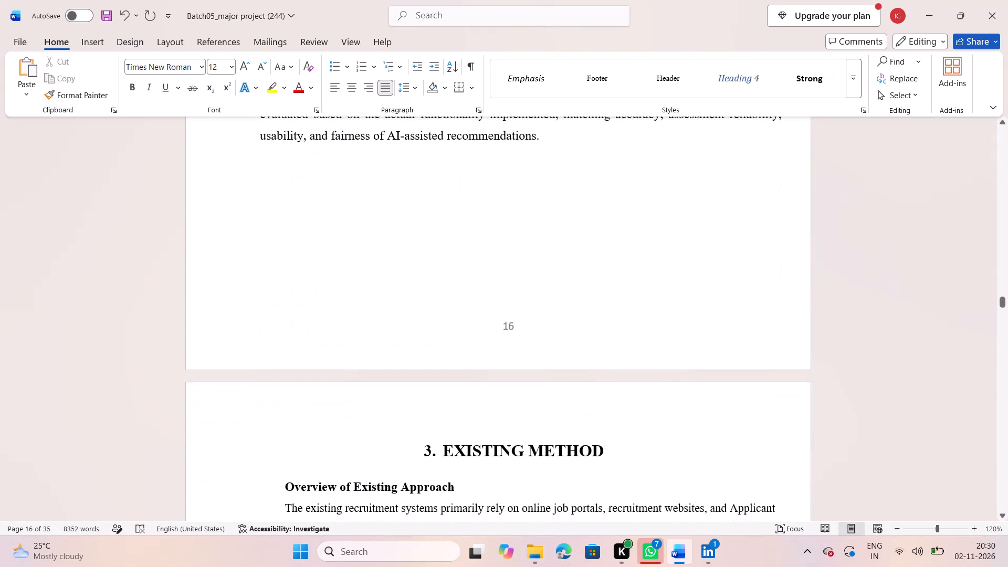
{"action": "scroll", "coordinate": [619, 209], "scroll_direction": "up", "scroll_amount": 11}
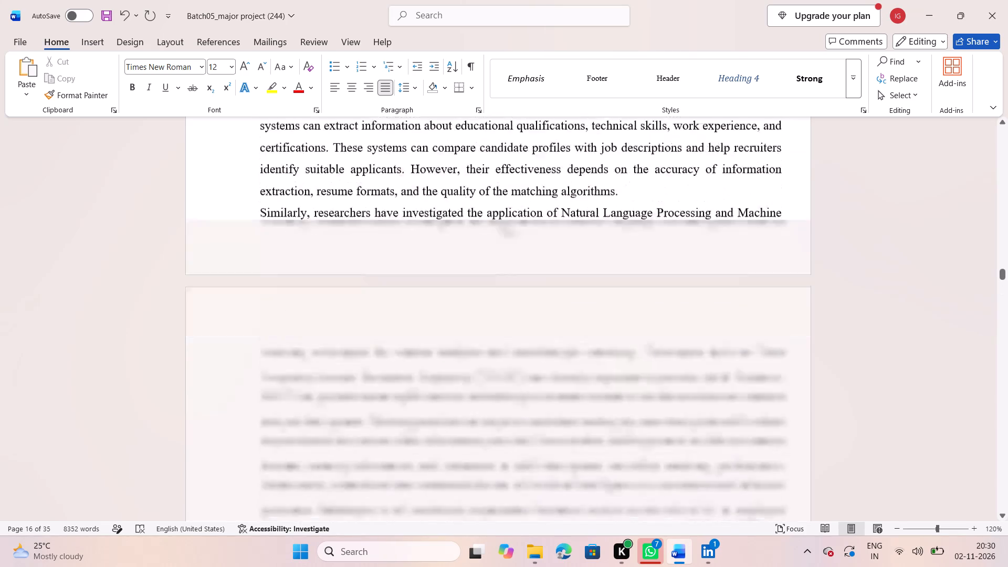
{"action": "scroll", "coordinate": [619, 209], "scroll_direction": "up", "scroll_amount": 4}
{"action": "scroll", "coordinate": [619, 209], "scroll_direction": "down", "scroll_amount": 5}
{"action": "scroll", "coordinate": [619, 209], "scroll_direction": "up", "scroll_amount": 2}
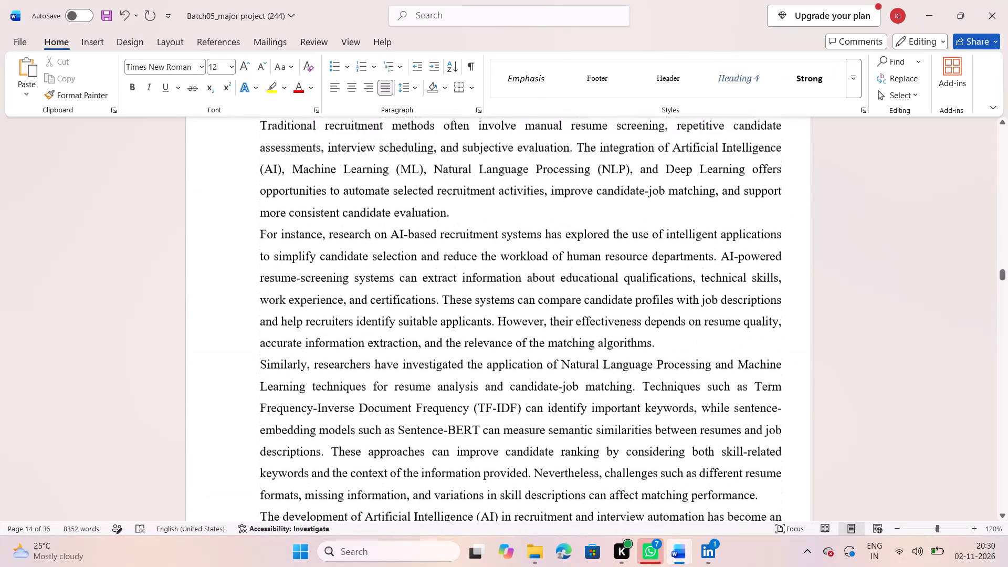
{"action": "scroll", "coordinate": [619, 209], "scroll_direction": "right", "scroll_amount": 1}
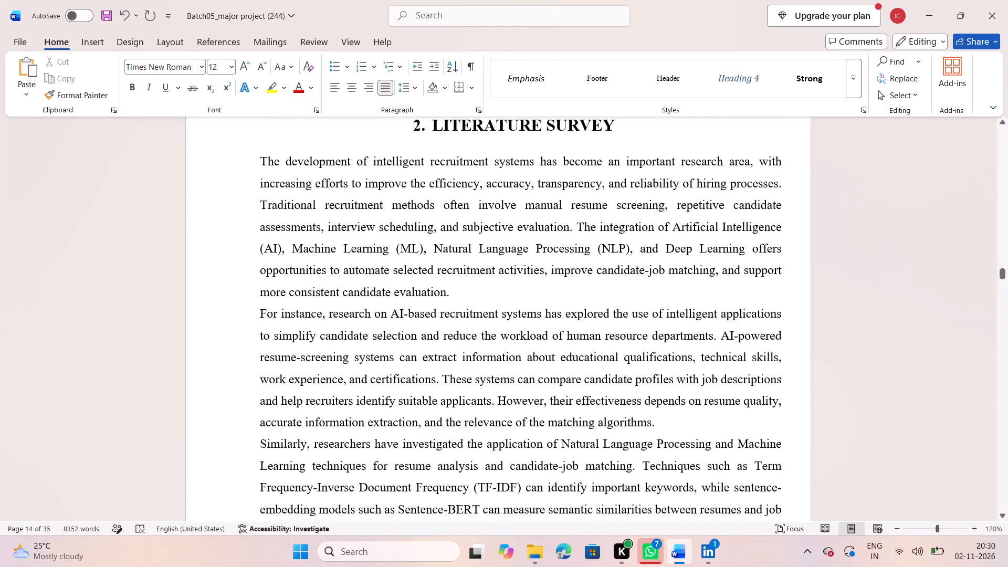
Review the literature survey from its heading through the "Furthermore, researchers have examined" passage for remaining source lines, citations and paragraph spacing.
{"action": "scroll", "coordinate": [619, 209], "scroll_direction": "right", "scroll_amount": 1}
{"action": "scroll", "coordinate": [619, 209], "scroll_direction": "down", "scroll_amount": 1}
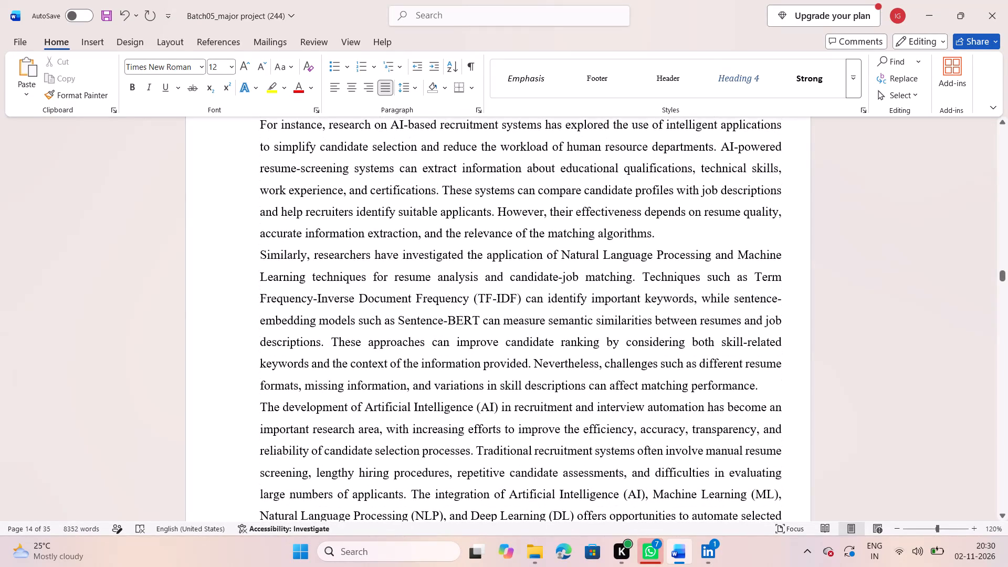
{"action": "scroll", "coordinate": [619, 209], "scroll_direction": "down", "scroll_amount": 2}
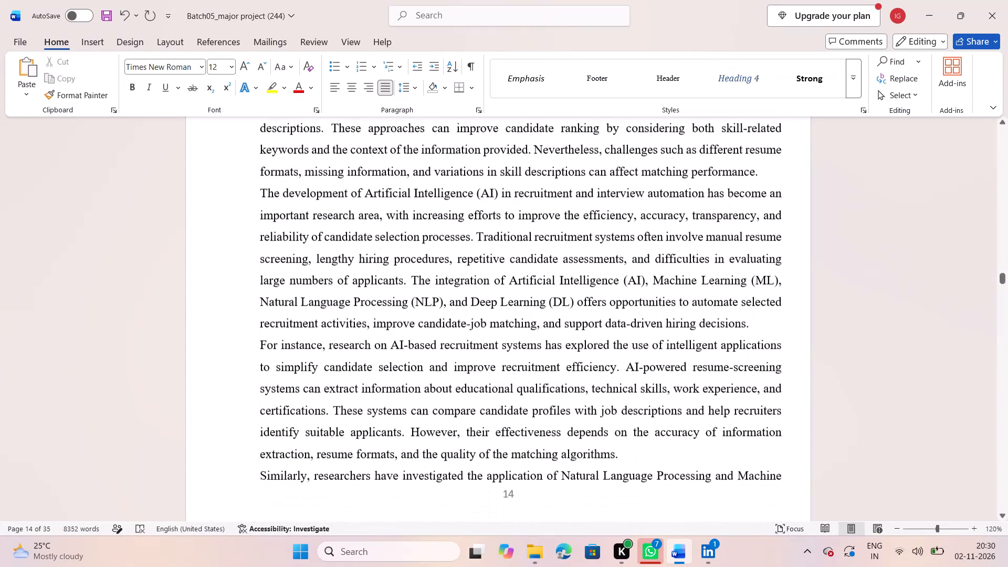
{"action": "scroll", "coordinate": [619, 209], "scroll_direction": "down", "scroll_amount": 2}
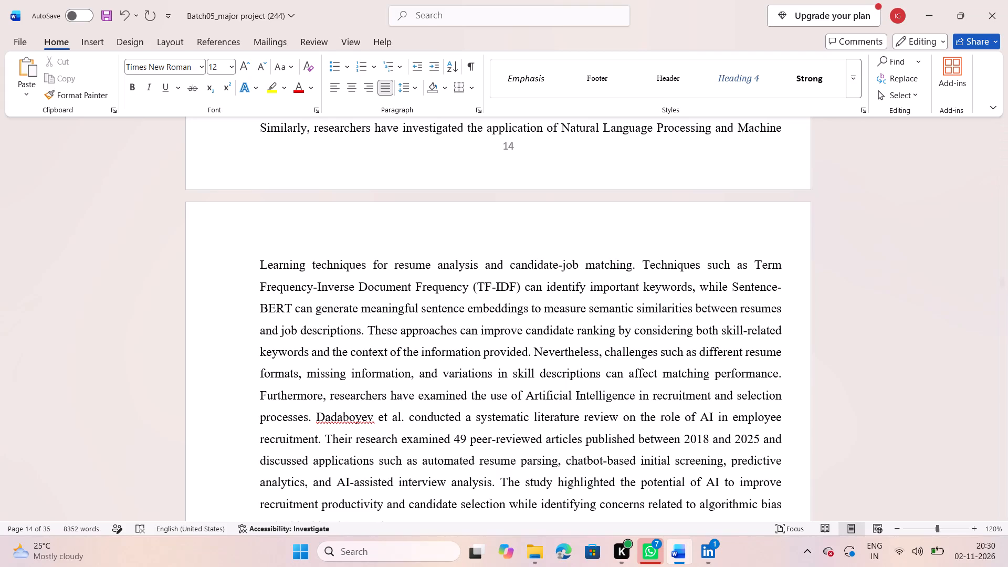
{"action": "scroll", "coordinate": [619, 209], "scroll_direction": "down", "scroll_amount": 1}
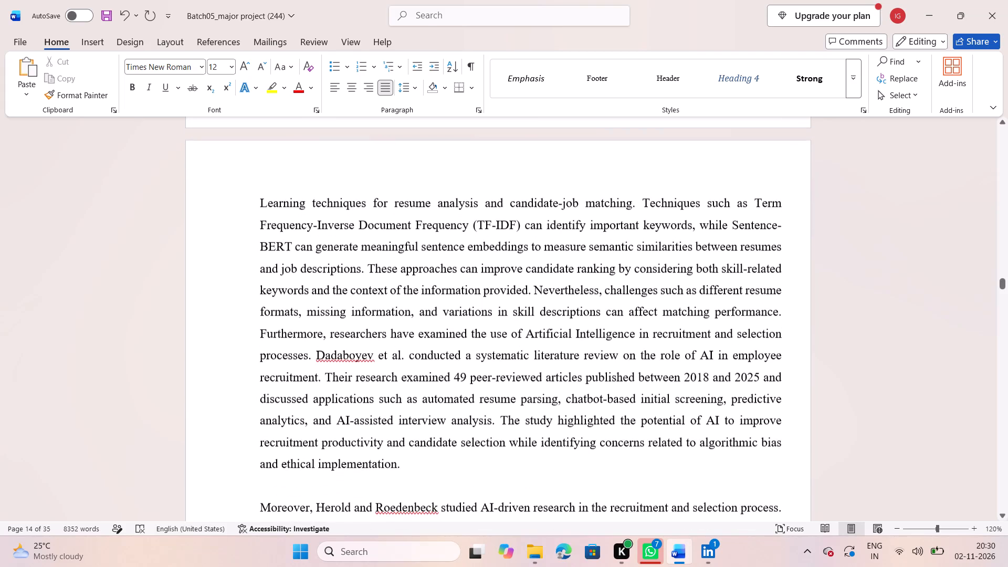
{"action": "scroll", "coordinate": [619, 209], "scroll_direction": "down", "scroll_amount": 1}
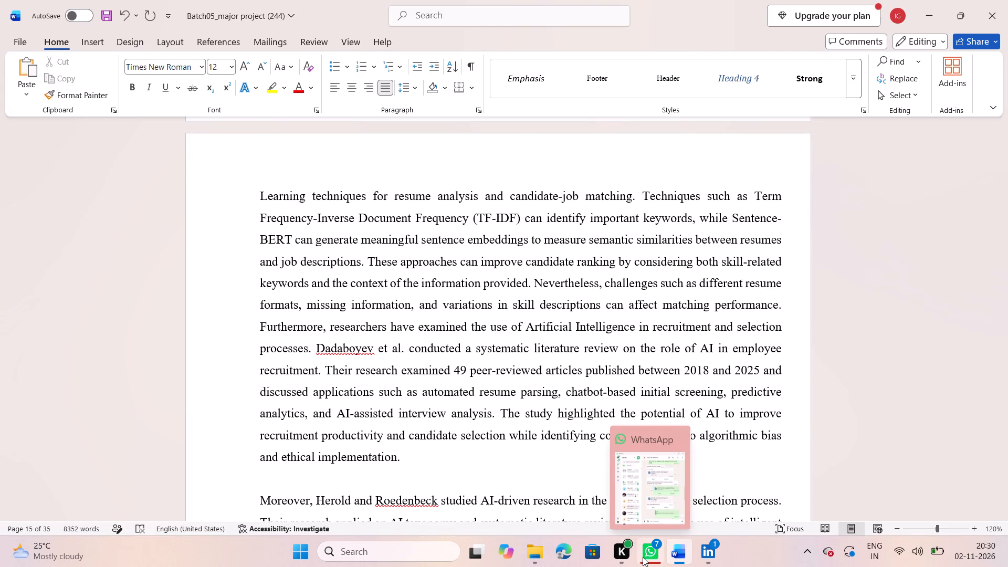
{"action": "left_click", "coordinate": [298, 555]}
{"action": "double_click", "coordinate": [534, 480]}
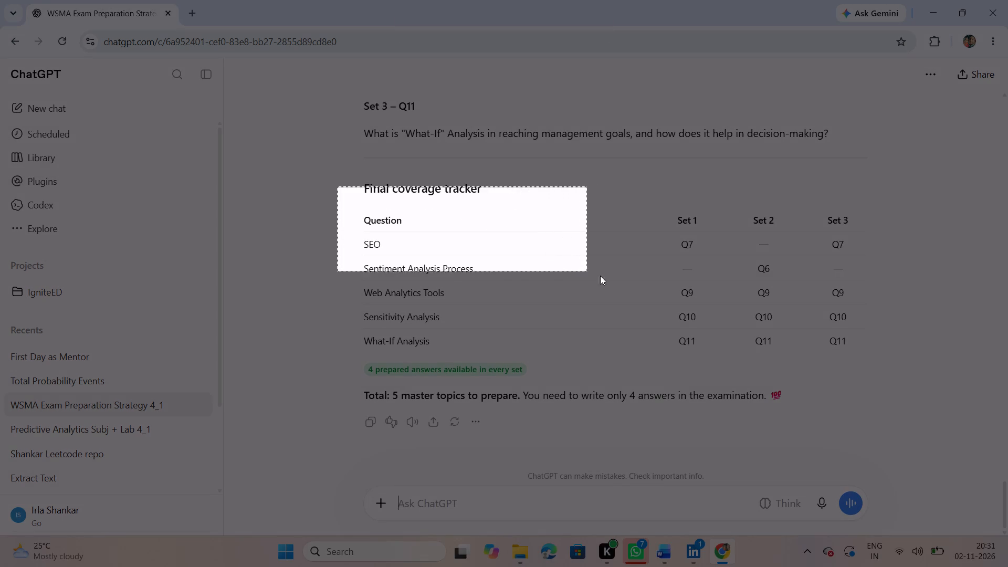
{"action": "left_click_drag", "start_coordinate": [600, 276], "coordinate": [792, 310]}
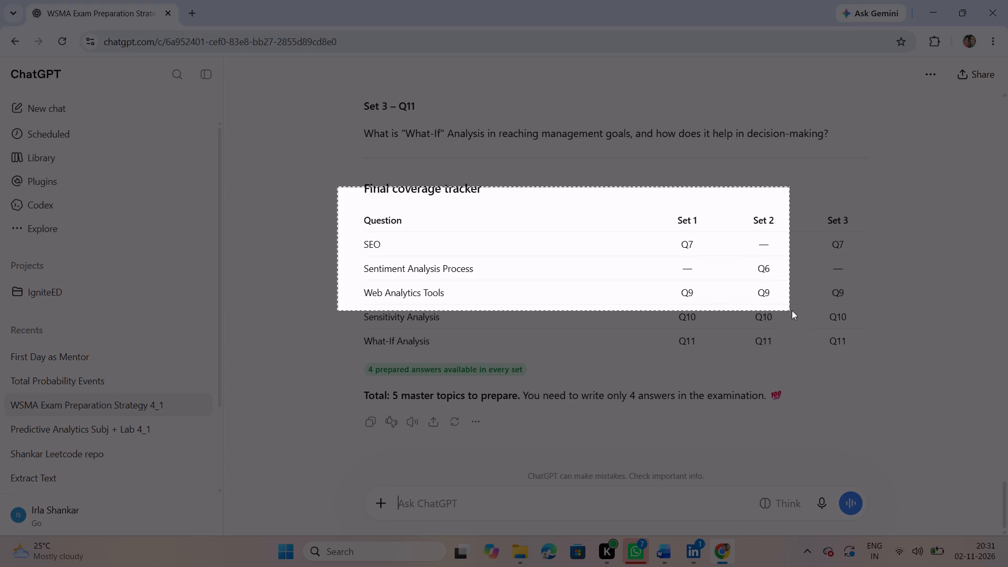
{"action": "left_click_drag", "start_coordinate": [792, 310], "coordinate": [878, 415]}
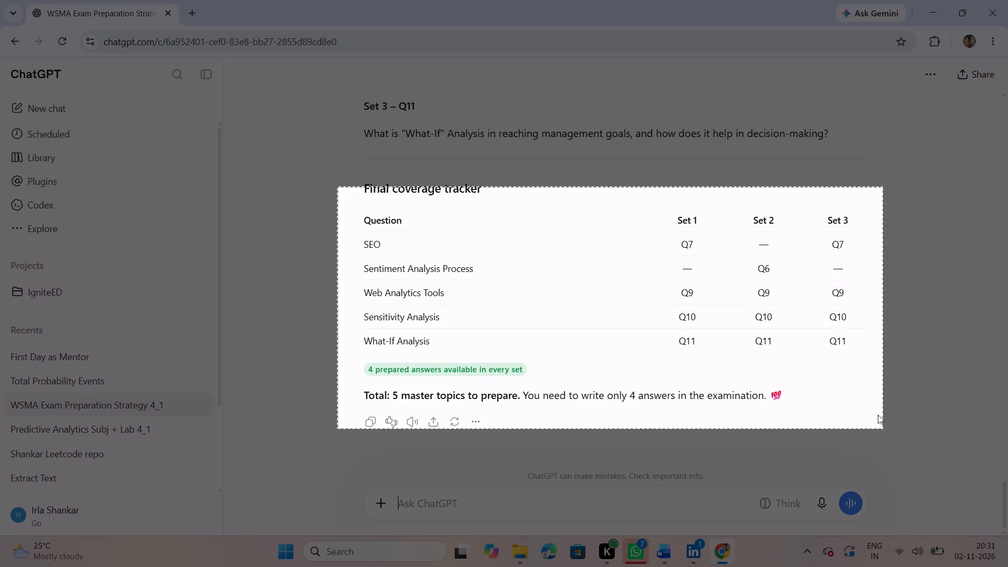
{"action": "left_click_drag", "start_coordinate": [878, 415], "coordinate": [875, 402]}
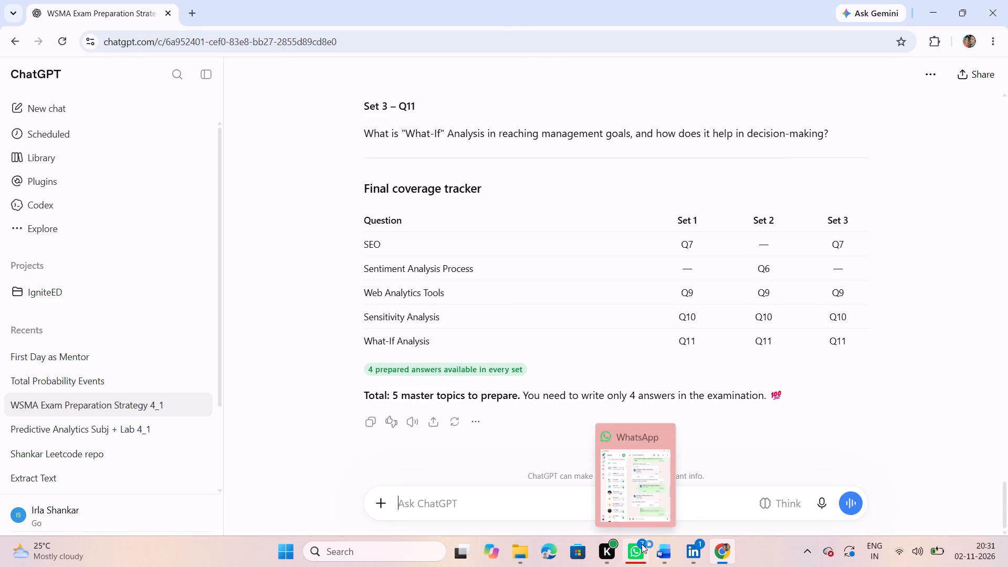
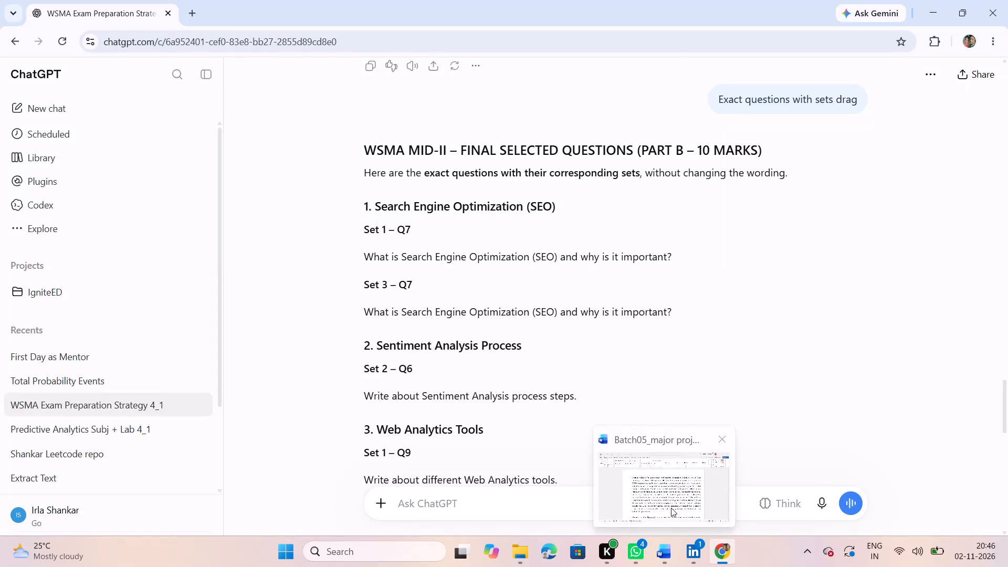
Switch to the Batch05_major project document in Word and save it.
{"action": "left_click", "coordinate": [671, 507]}
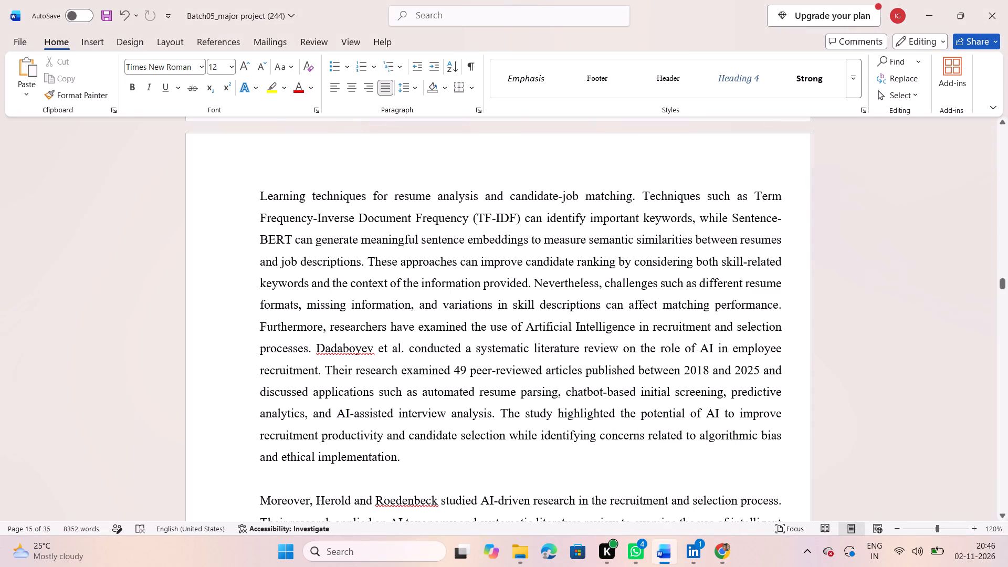
{"action": "scroll", "coordinate": [543, 408], "scroll_direction": "up", "scroll_amount": 5}
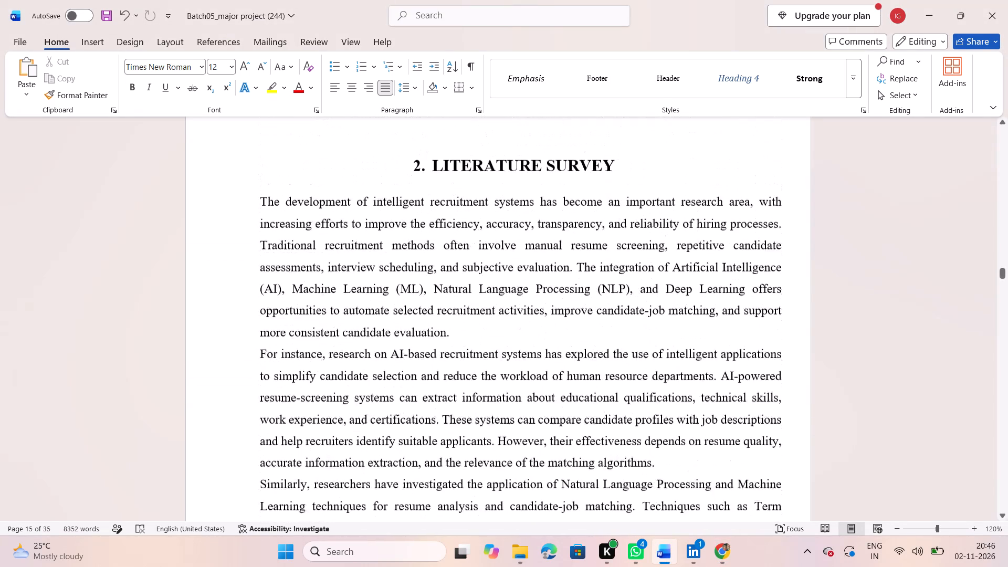
{"action": "scroll", "coordinate": [543, 408], "scroll_direction": "up", "scroll_amount": 4}
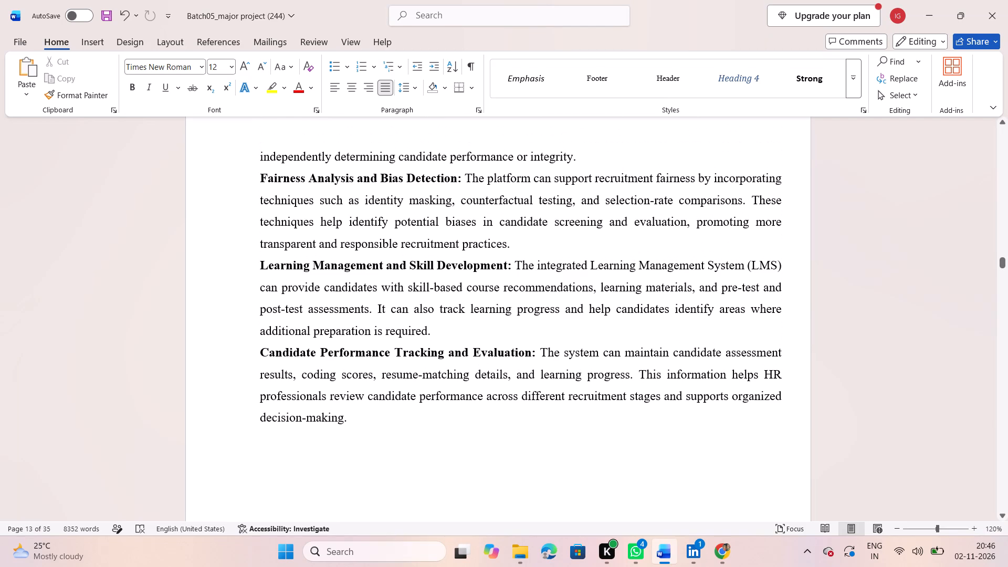
{"action": "key", "text": "ctrl+s"}
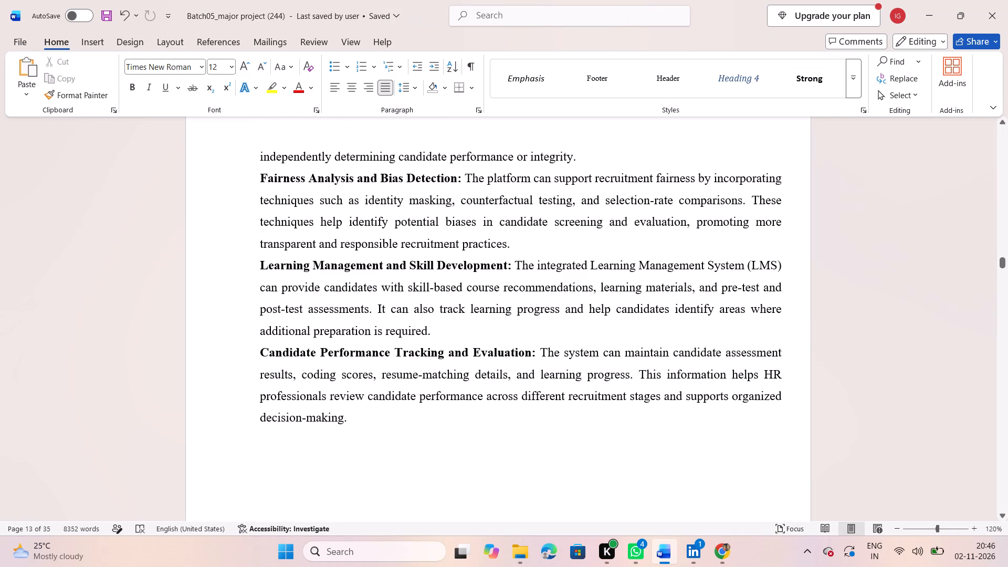
Examine the report's front matter, from the certificate and declaration through the acknowledgment, abstract, table of contents and list of figures.
{"action": "scroll", "coordinate": [543, 408], "scroll_direction": "down", "scroll_amount": 3}
{"action": "scroll", "coordinate": [543, 408], "scroll_direction": "up", "scroll_amount": 1}
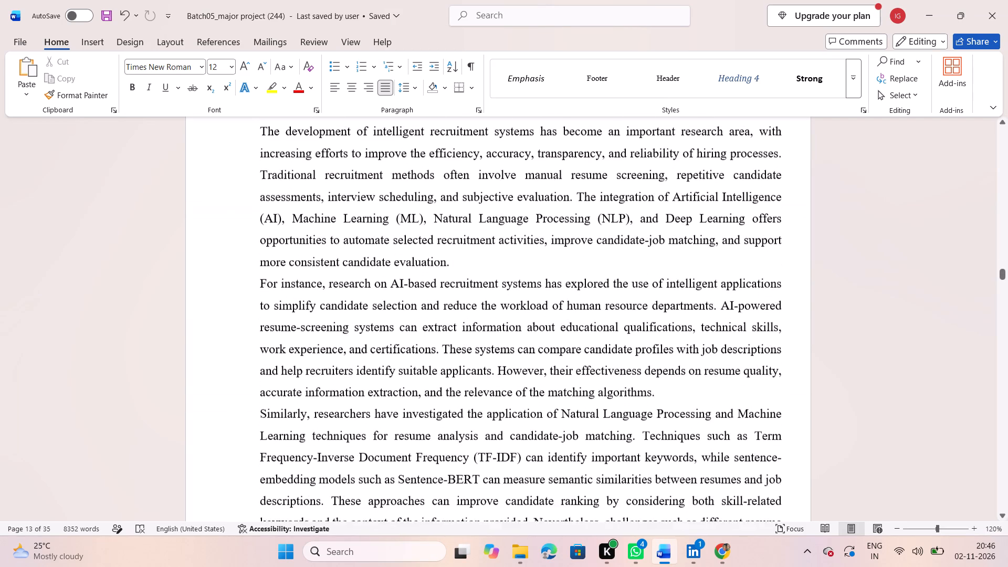
{"action": "scroll", "coordinate": [543, 408], "scroll_direction": "up", "scroll_amount": 14}
{"action": "scroll", "coordinate": [543, 408], "scroll_direction": "up", "scroll_amount": 15}
{"action": "scroll", "coordinate": [543, 408], "scroll_direction": "down", "scroll_amount": 2}
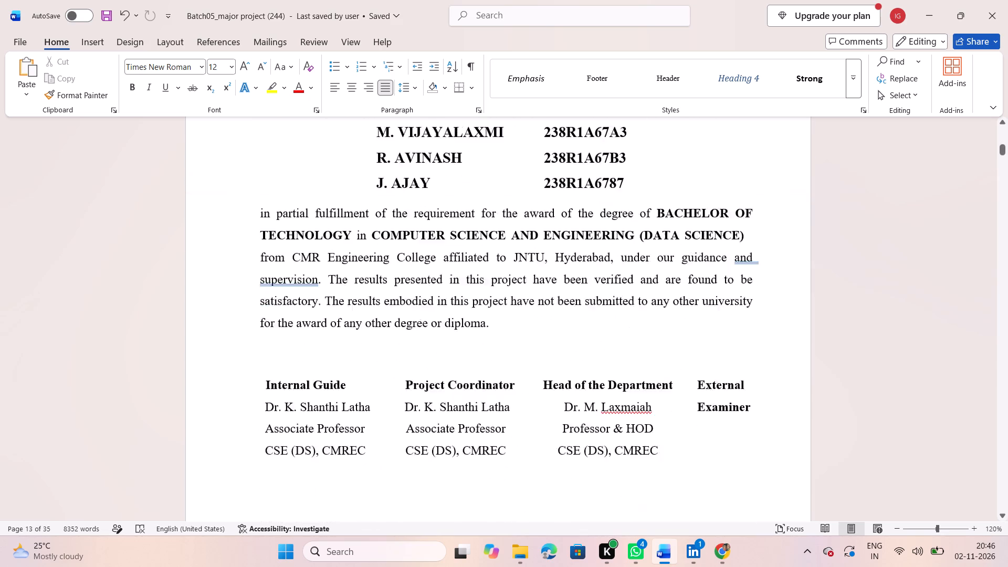
{"action": "scroll", "coordinate": [543, 408], "scroll_direction": "down", "scroll_amount": 6}
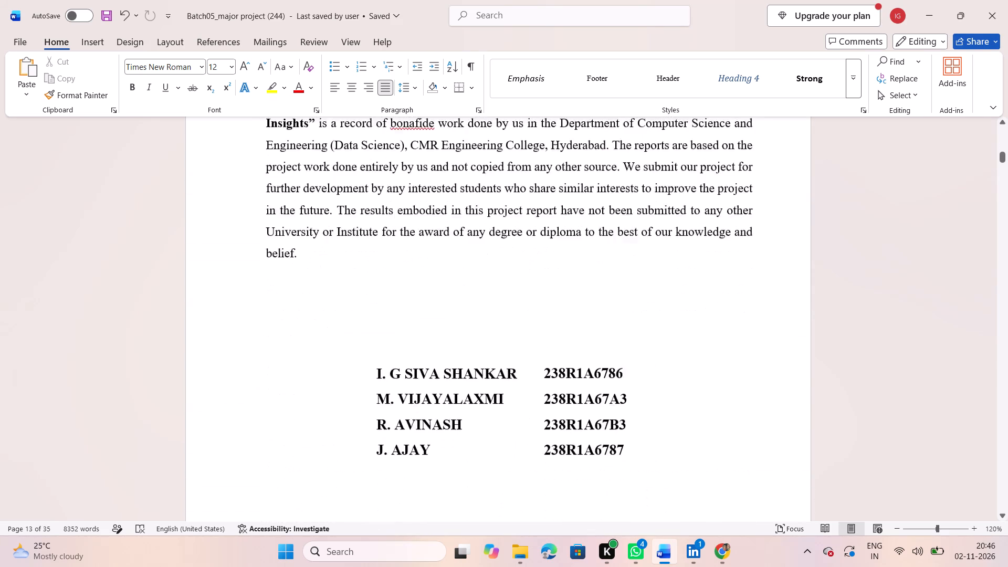
{"action": "scroll", "coordinate": [543, 408], "scroll_direction": "down", "scroll_amount": 2}
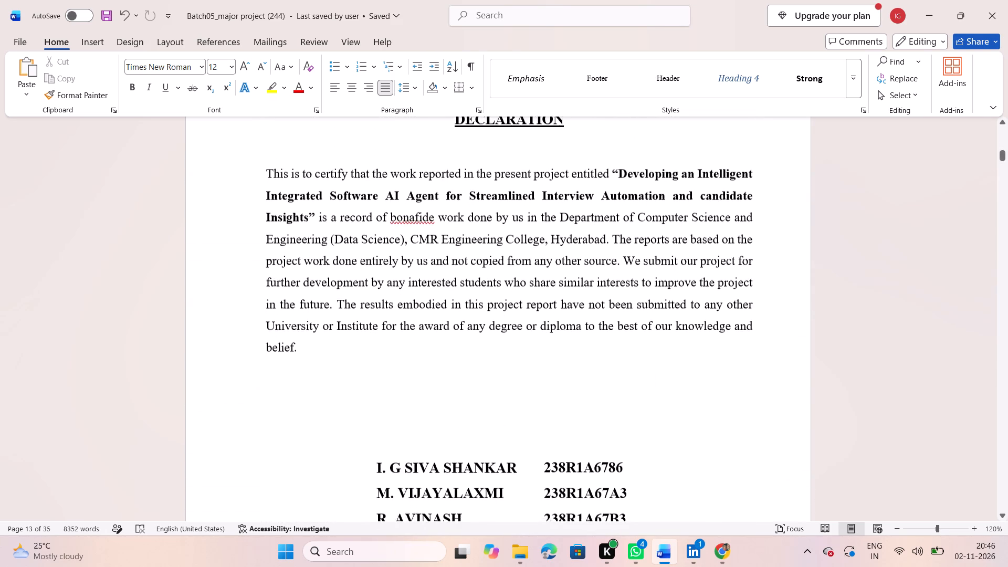
{"action": "scroll", "coordinate": [543, 408], "scroll_direction": "down", "scroll_amount": 6}
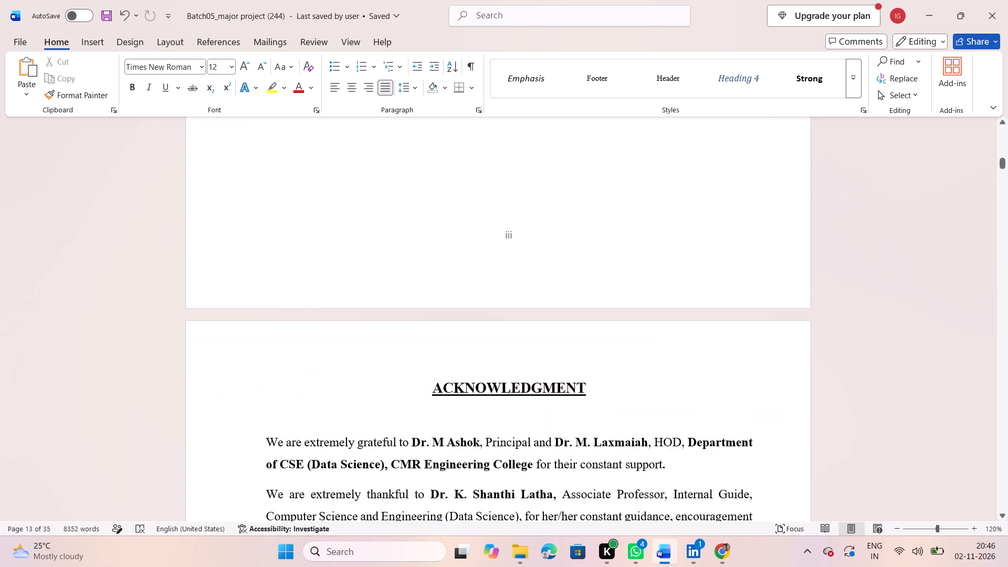
{"action": "scroll", "coordinate": [543, 408], "scroll_direction": "down", "scroll_amount": 5}
{"action": "scroll", "coordinate": [543, 408], "scroll_direction": "left", "scroll_amount": 1}
{"action": "scroll", "coordinate": [543, 408], "scroll_direction": "down", "scroll_amount": 1}
{"action": "scroll", "coordinate": [543, 408], "scroll_direction": "left", "scroll_amount": 1}
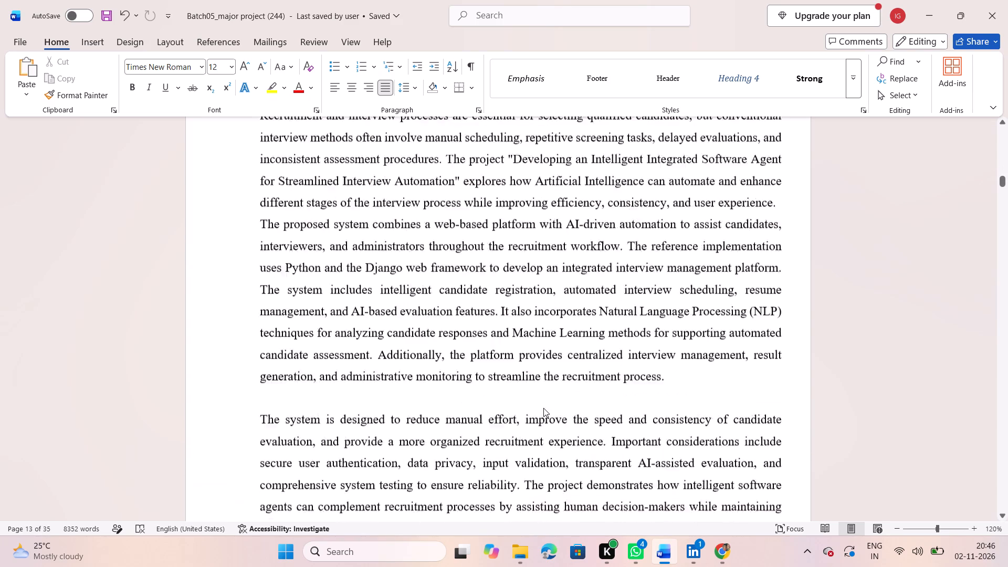
{"action": "scroll", "coordinate": [543, 408], "scroll_direction": "left", "scroll_amount": 1}
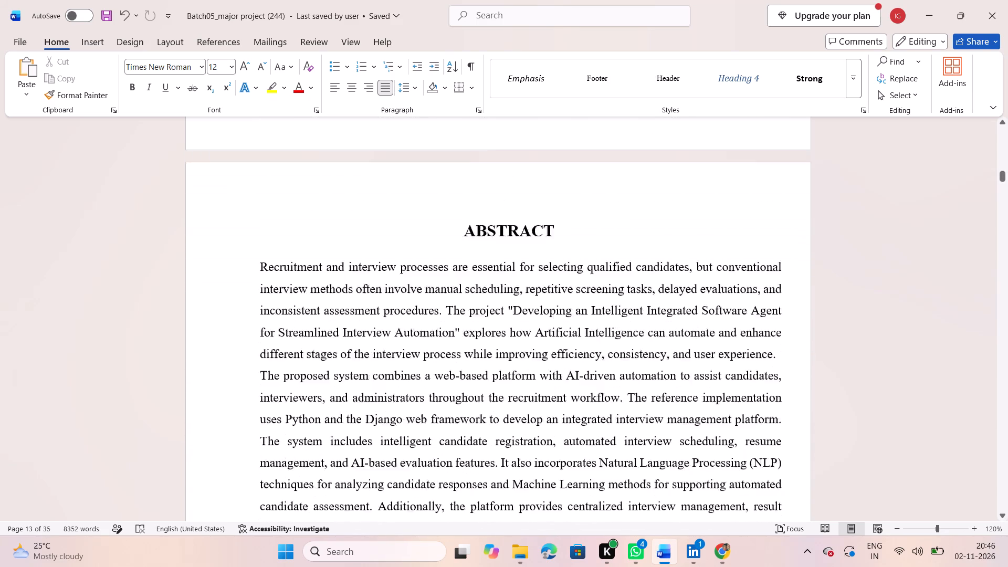
{"action": "scroll", "coordinate": [543, 408], "scroll_direction": "left", "scroll_amount": 1}
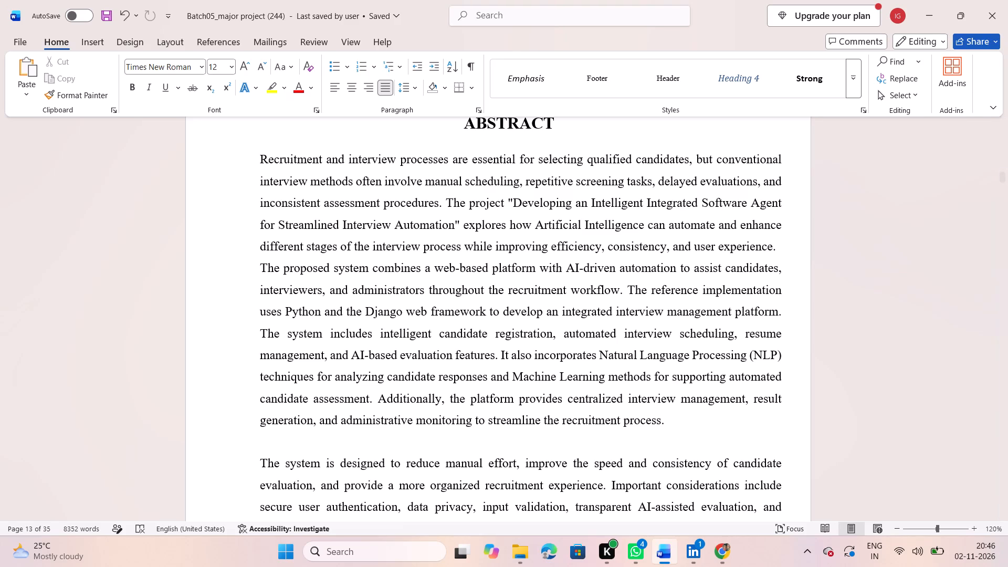
{"action": "scroll", "coordinate": [543, 408], "scroll_direction": "down", "scroll_amount": 5}
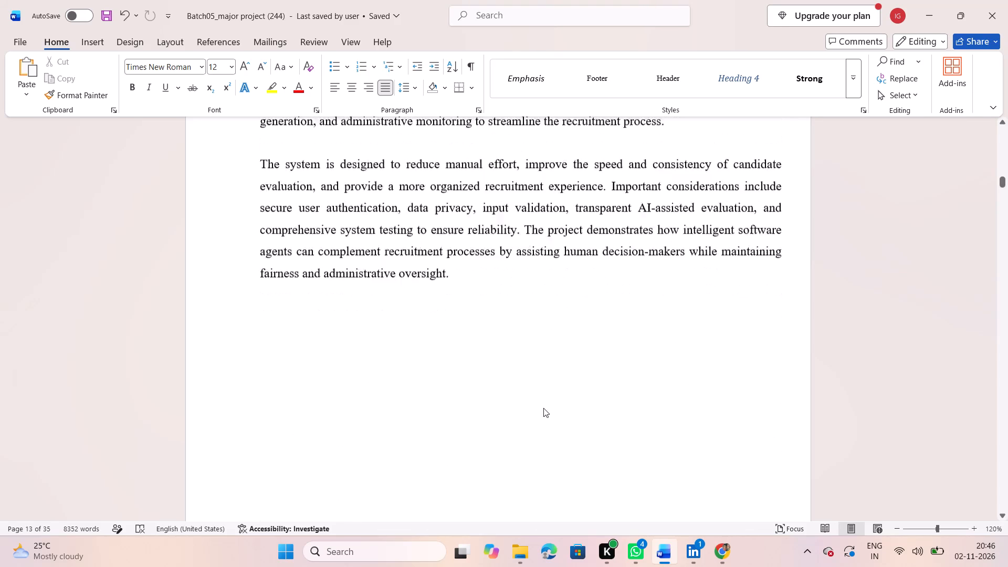
{"action": "scroll", "coordinate": [543, 408], "scroll_direction": "down", "scroll_amount": 7}
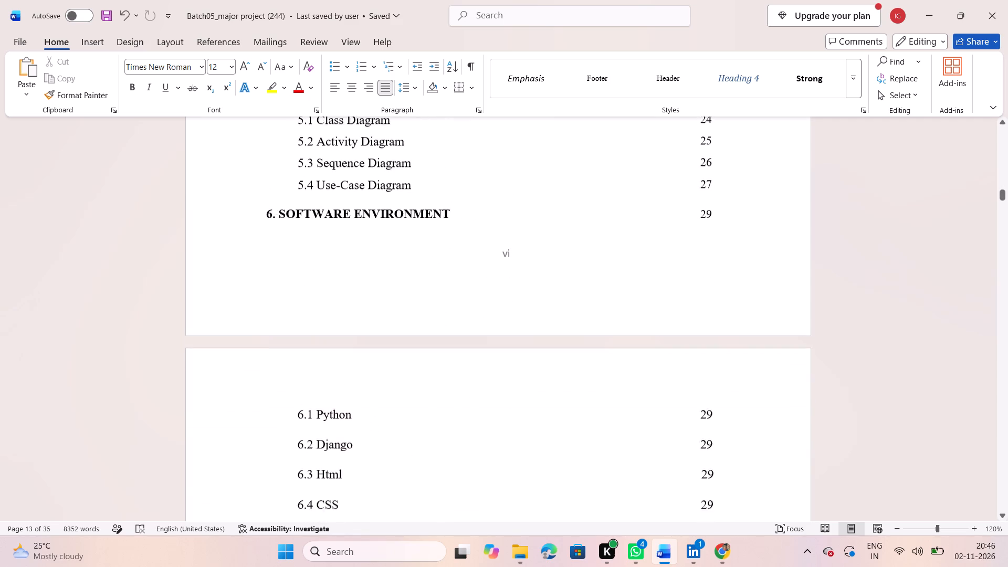
{"action": "scroll", "coordinate": [543, 408], "scroll_direction": "down", "scroll_amount": 7}
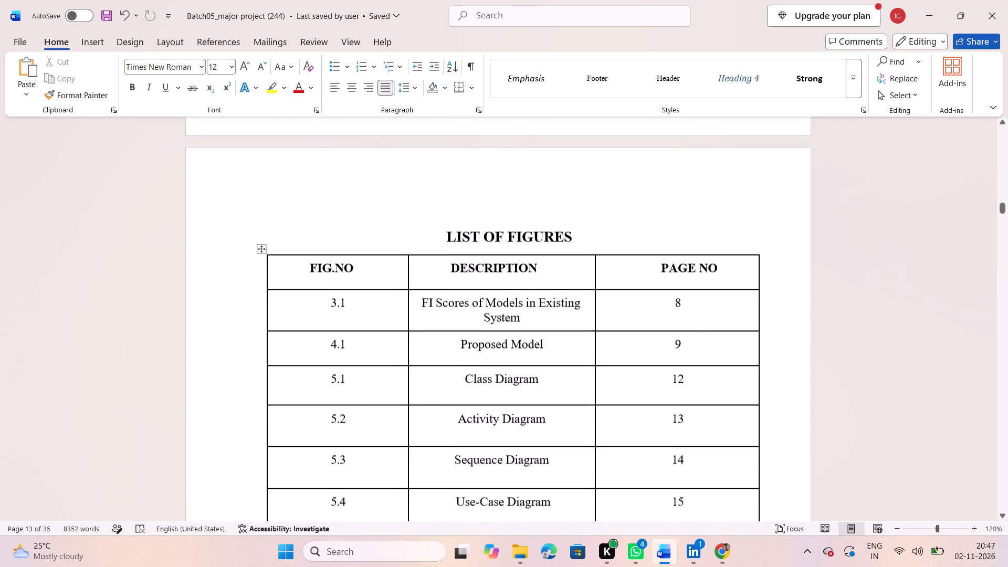
{"action": "scroll", "coordinate": [543, 408], "scroll_direction": "down", "scroll_amount": 7}
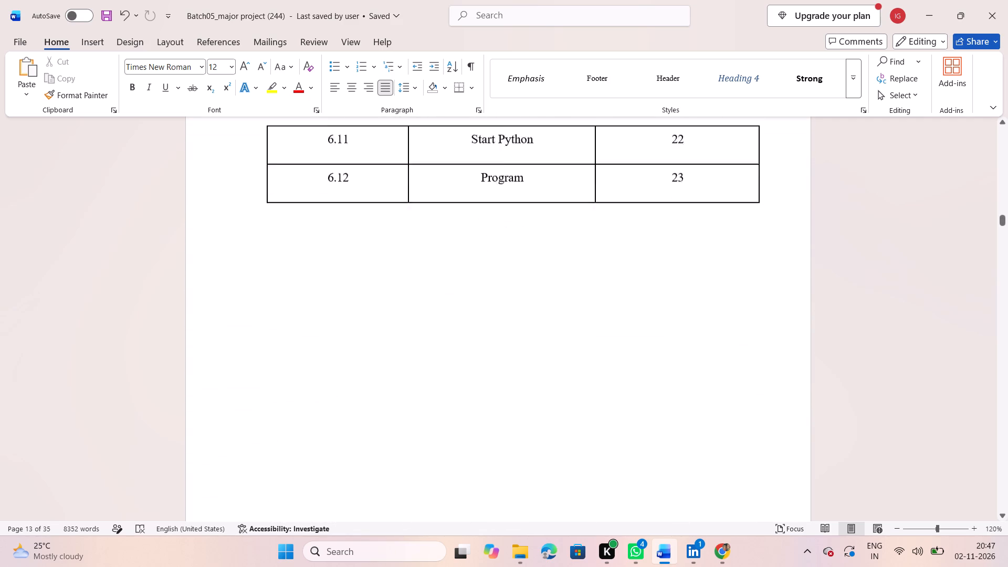
Read through the Introduction chapter, covering the overview, motivation, problem statement and applications sections.
{"action": "scroll", "coordinate": [543, 408], "scroll_direction": "down", "scroll_amount": 3}
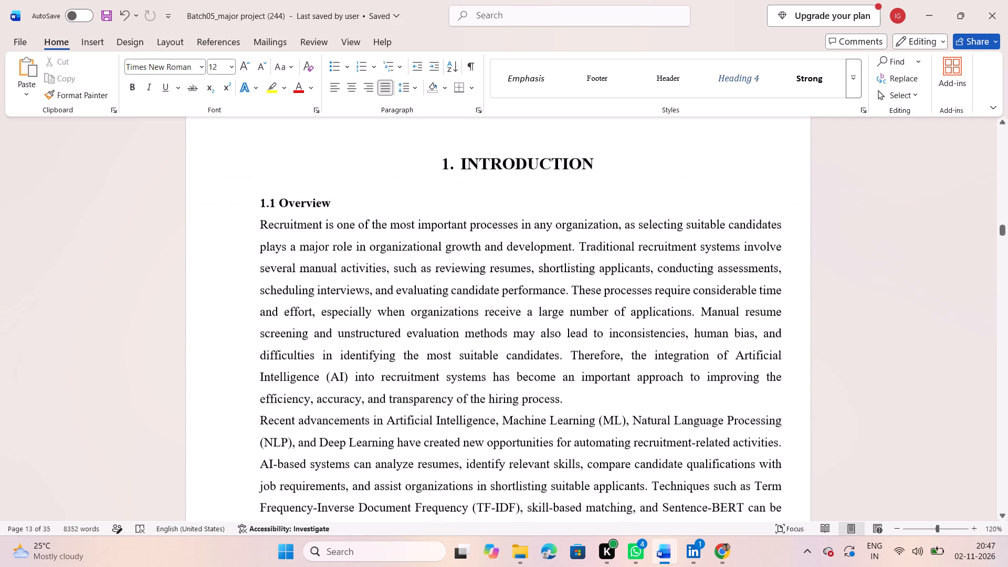
{"action": "scroll", "coordinate": [543, 408], "scroll_direction": "down", "scroll_amount": 3}
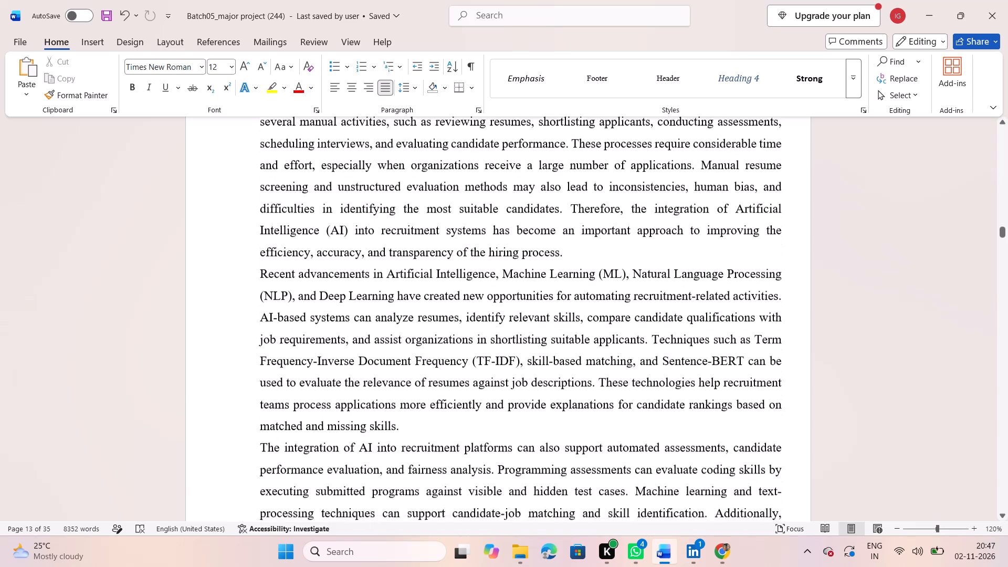
{"action": "scroll", "coordinate": [543, 408], "scroll_direction": "down", "scroll_amount": 1}
{"action": "scroll", "coordinate": [543, 408], "scroll_direction": "left", "scroll_amount": 1}
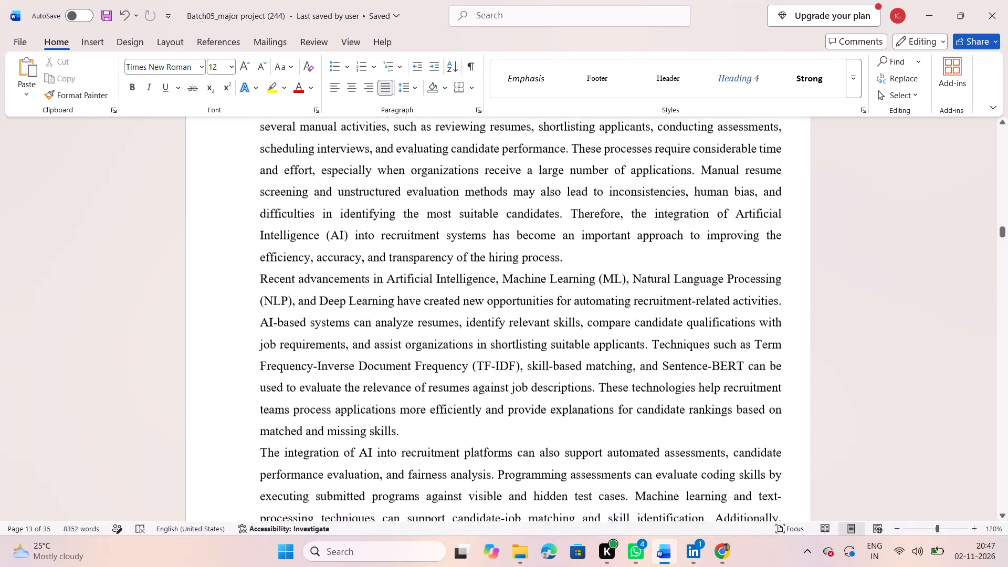
{"action": "scroll", "coordinate": [543, 408], "scroll_direction": "left", "scroll_amount": 1}
{"action": "scroll", "coordinate": [543, 408], "scroll_direction": "down", "scroll_amount": 2}
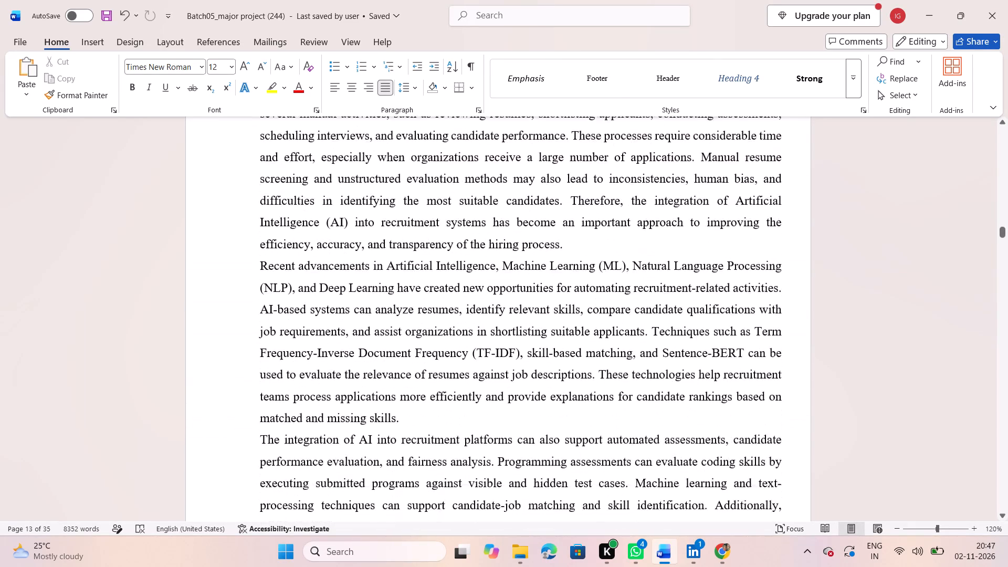
{"action": "scroll", "coordinate": [543, 408], "scroll_direction": "down", "scroll_amount": 4}
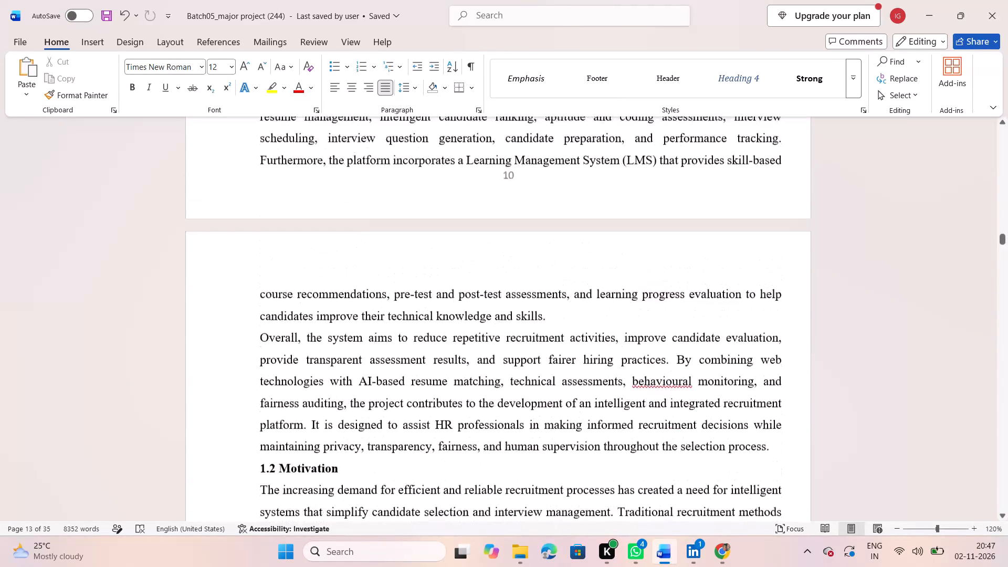
{"action": "scroll", "coordinate": [543, 408], "scroll_direction": "down", "scroll_amount": 3}
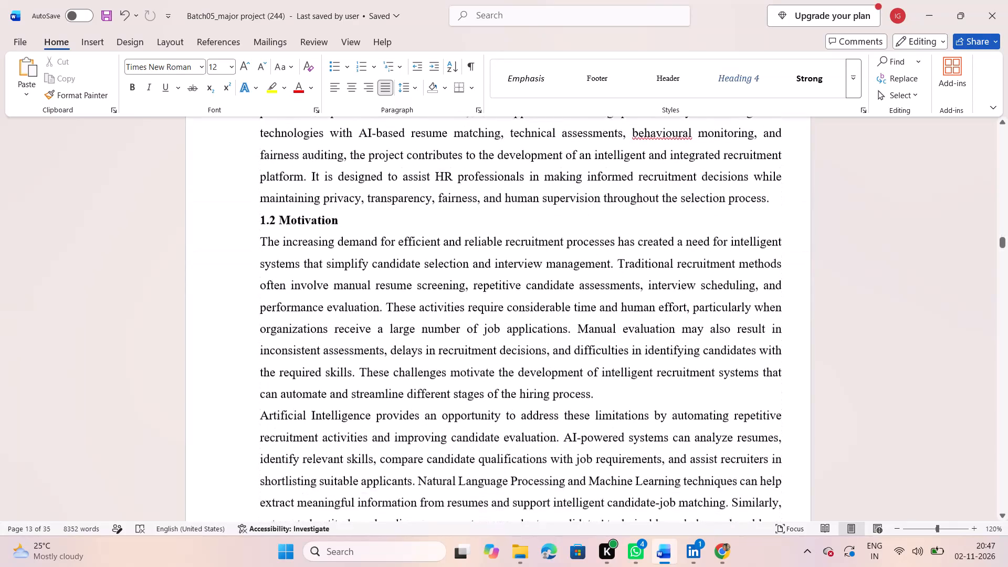
{"action": "scroll", "coordinate": [543, 408], "scroll_direction": "down", "scroll_amount": 4}
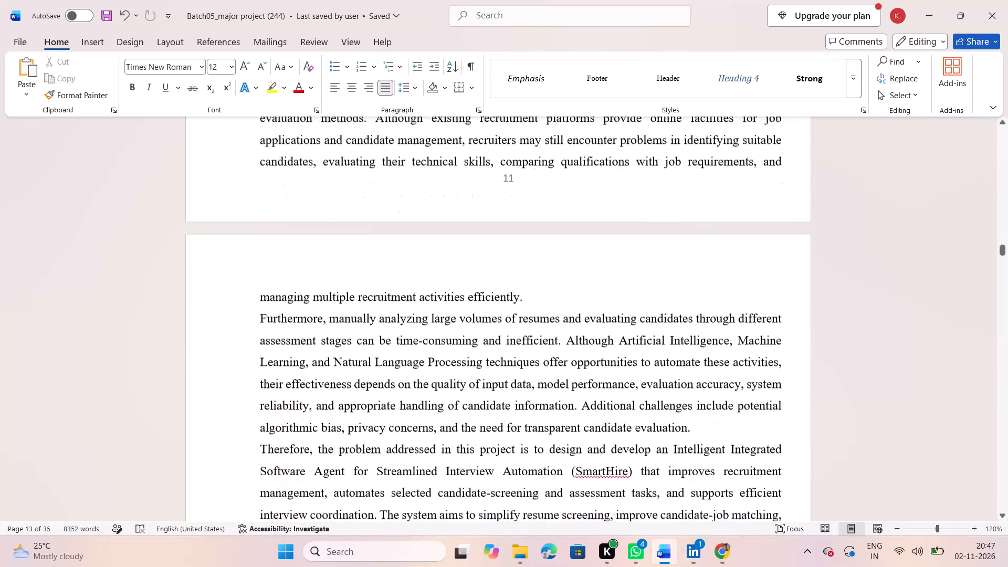
{"action": "scroll", "coordinate": [543, 408], "scroll_direction": "down", "scroll_amount": 3}
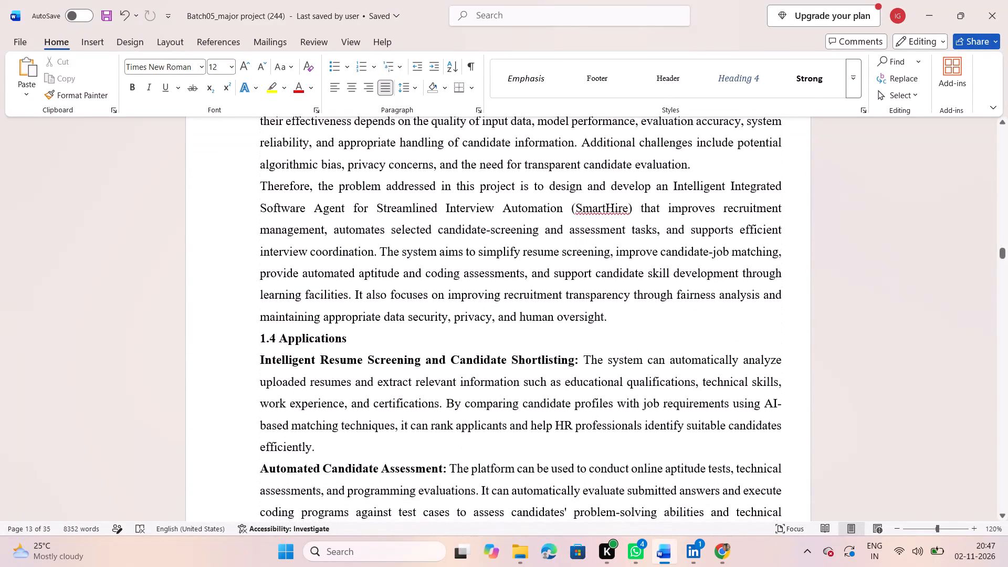
{"action": "scroll", "coordinate": [543, 408], "scroll_direction": "down", "scroll_amount": 3}
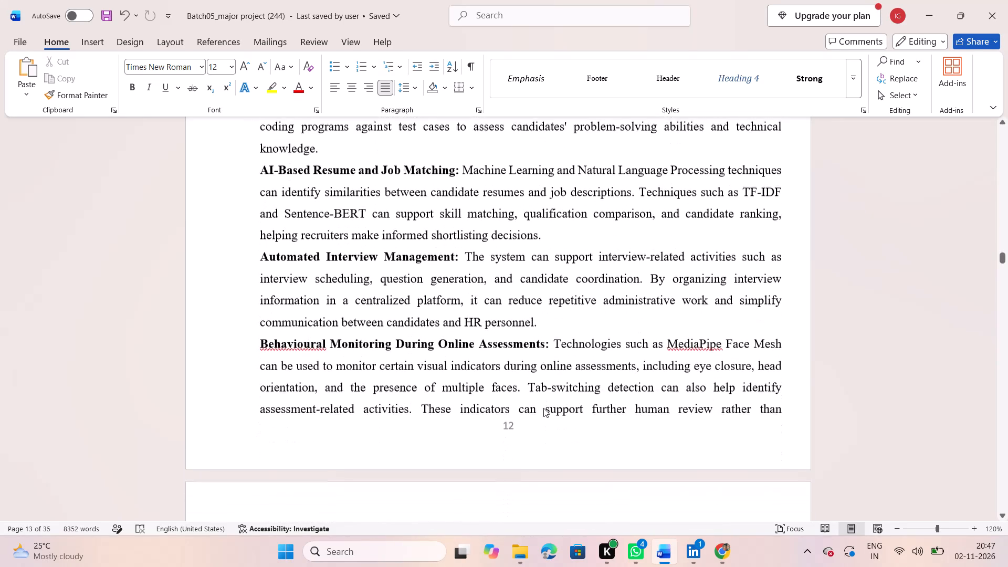
{"action": "scroll", "coordinate": [543, 408], "scroll_direction": "down", "scroll_amount": 3}
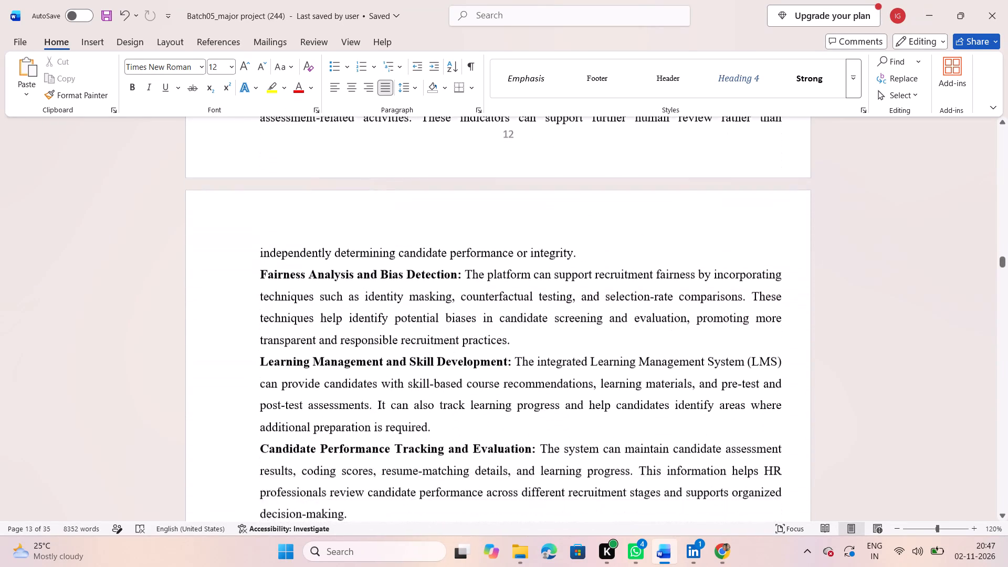
Review the Literature Survey chapter, from its opening paragraphs to the closing SmartHire discussion, including the fairness and transparency studies.
{"action": "scroll", "coordinate": [543, 408], "scroll_direction": "down", "scroll_amount": 7}
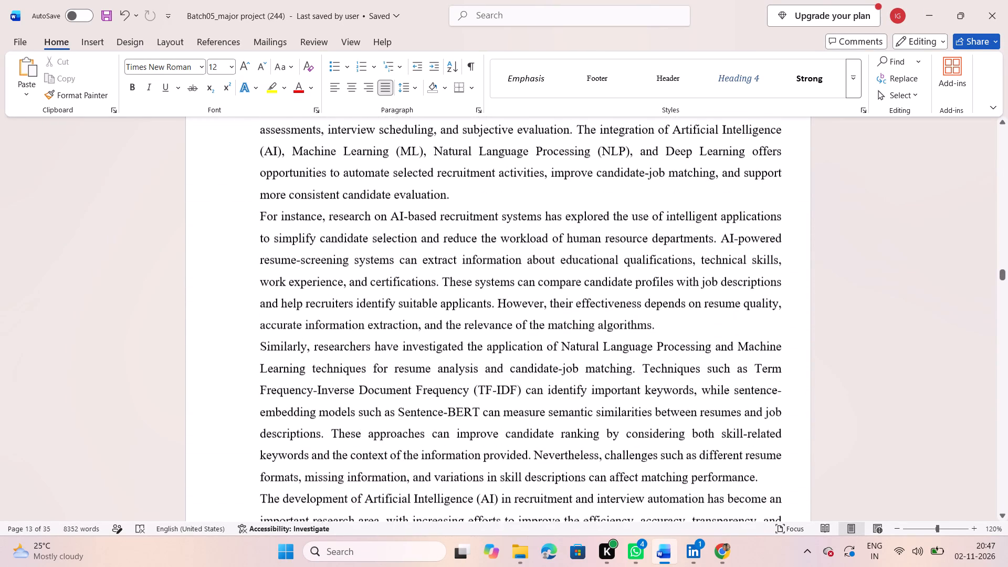
{"action": "scroll", "coordinate": [543, 408], "scroll_direction": "left", "scroll_amount": 1}
{"action": "scroll", "coordinate": [543, 408], "scroll_direction": "down", "scroll_amount": 1}
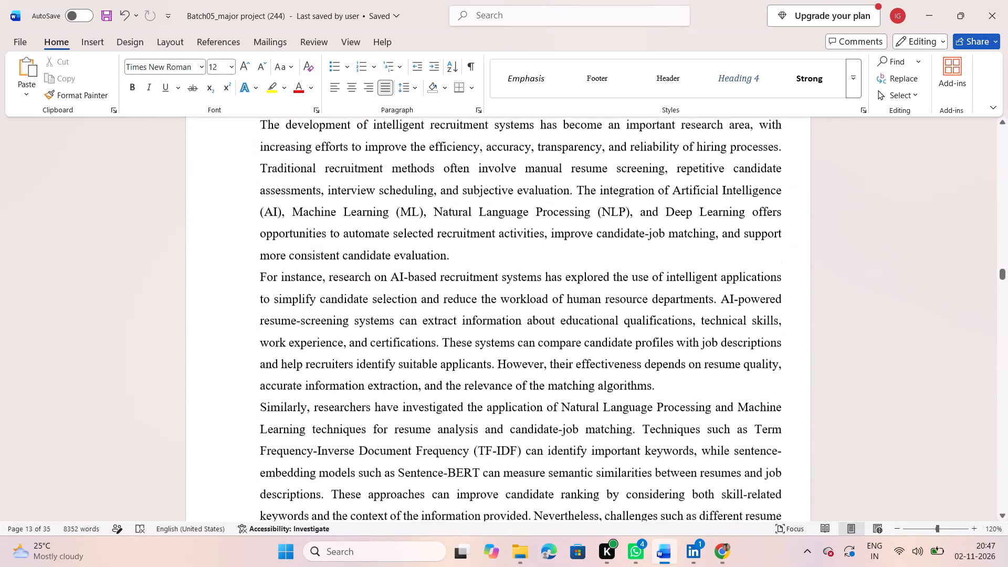
{"action": "scroll", "coordinate": [543, 408], "scroll_direction": "down", "scroll_amount": 1}
{"action": "left_click", "coordinate": [471, 243]}
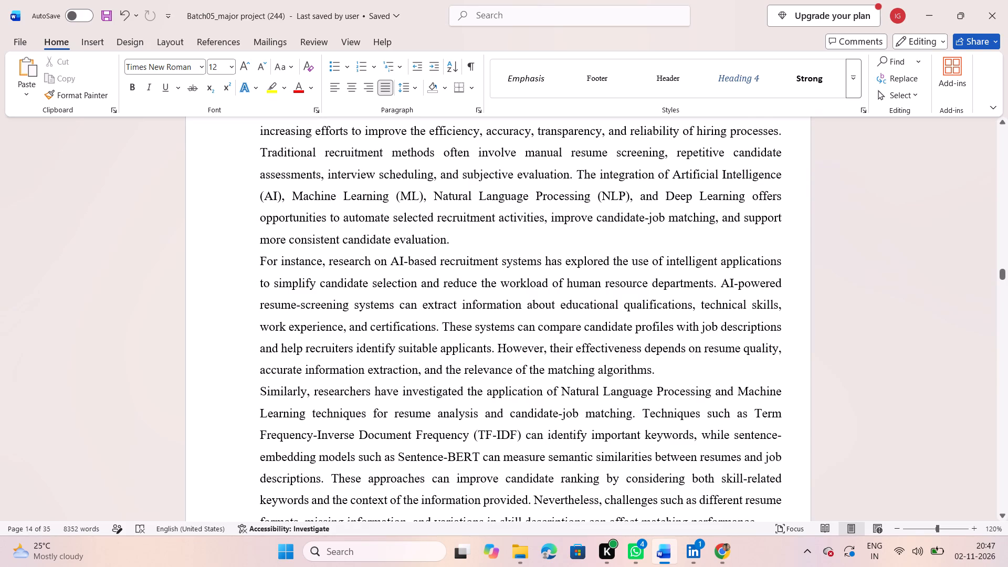
{"action": "scroll", "coordinate": [471, 243], "scroll_direction": "down", "scroll_amount": 5}
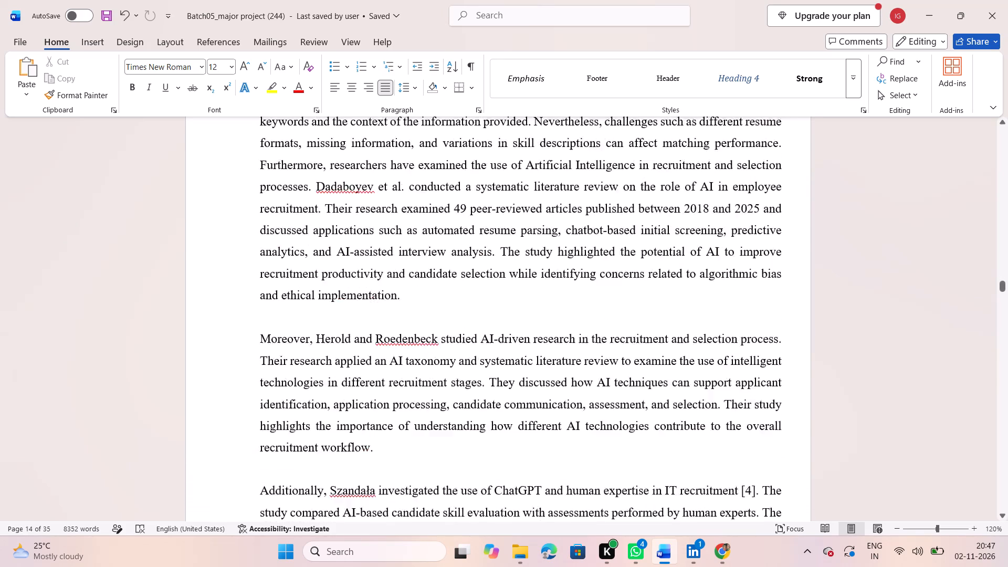
{"action": "scroll", "coordinate": [471, 243], "scroll_direction": "down", "scroll_amount": 7}
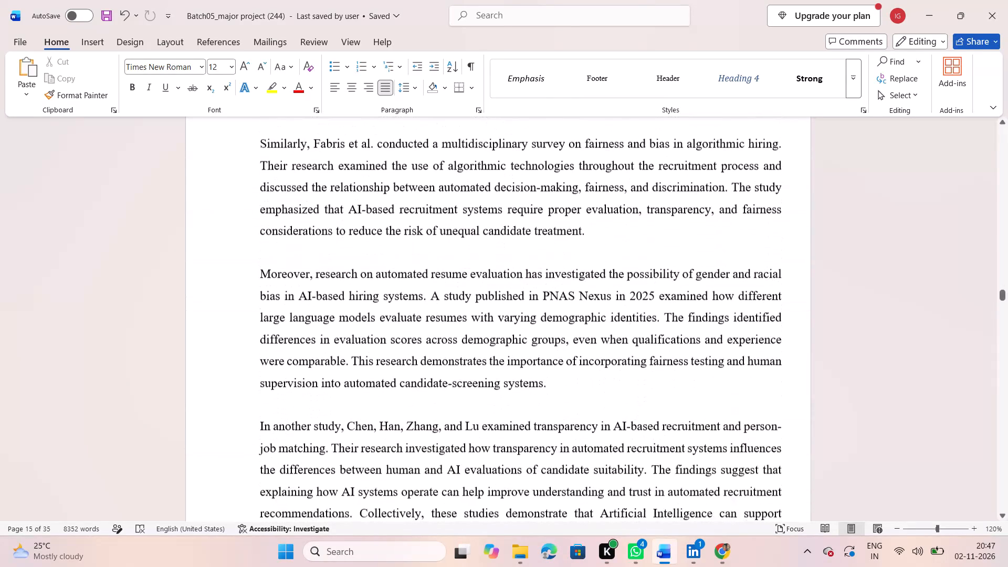
{"action": "scroll", "coordinate": [471, 243], "scroll_direction": "down", "scroll_amount": 2}
{"action": "scroll", "coordinate": [471, 243], "scroll_direction": "left", "scroll_amount": 1}
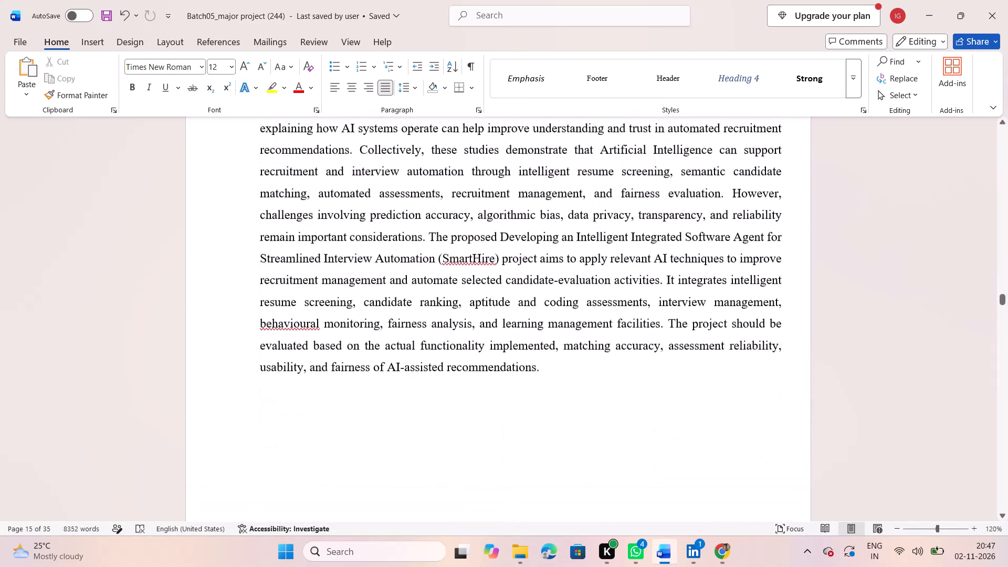
{"action": "scroll", "coordinate": [471, 243], "scroll_direction": "left", "scroll_amount": 1}
{"action": "scroll", "coordinate": [471, 243], "scroll_direction": "up", "scroll_amount": 2}
{"action": "scroll", "coordinate": [471, 243], "scroll_direction": "left", "scroll_amount": 1}
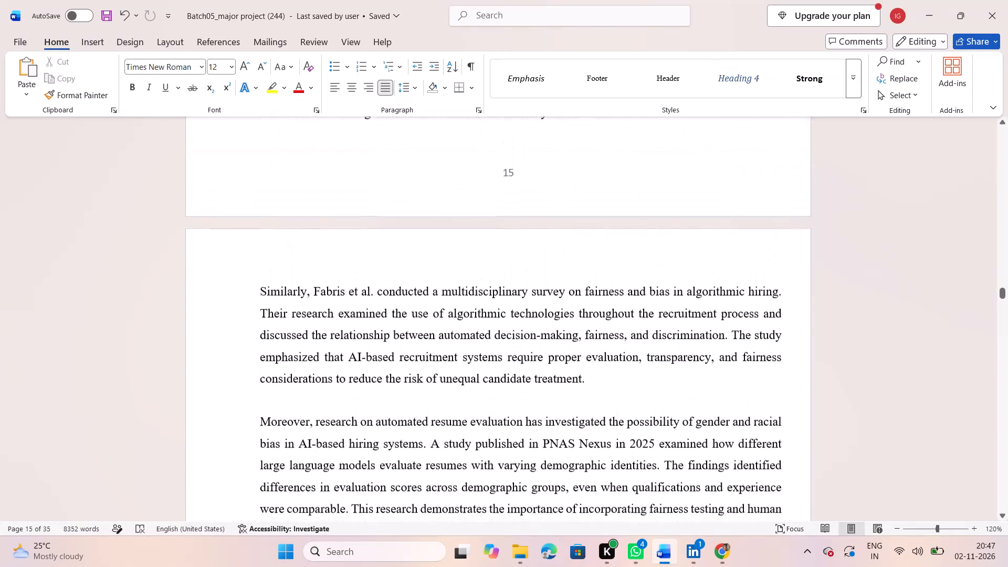
{"action": "scroll", "coordinate": [471, 243], "scroll_direction": "left", "scroll_amount": 1}
{"action": "scroll", "coordinate": [342, 333], "scroll_direction": "left", "scroll_amount": 1}
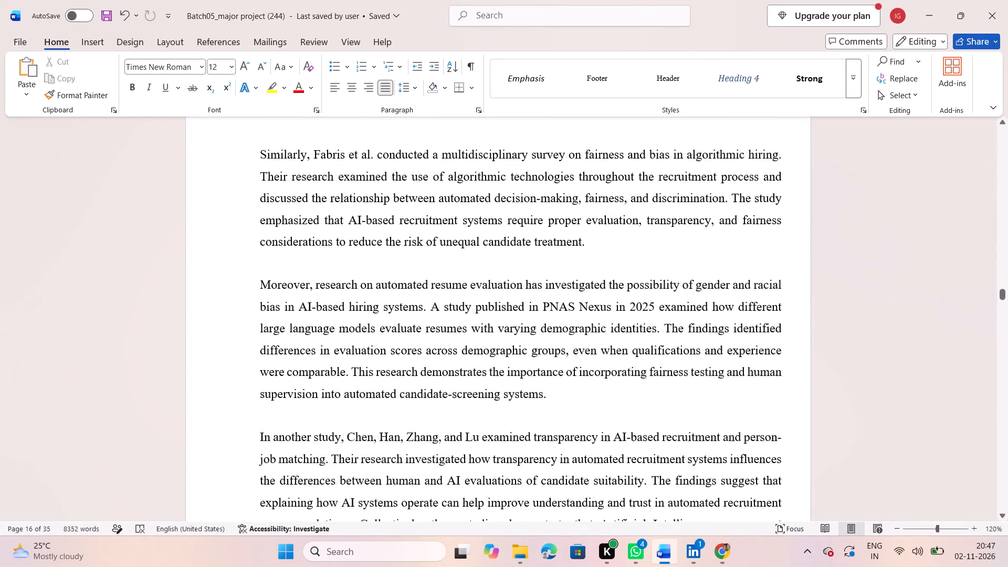
{"action": "scroll", "coordinate": [342, 333], "scroll_direction": "left", "scroll_amount": 1}
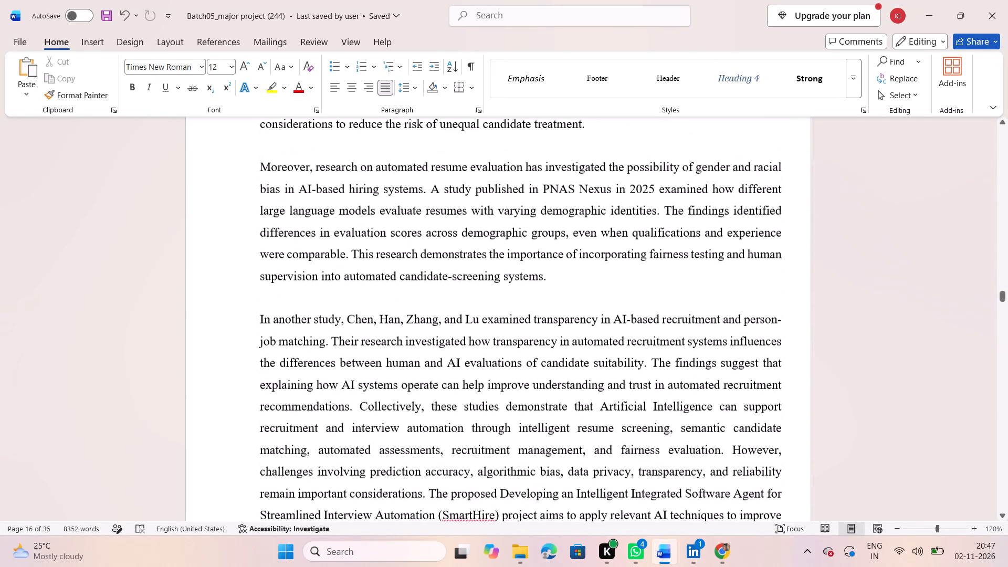
Number the "Overview of Existing Approach" heading in the Existing Method chapter as 1.1.
{"action": "scroll", "coordinate": [342, 333], "scroll_direction": "down", "scroll_amount": 4}
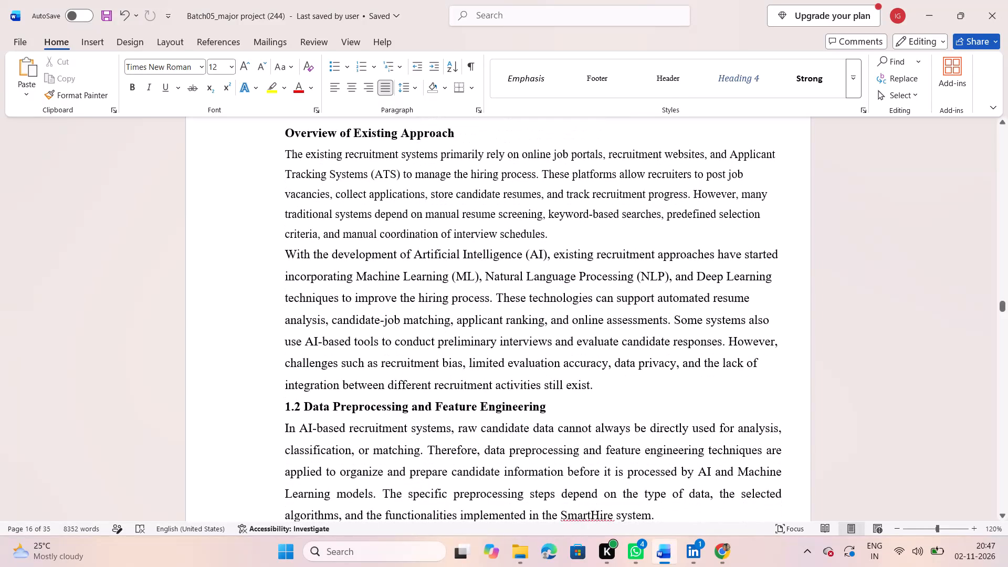
{"action": "scroll", "coordinate": [342, 333], "scroll_direction": "left", "scroll_amount": 1}
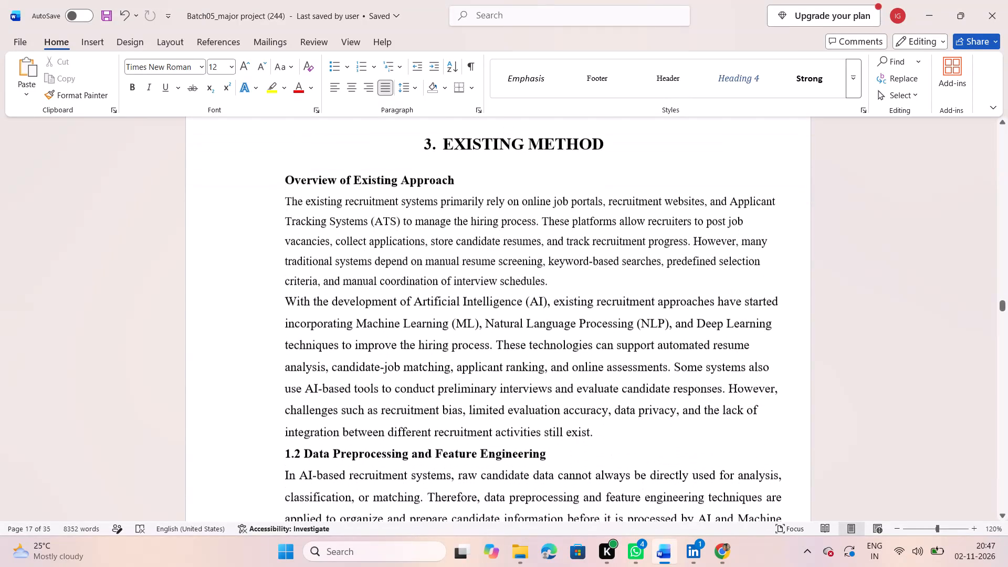
{"action": "scroll", "coordinate": [342, 333], "scroll_direction": "left", "scroll_amount": 1}
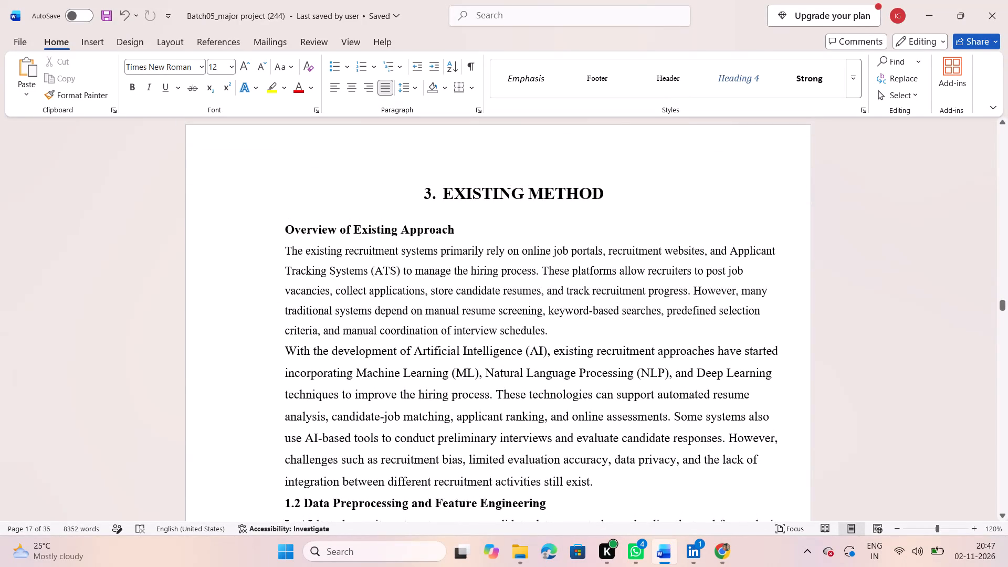
{"action": "left_click", "coordinate": [282, 224]}
{"action": "key", "text": "1"}
{"action": "type", "text": ".1"}
{"action": "key", "text": "space"}
Compare the layout of the Existing Method chapter's opening with the preceding Literature Survey pages.
{"action": "scroll", "coordinate": [282, 224], "scroll_direction": "up", "scroll_amount": 3}
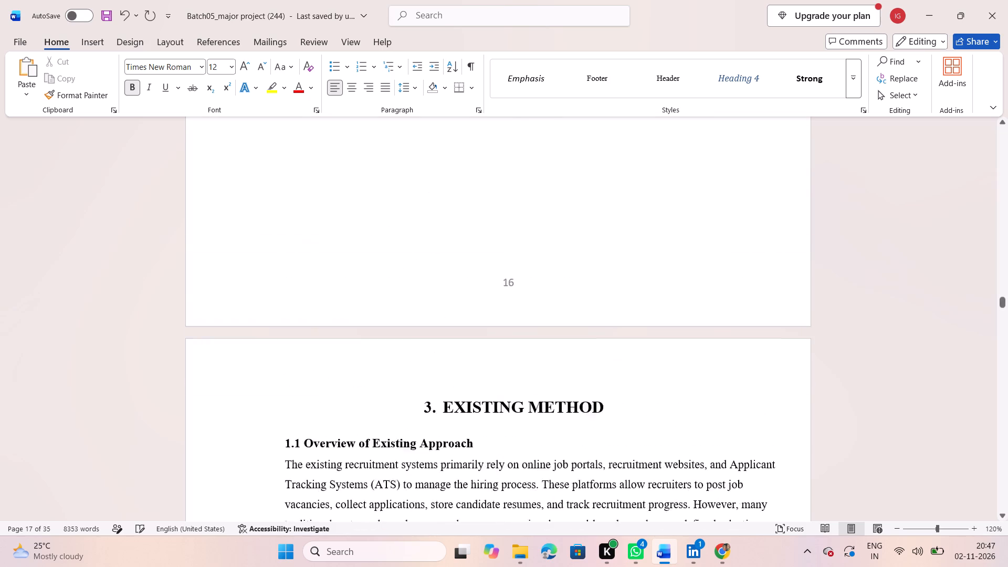
{"action": "scroll", "coordinate": [282, 224], "scroll_direction": "up", "scroll_amount": 8}
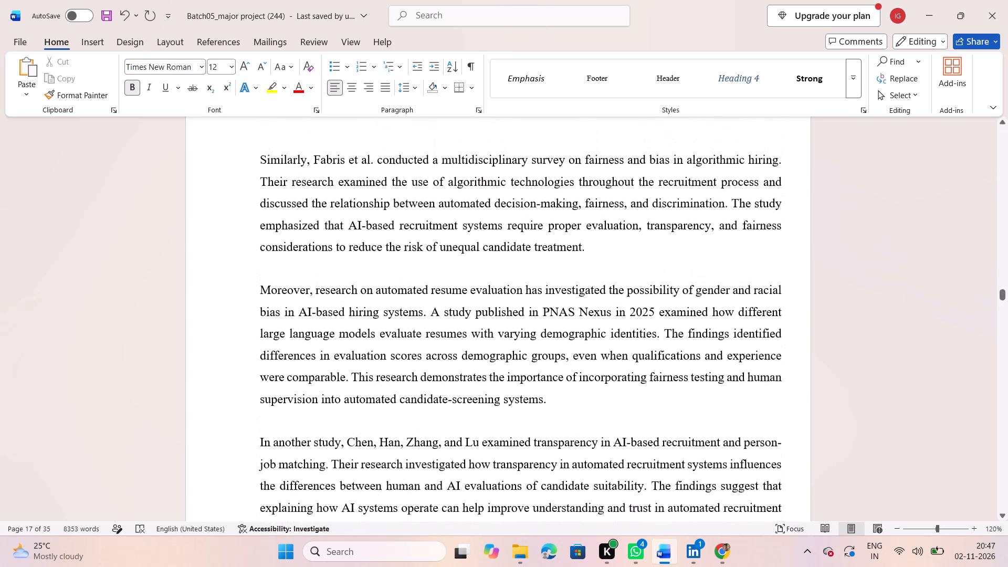
{"action": "scroll", "coordinate": [282, 224], "scroll_direction": "up", "scroll_amount": 1}
{"action": "scroll", "coordinate": [282, 224], "scroll_direction": "left", "scroll_amount": 1}
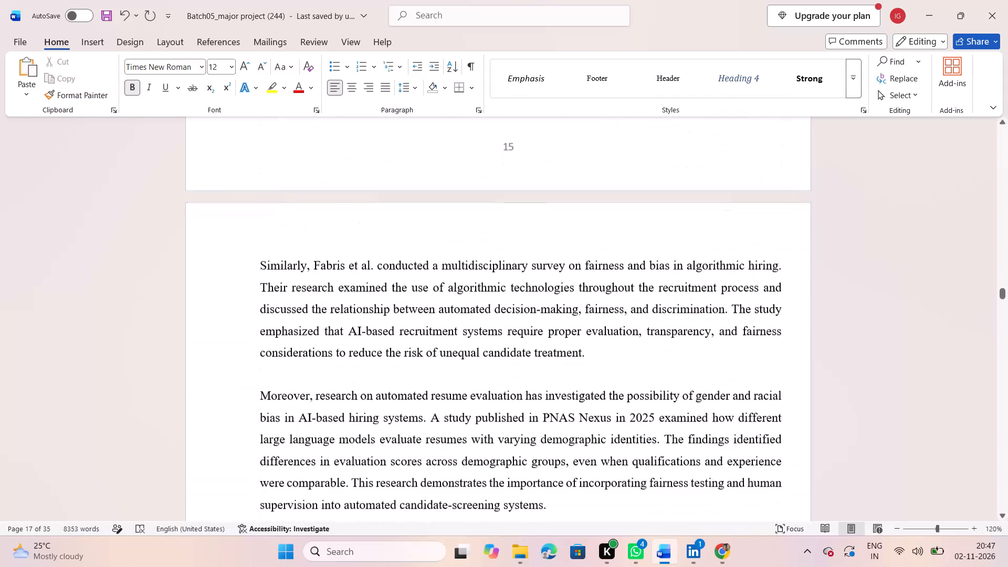
{"action": "scroll", "coordinate": [282, 224], "scroll_direction": "left", "scroll_amount": 1}
{"action": "scroll", "coordinate": [282, 224], "scroll_direction": "down", "scroll_amount": 3}
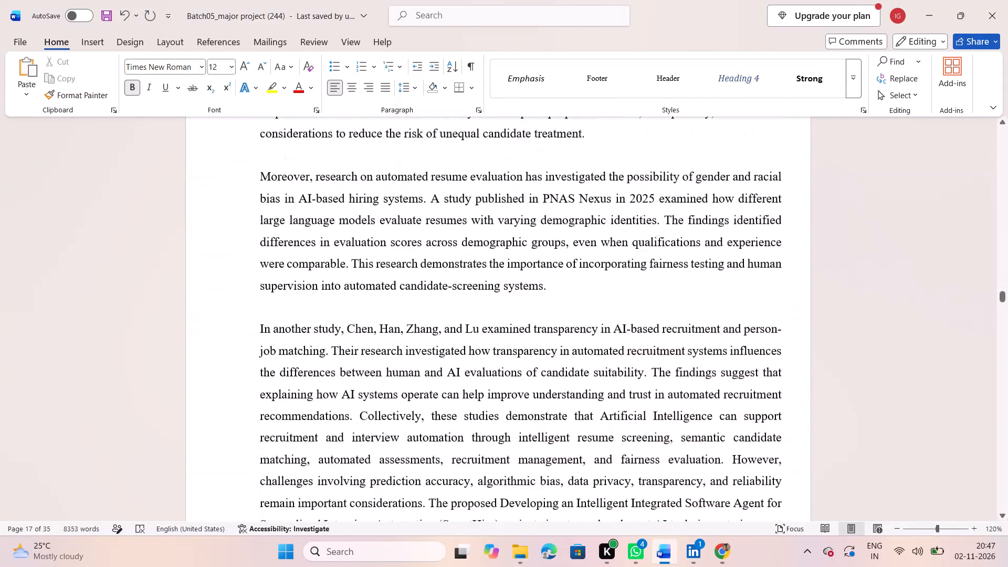
{"action": "scroll", "coordinate": [282, 224], "scroll_direction": "down", "scroll_amount": 3}
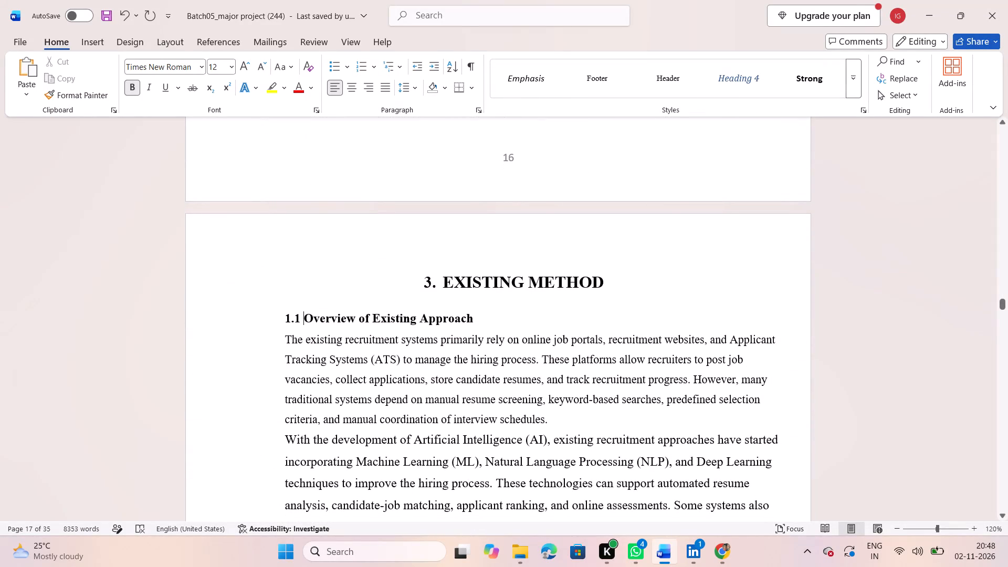
{"action": "left_click", "coordinate": [284, 318]}
{"action": "left_click_drag", "start_coordinate": [284, 318], "coordinate": [246, 314]}
{"action": "scroll", "coordinate": [277, 322], "scroll_direction": "down", "scroll_amount": 2}
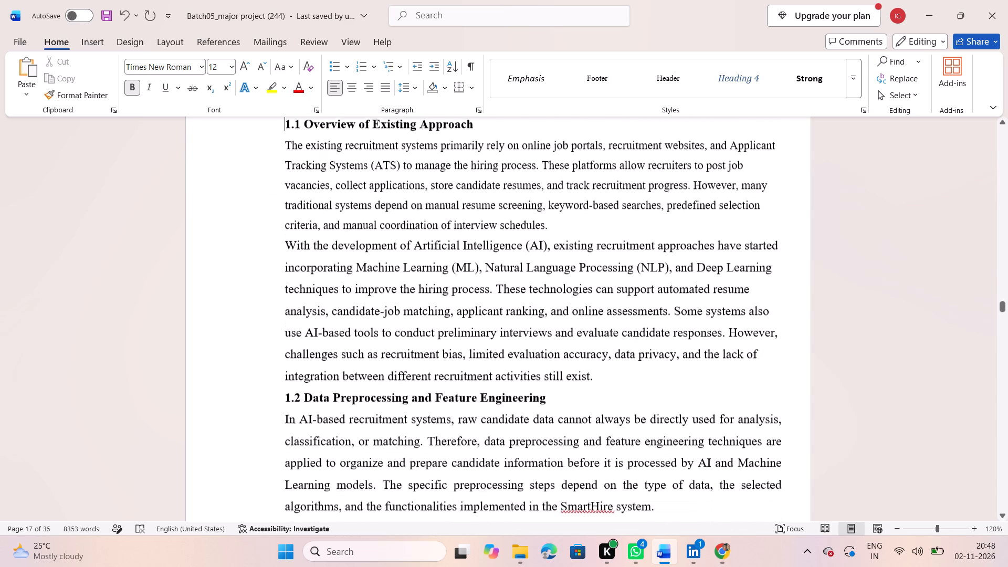
{"action": "scroll", "coordinate": [277, 322], "scroll_direction": "down", "scroll_amount": 1}
{"action": "scroll", "coordinate": [277, 322], "scroll_direction": "up", "scroll_amount": 8}
{"action": "scroll", "coordinate": [277, 322], "scroll_direction": "down", "scroll_amount": 1}
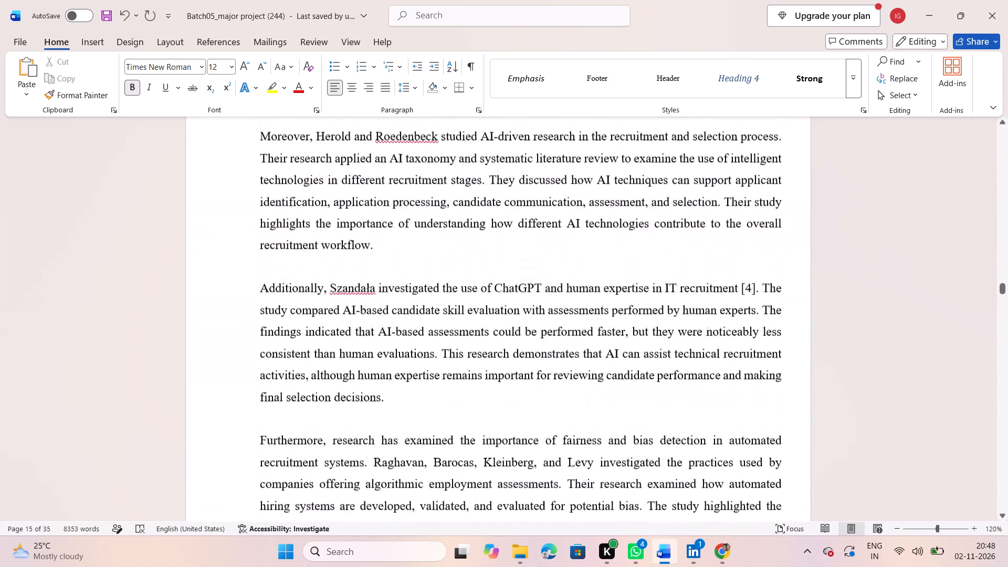
{"action": "scroll", "coordinate": [277, 322], "scroll_direction": "down", "scroll_amount": 6}
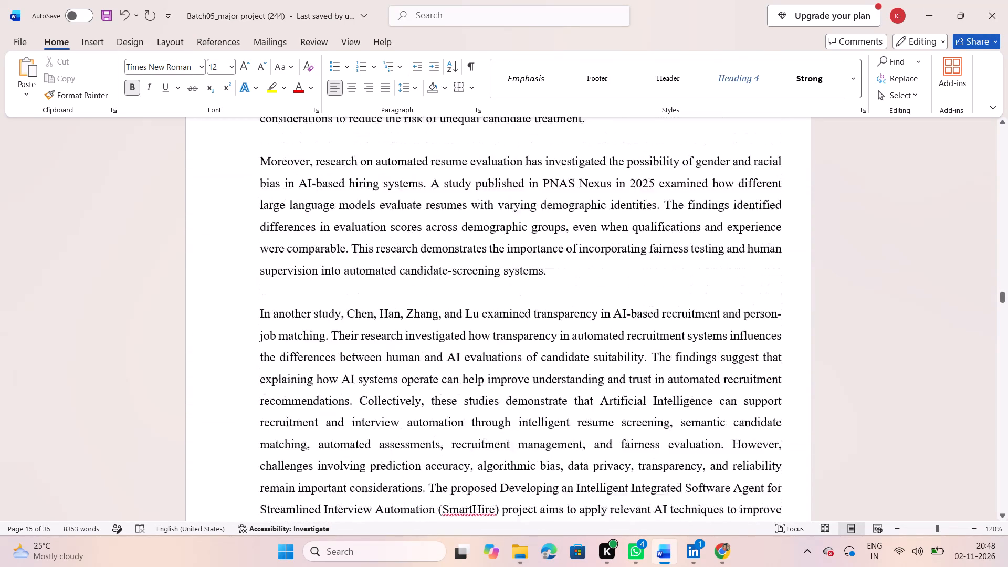
{"action": "scroll", "coordinate": [277, 322], "scroll_direction": "down", "scroll_amount": 3}
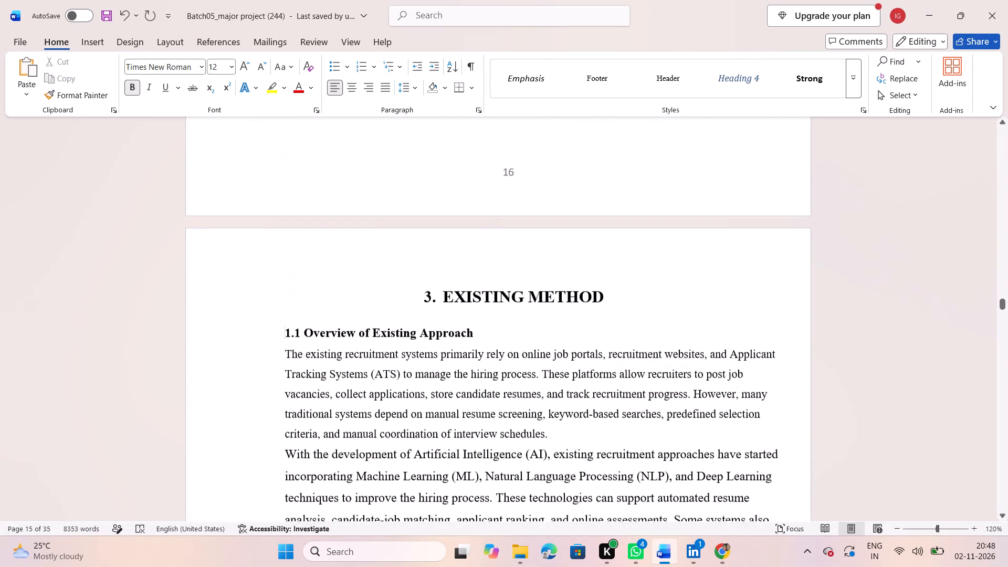
Select the Existing Method chapter's text from the first paragraph under heading 1.1 through the disadvantages list in section 1.7.
{"action": "scroll", "coordinate": [277, 322], "scroll_direction": "down", "scroll_amount": 2}
{"action": "left_click_drag", "start_coordinate": [286, 271], "coordinate": [608, 372]}
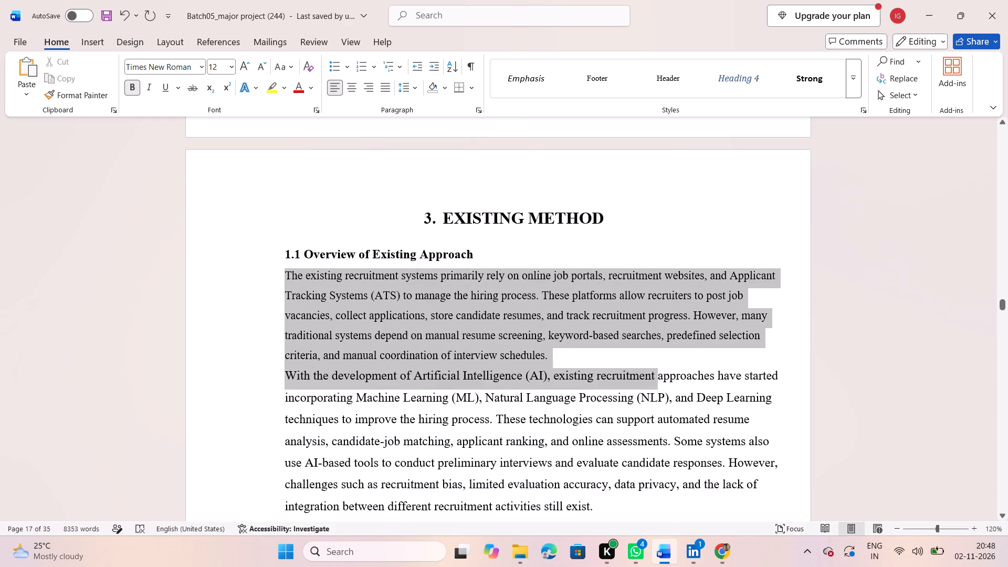
{"action": "left_click_drag", "start_coordinate": [608, 372], "coordinate": [576, 517]}
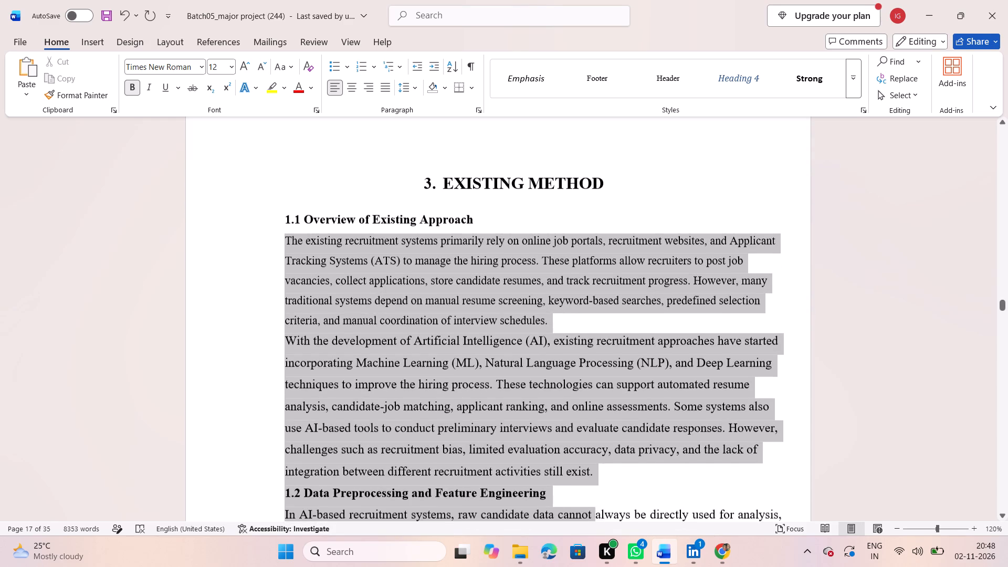
{"action": "left_click_drag", "start_coordinate": [576, 517], "coordinate": [579, 550]}
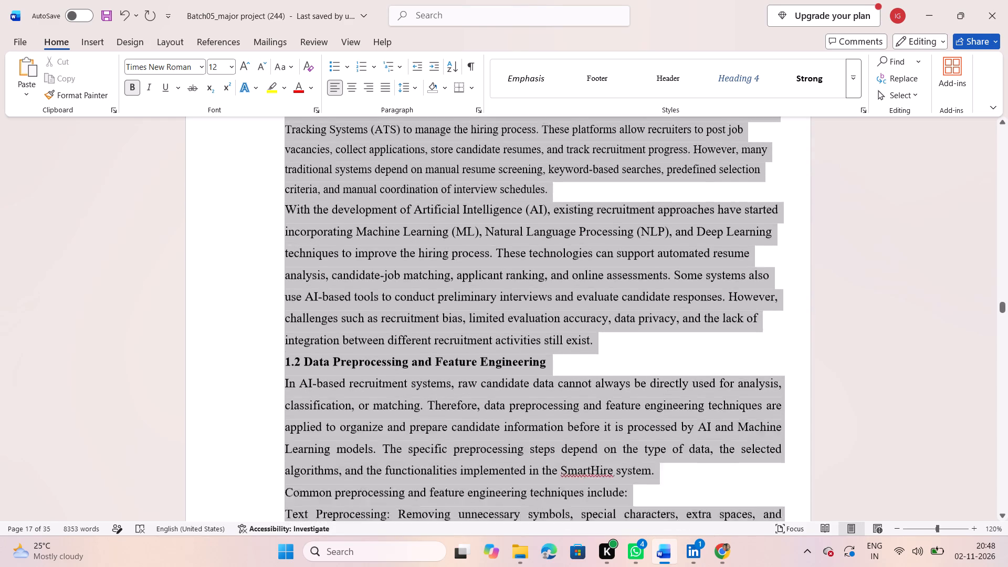
{"action": "left_click_drag", "start_coordinate": [579, 550], "coordinate": [652, 460]}
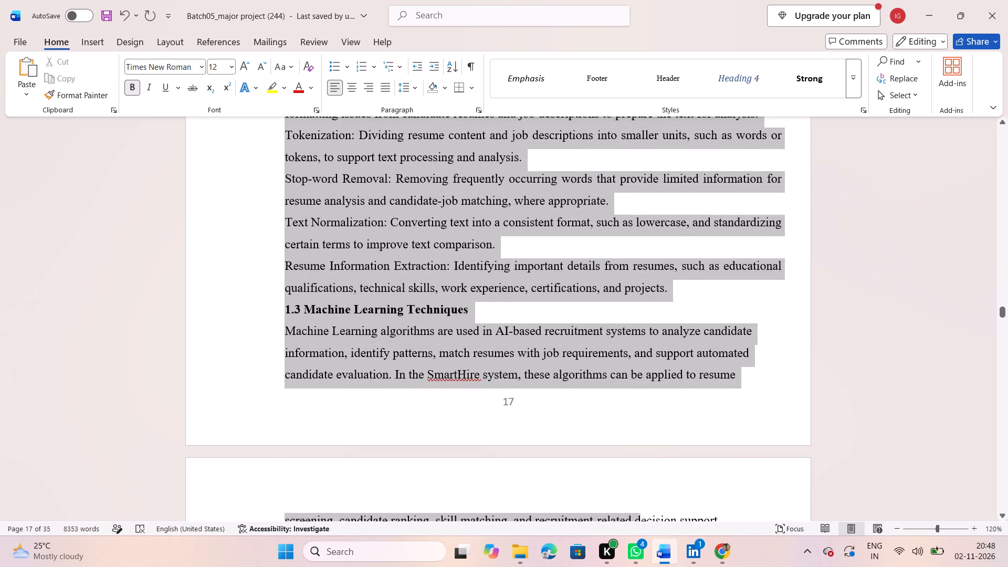
{"action": "left_click_drag", "start_coordinate": [652, 460], "coordinate": [700, 523]}
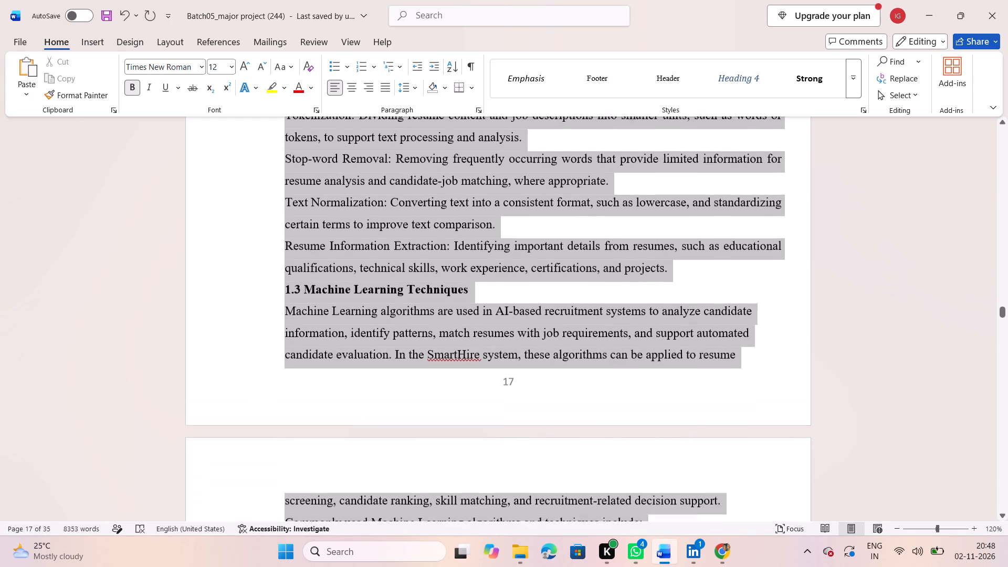
{"action": "left_click_drag", "start_coordinate": [700, 523], "coordinate": [700, 517]}
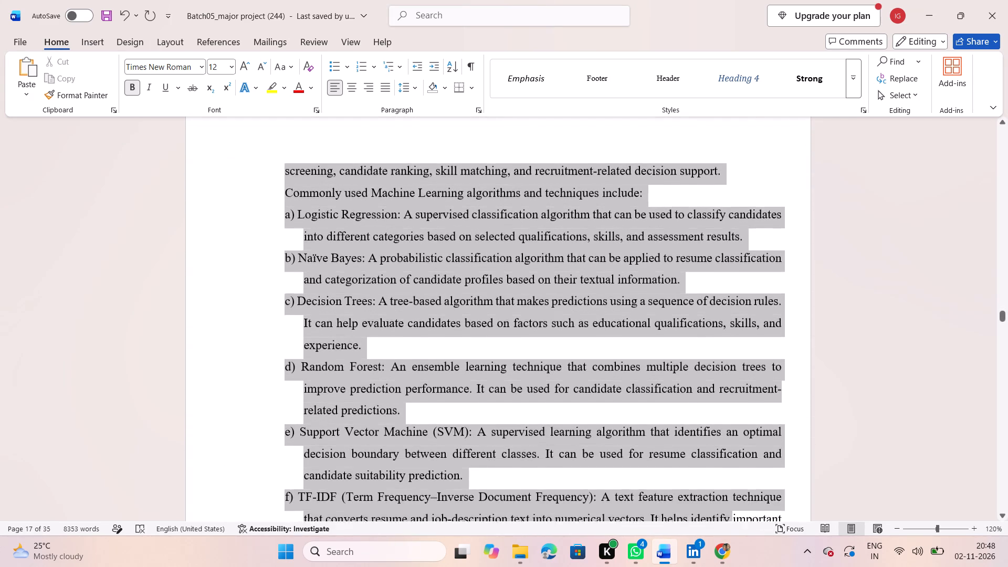
{"action": "left_click_drag", "start_coordinate": [700, 517], "coordinate": [700, 516]}
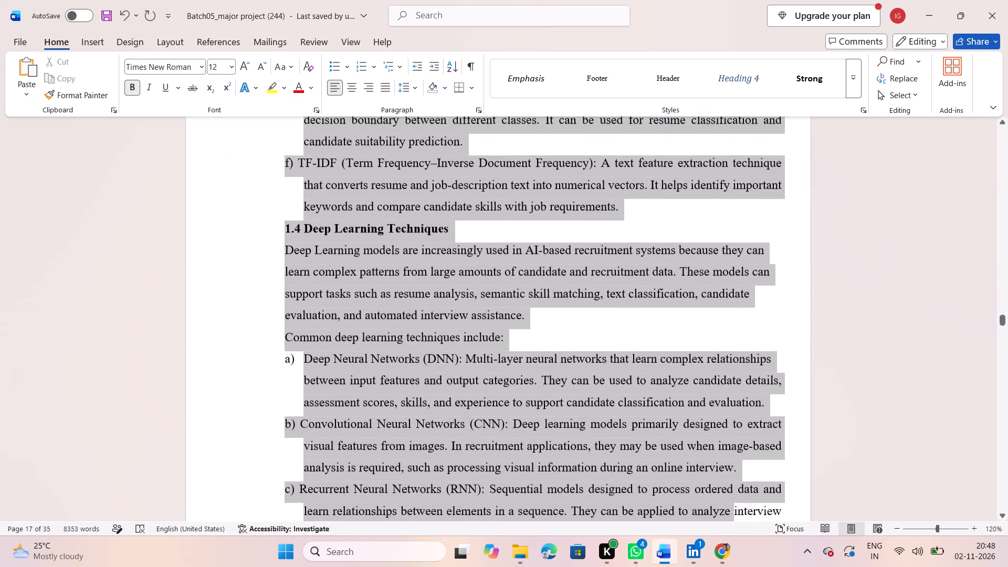
{"action": "left_click_drag", "start_coordinate": [700, 516], "coordinate": [702, 519]}
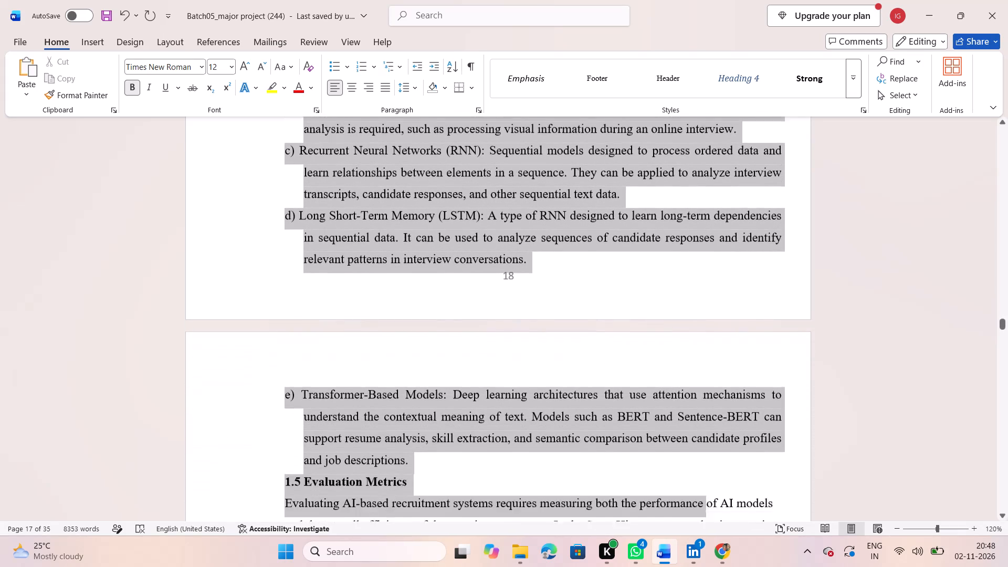
{"action": "left_click_drag", "start_coordinate": [702, 519], "coordinate": [658, 524]}
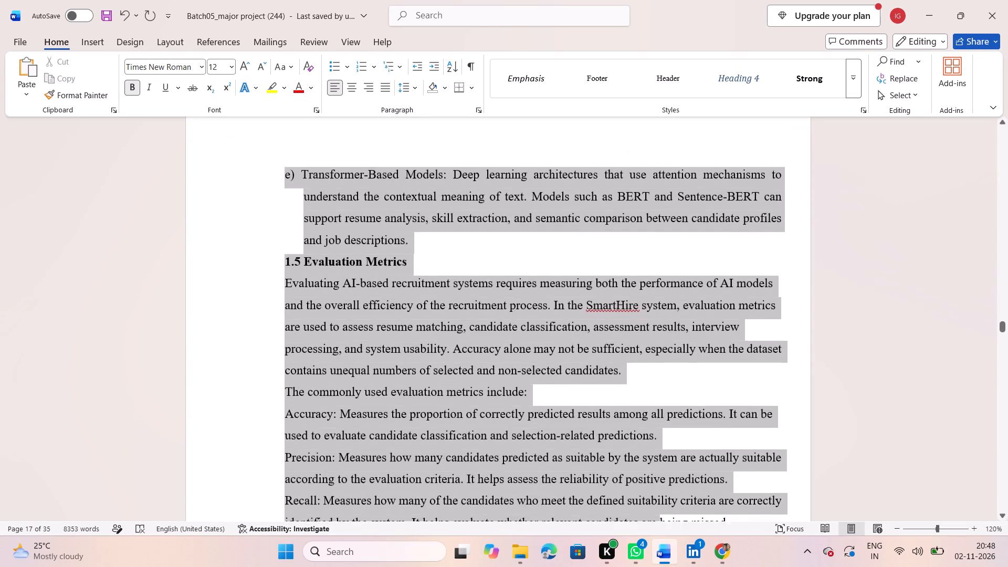
{"action": "left_click_drag", "start_coordinate": [658, 524], "coordinate": [659, 524]}
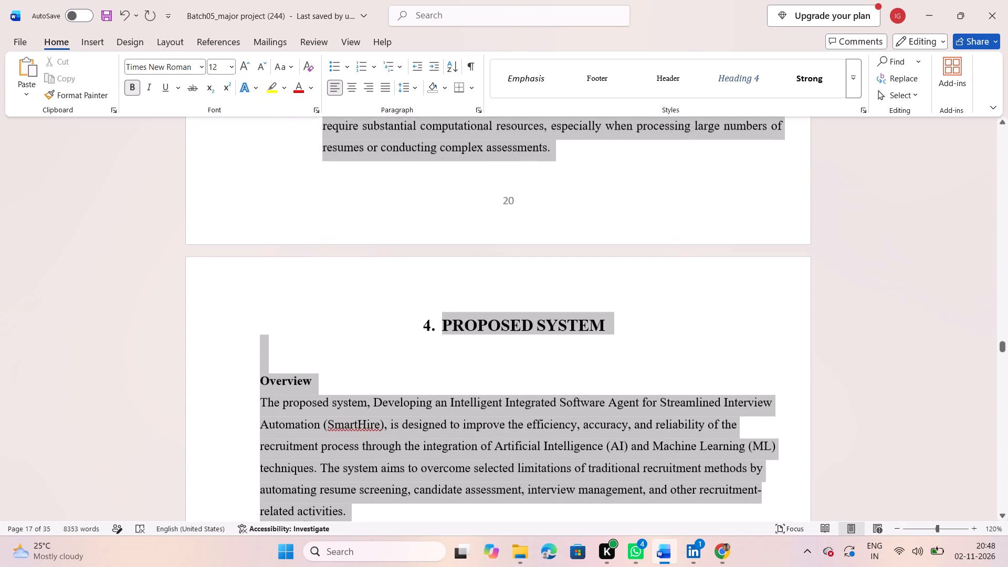
{"action": "left_click_drag", "start_coordinate": [659, 524], "coordinate": [571, 132]}
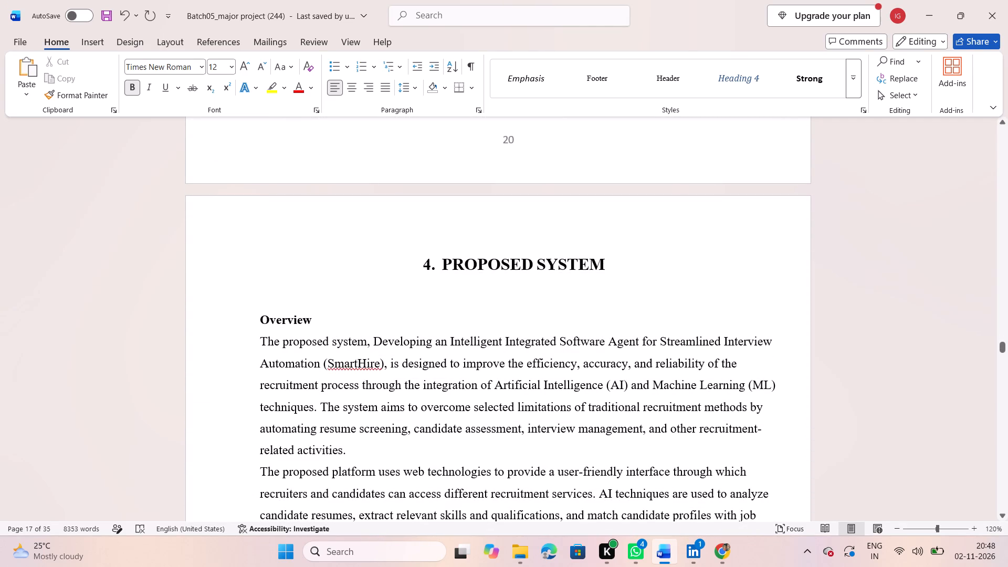
{"action": "left_click_drag", "start_coordinate": [571, 132], "coordinate": [567, 18]}
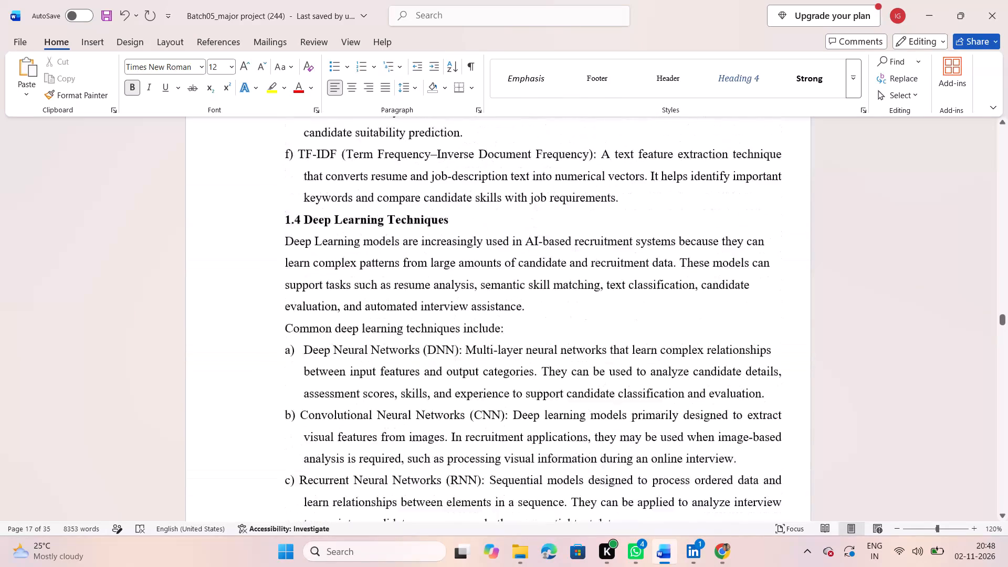
{"action": "left_click_drag", "start_coordinate": [567, 18], "coordinate": [558, 322]}
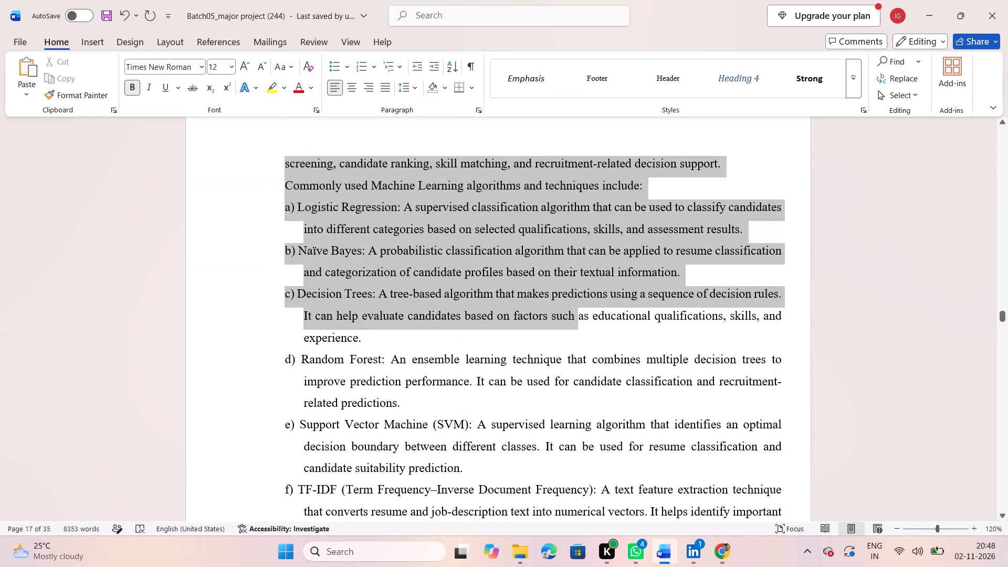
{"action": "left_click_drag", "start_coordinate": [558, 322], "coordinate": [559, 500]}
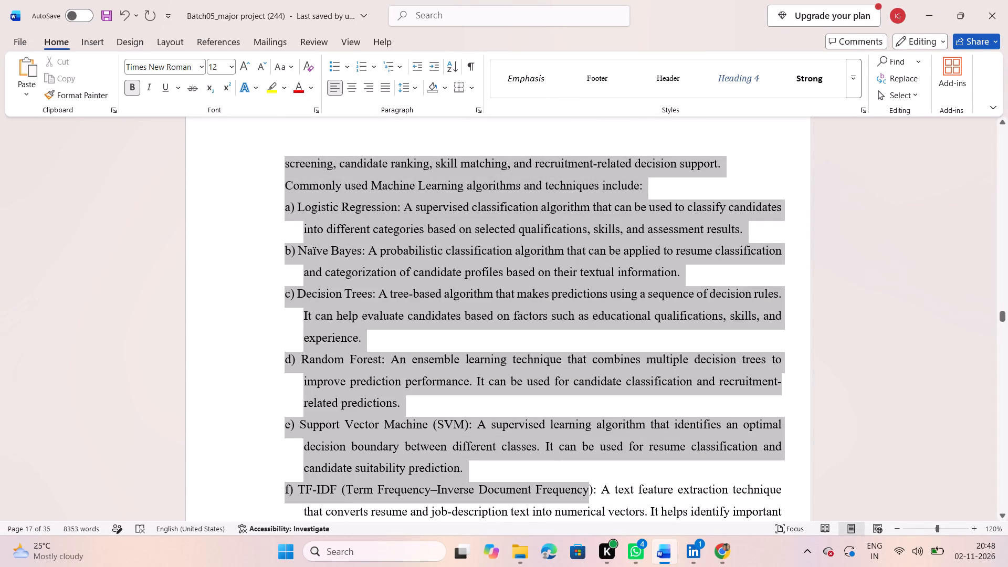
{"action": "left_click_drag", "start_coordinate": [559, 500], "coordinate": [592, 454]}
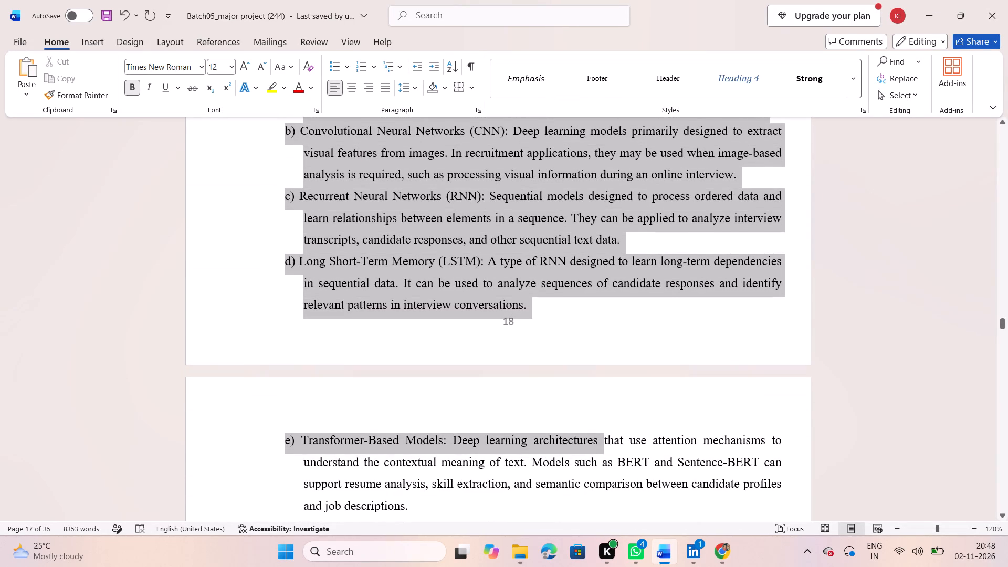
{"action": "left_click_drag", "start_coordinate": [592, 454], "coordinate": [575, 556]}
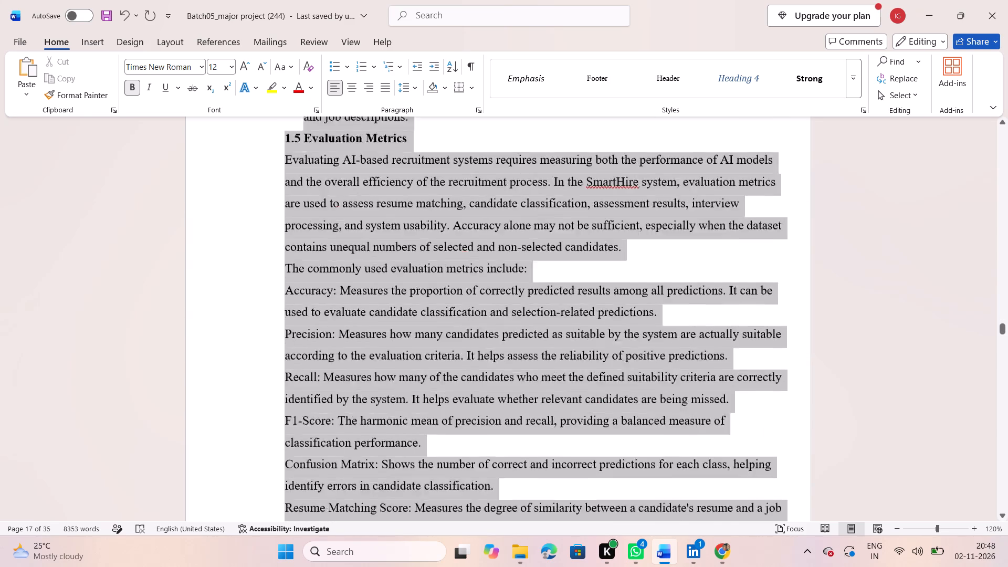
{"action": "left_click_drag", "start_coordinate": [575, 556], "coordinate": [570, 523]}
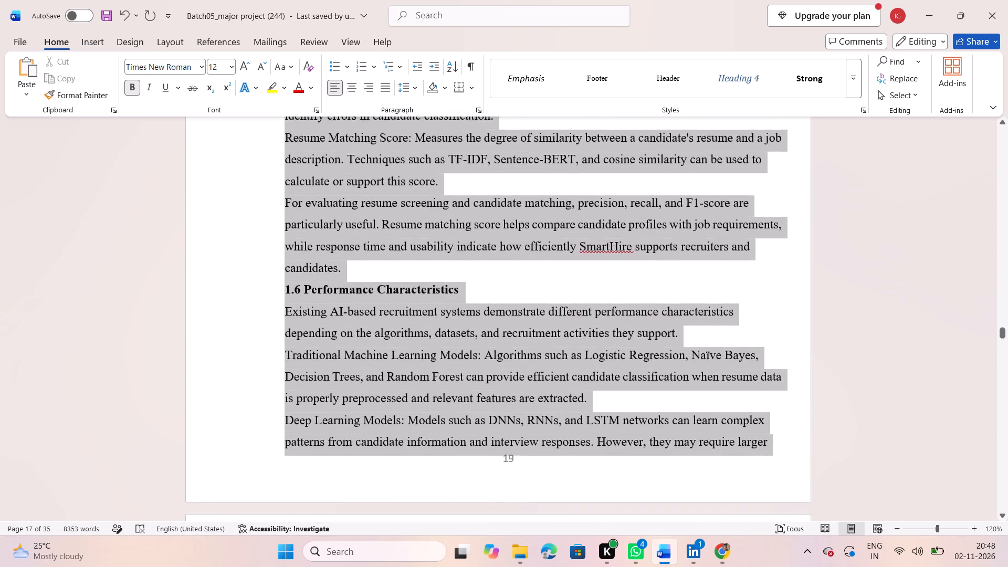
{"action": "left_click_drag", "start_coordinate": [570, 523], "coordinate": [572, 524]}
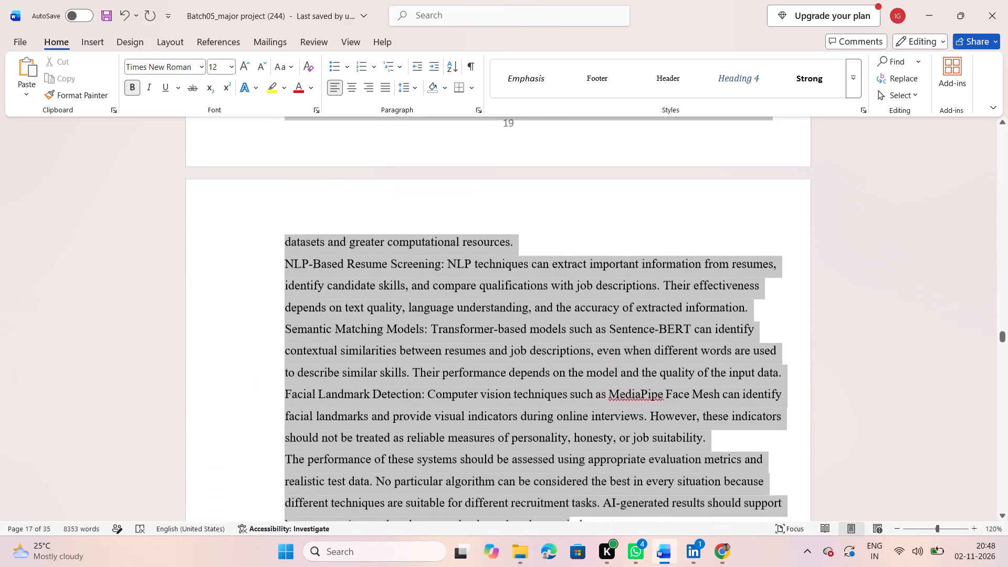
{"action": "left_click_drag", "start_coordinate": [572, 524], "coordinate": [572, 531]}
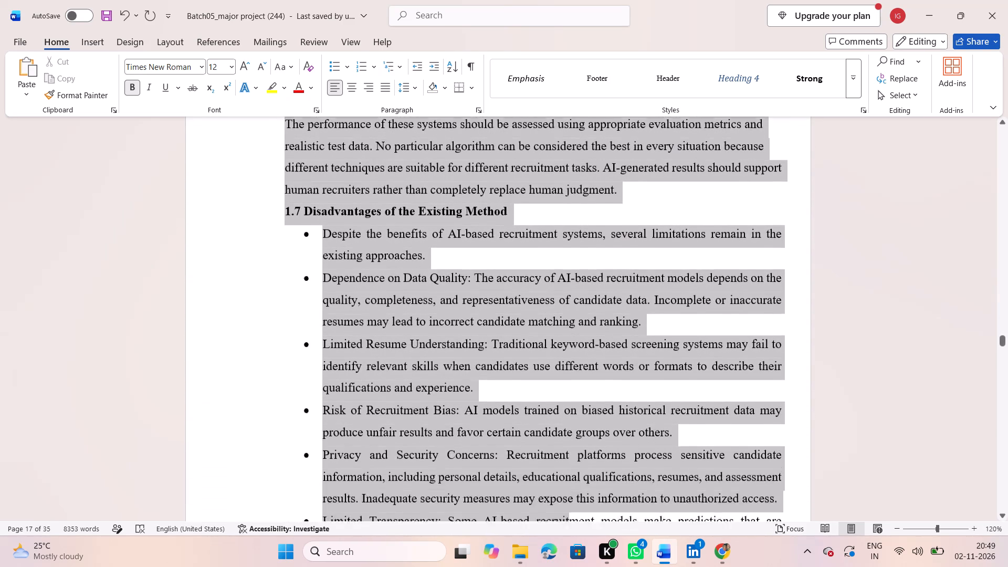
{"action": "left_click_drag", "start_coordinate": [572, 531], "coordinate": [534, 290]}
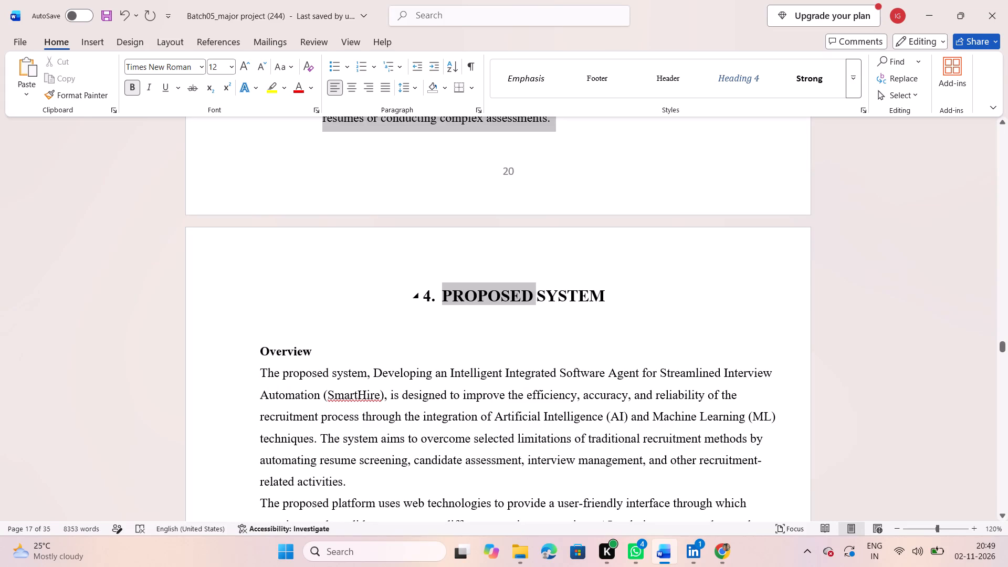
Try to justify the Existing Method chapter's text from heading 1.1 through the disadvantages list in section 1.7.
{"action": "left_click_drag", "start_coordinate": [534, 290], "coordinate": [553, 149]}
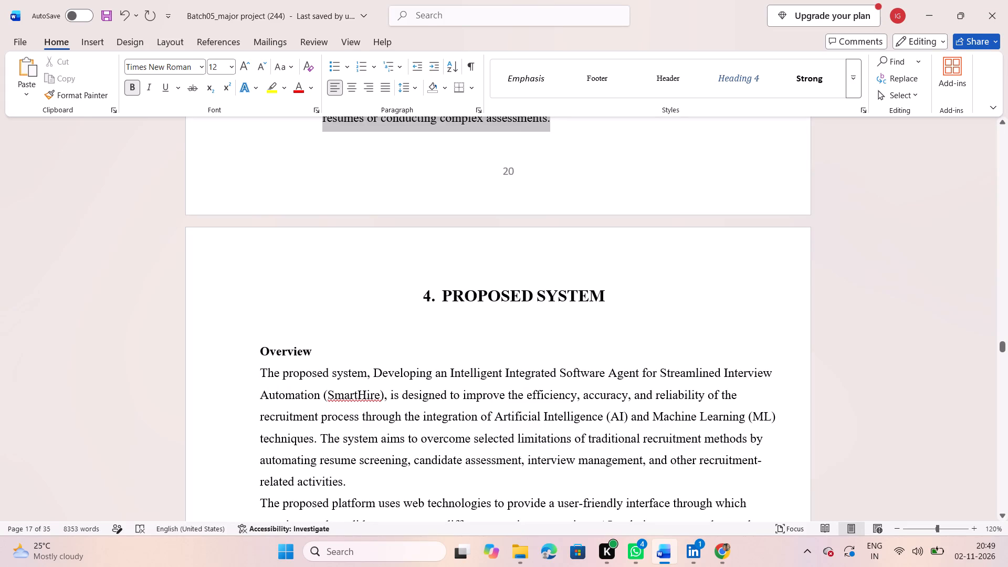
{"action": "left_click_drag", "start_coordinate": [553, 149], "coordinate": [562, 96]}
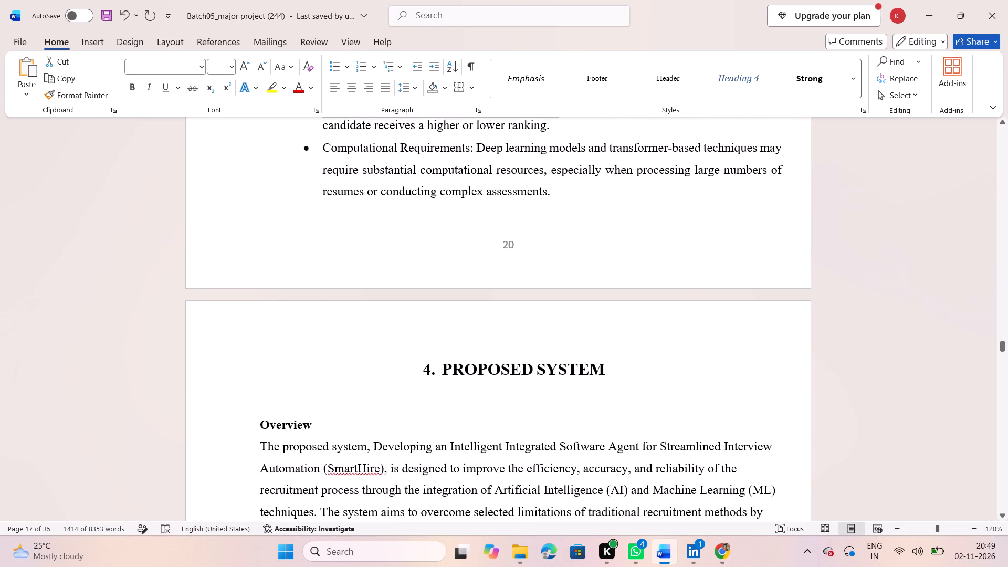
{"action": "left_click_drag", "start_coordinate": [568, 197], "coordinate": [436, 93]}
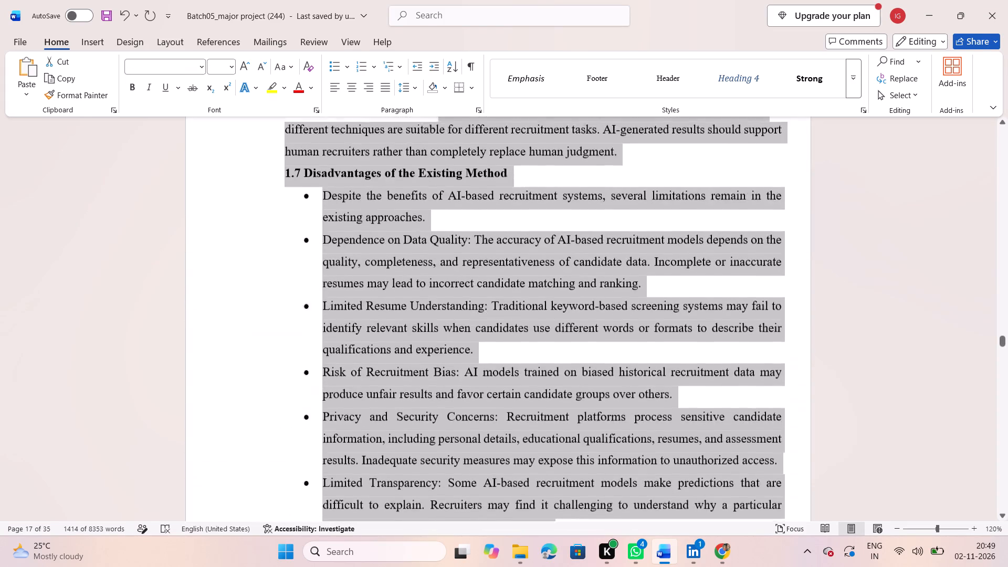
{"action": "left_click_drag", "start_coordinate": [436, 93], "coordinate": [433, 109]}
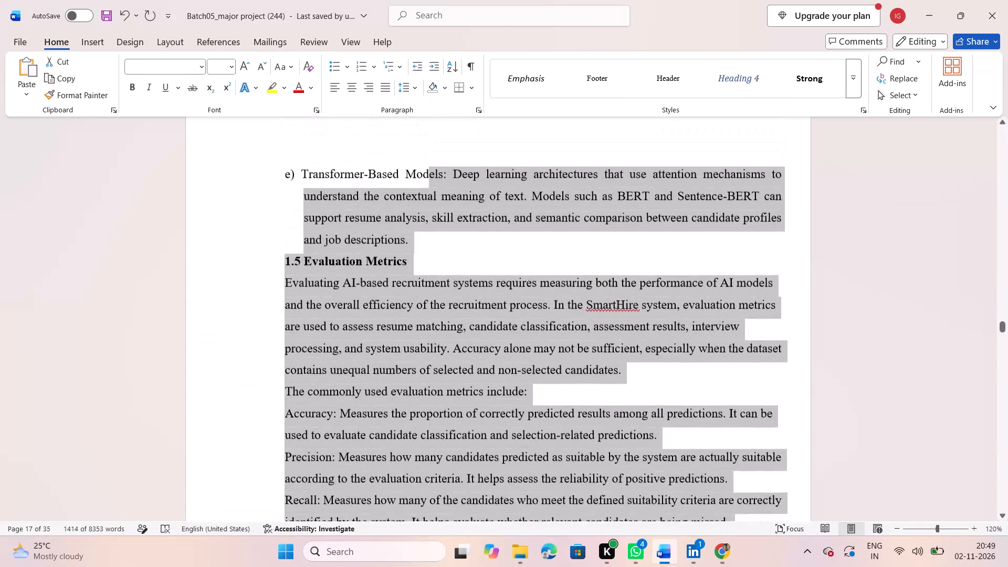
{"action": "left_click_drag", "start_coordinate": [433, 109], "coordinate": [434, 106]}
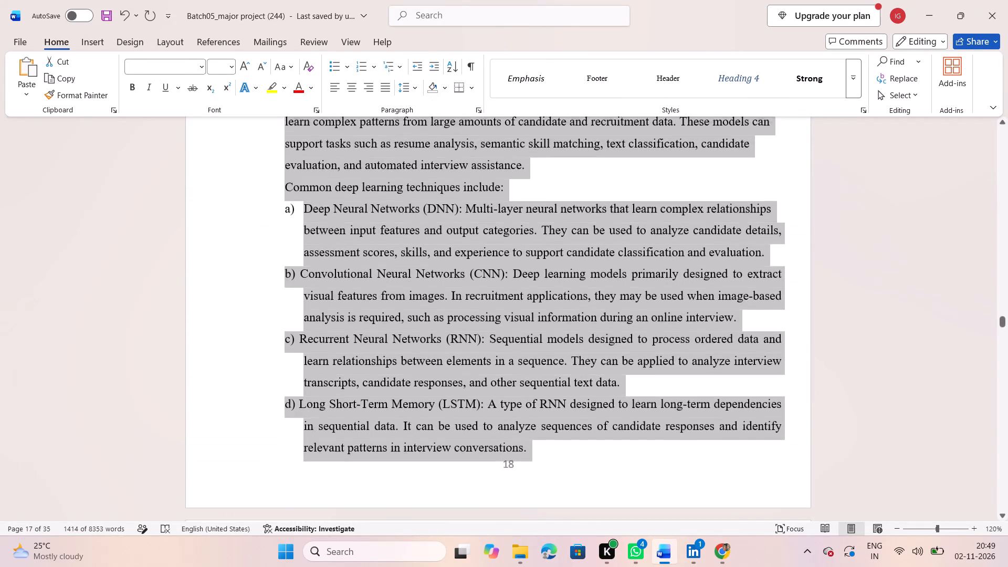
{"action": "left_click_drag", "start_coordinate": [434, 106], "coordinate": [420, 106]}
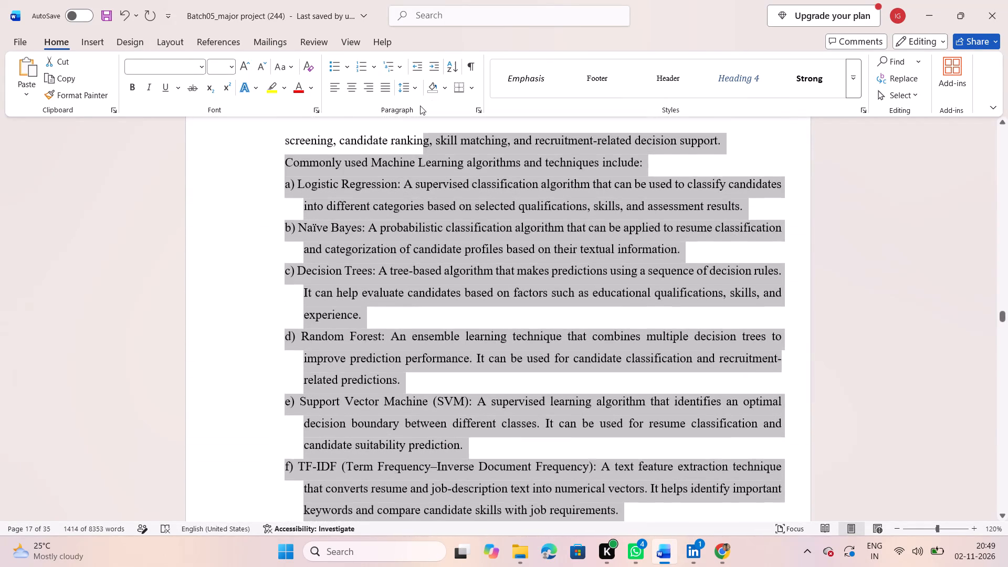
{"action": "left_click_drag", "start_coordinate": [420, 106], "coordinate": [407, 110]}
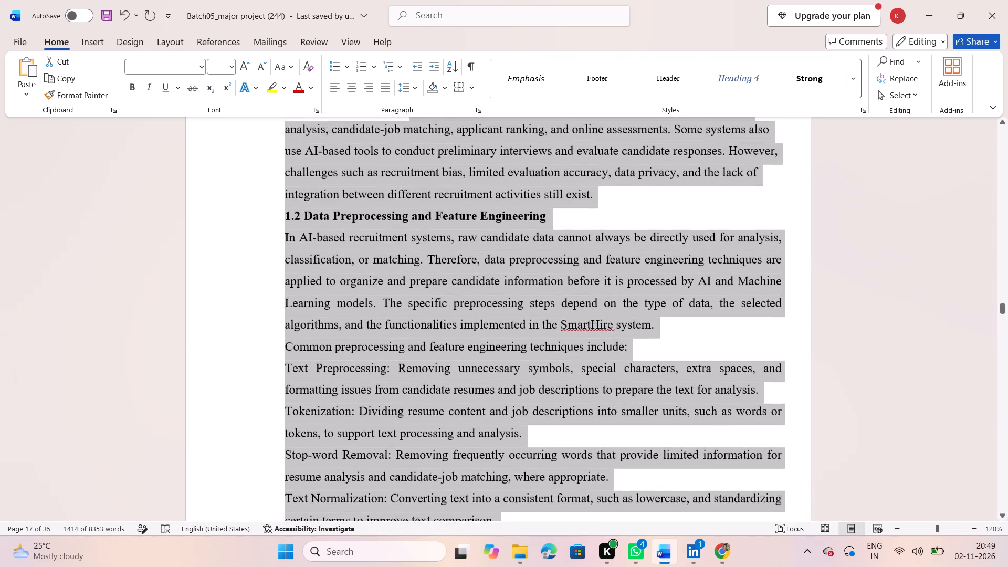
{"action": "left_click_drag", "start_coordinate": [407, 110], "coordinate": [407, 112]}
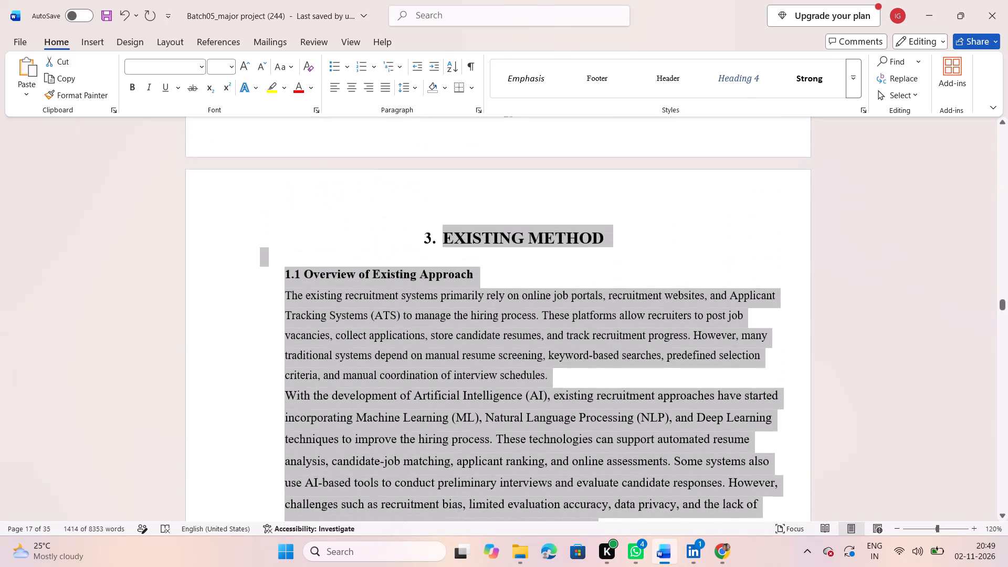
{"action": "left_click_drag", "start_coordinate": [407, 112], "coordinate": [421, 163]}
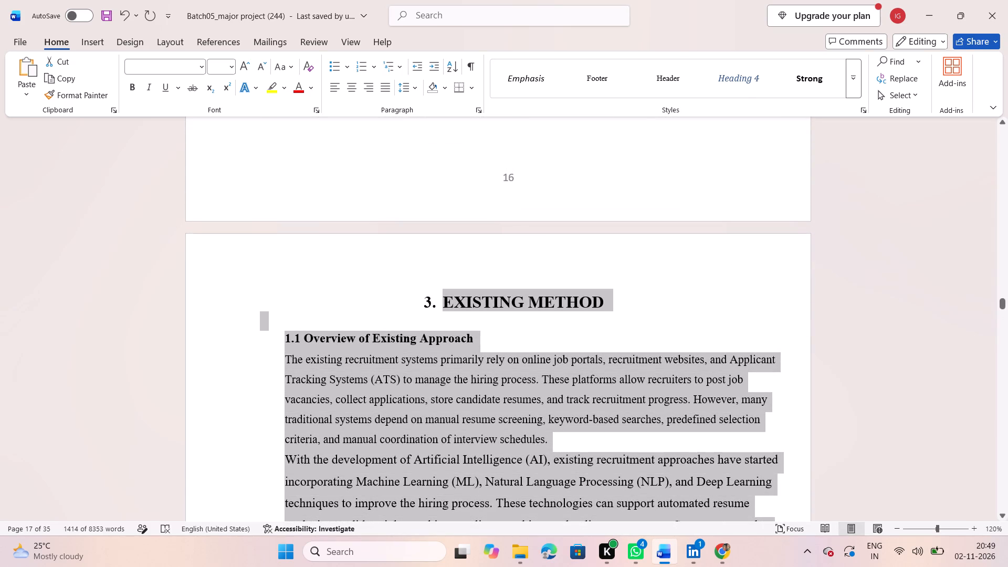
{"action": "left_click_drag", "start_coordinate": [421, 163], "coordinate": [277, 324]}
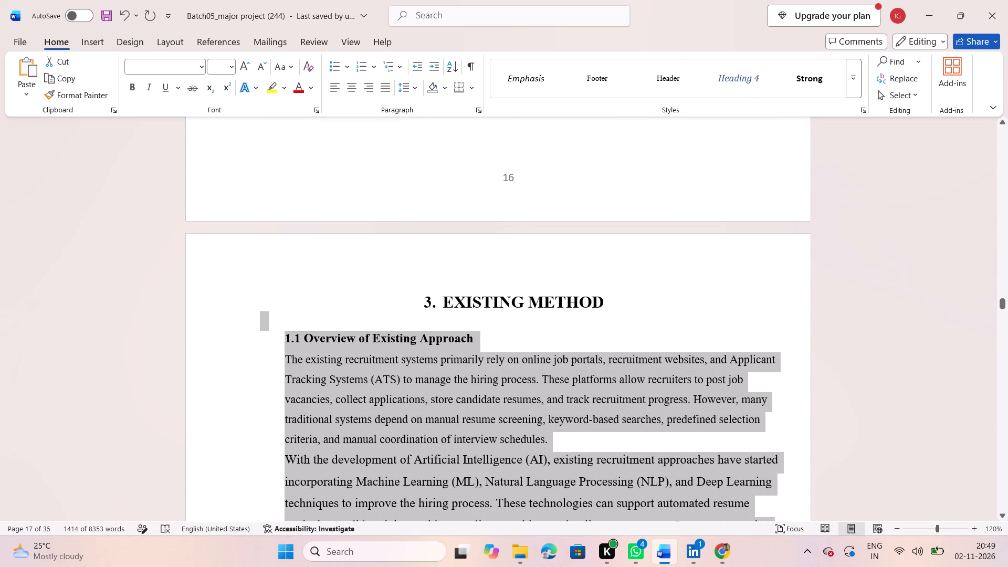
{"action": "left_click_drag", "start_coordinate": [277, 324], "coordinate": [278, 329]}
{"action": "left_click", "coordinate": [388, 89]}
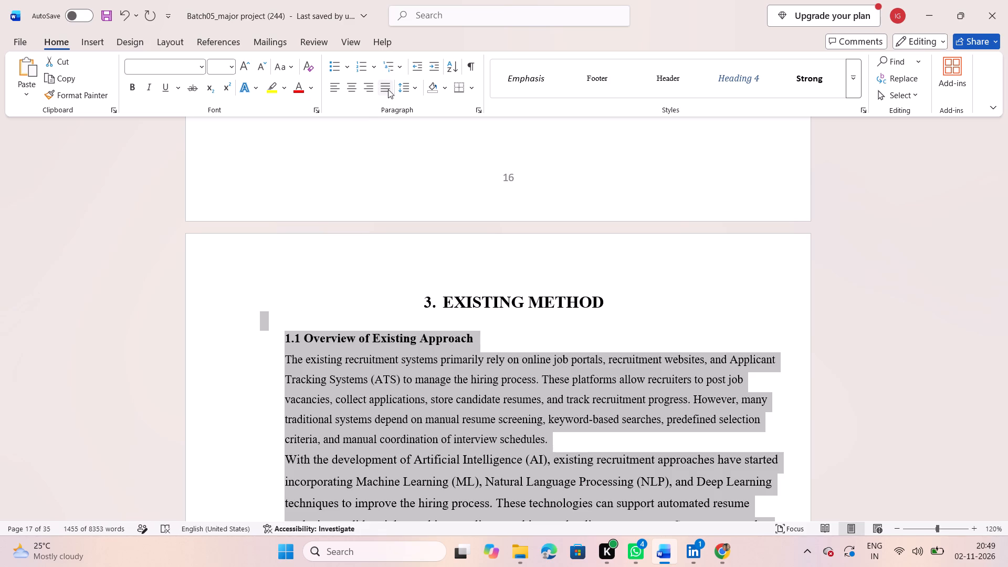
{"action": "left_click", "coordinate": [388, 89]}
Compare the alignment of the Existing Method chapter's text with the preceding Literature Survey pages.
{"action": "scroll", "coordinate": [482, 216], "scroll_direction": "up", "scroll_amount": 7}
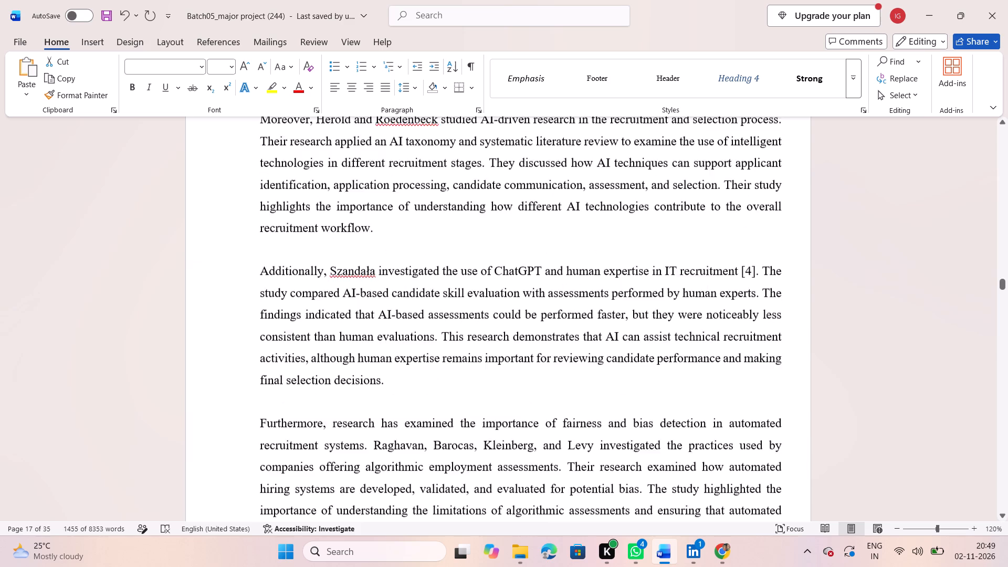
{"action": "scroll", "coordinate": [482, 216], "scroll_direction": "left", "scroll_amount": 2}
{"action": "scroll", "coordinate": [482, 216], "scroll_direction": "down", "scroll_amount": 2}
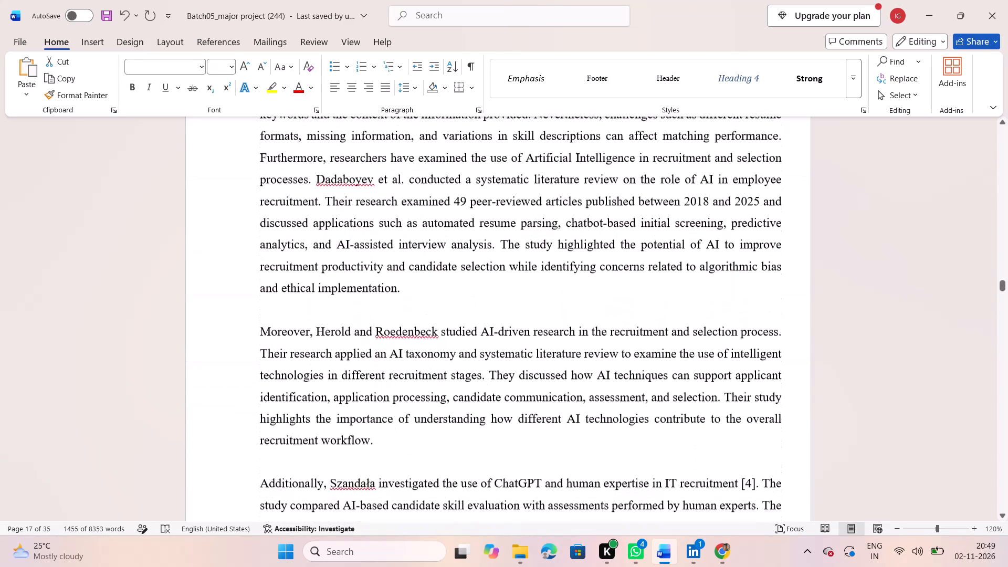
{"action": "scroll", "coordinate": [482, 216], "scroll_direction": "down", "scroll_amount": 8}
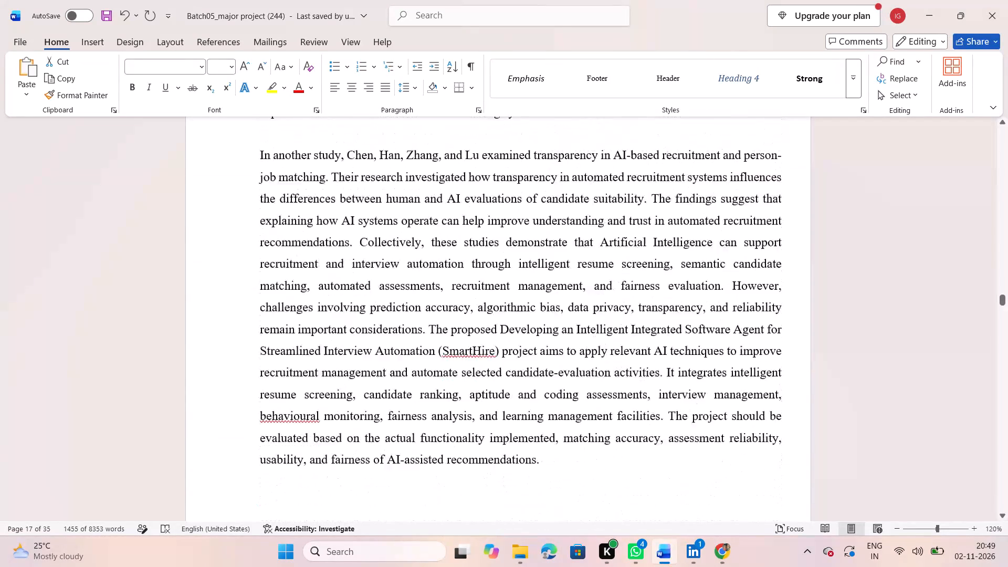
{"action": "scroll", "coordinate": [482, 216], "scroll_direction": "up", "scroll_amount": 1}
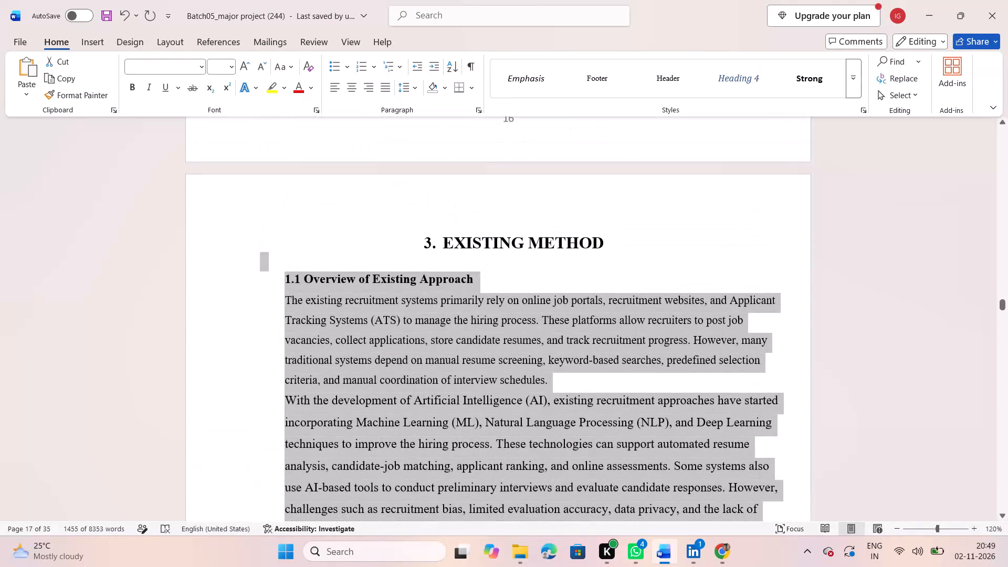
{"action": "left_click", "coordinate": [589, 379]}
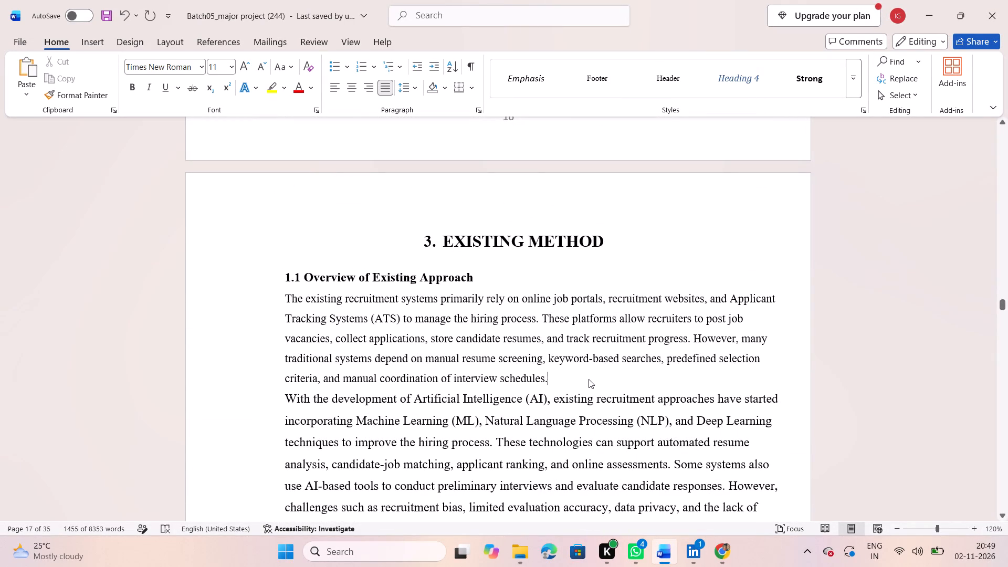
{"action": "scroll", "coordinate": [287, 299], "scroll_direction": "left", "scroll_amount": 1}
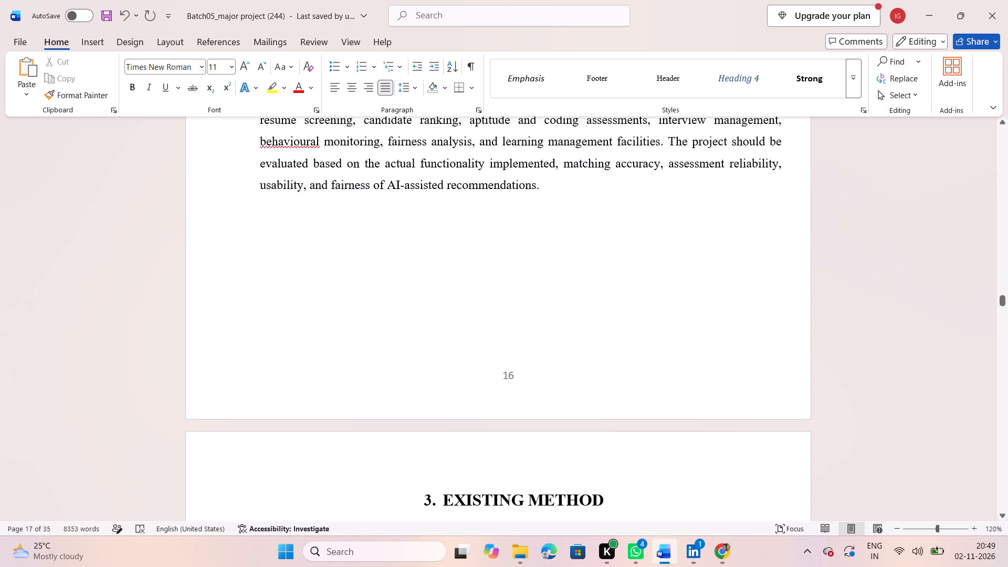
{"action": "scroll", "coordinate": [287, 299], "scroll_direction": "left", "scroll_amount": 1}
Cut the Existing Method chapter's text from heading 1.1 through the last disadvantages bullet, Computational Requirements, leaving the chapter title.
{"action": "scroll", "coordinate": [287, 299], "scroll_direction": "down", "scroll_amount": 1}
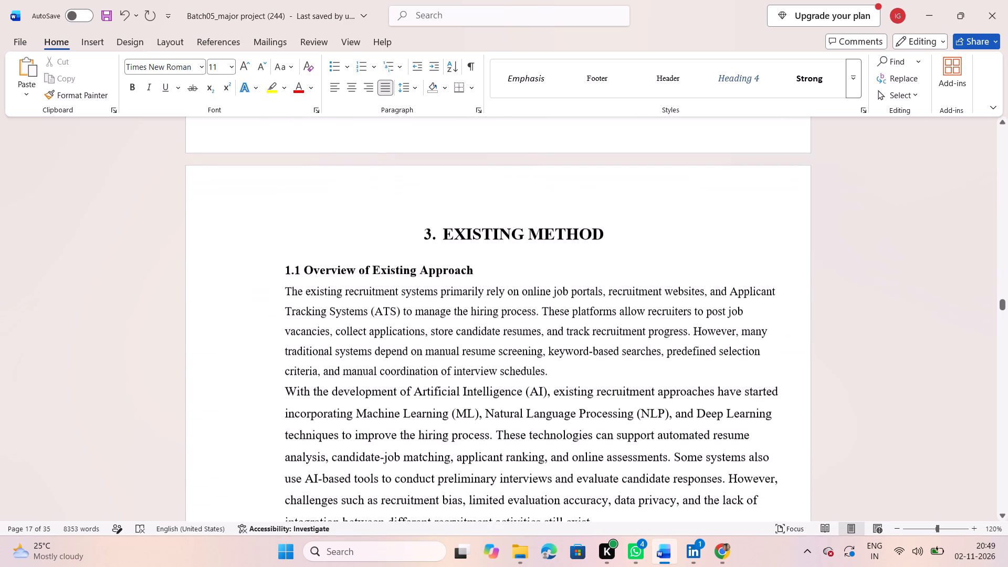
{"action": "scroll", "coordinate": [287, 299], "scroll_direction": "down", "scroll_amount": 1}
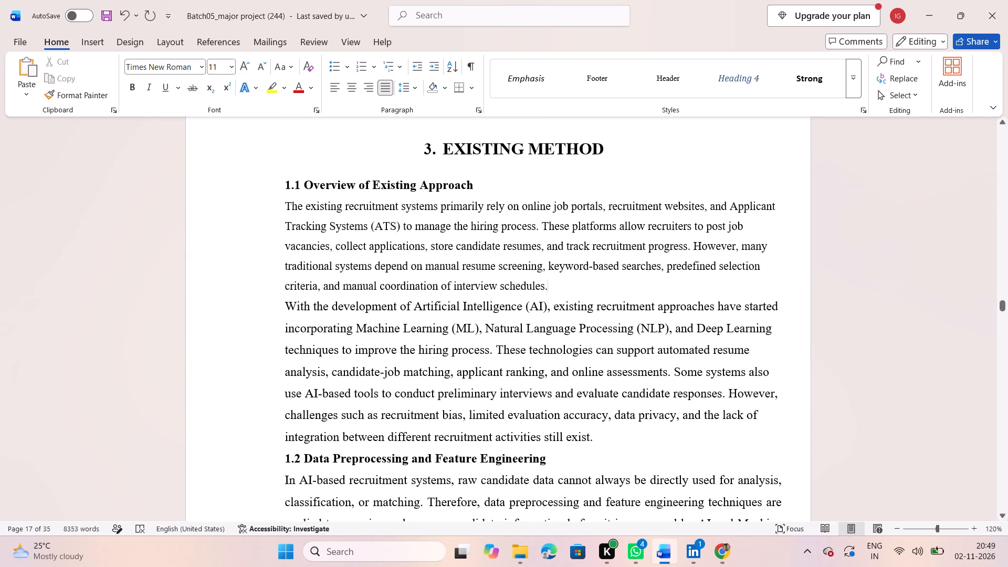
{"action": "left_click_drag", "start_coordinate": [268, 183], "coordinate": [407, 493]}
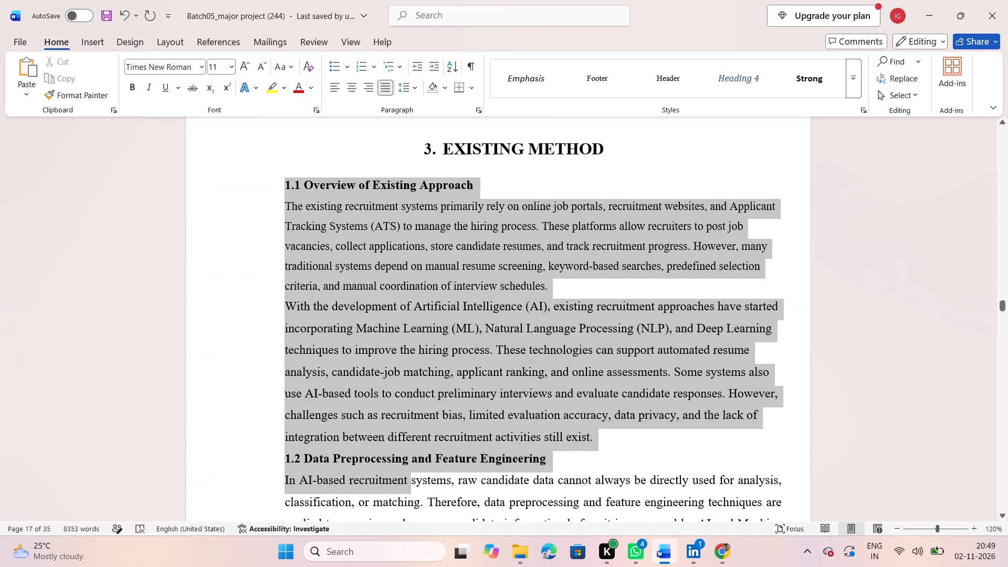
{"action": "left_click_drag", "start_coordinate": [407, 493], "coordinate": [423, 512]}
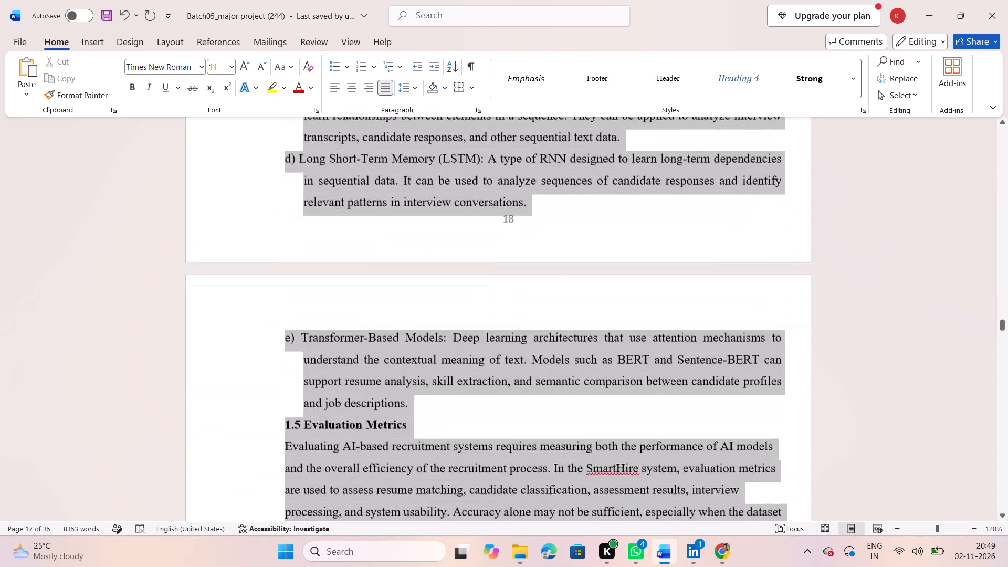
{"action": "left_click_drag", "start_coordinate": [423, 512], "coordinate": [434, 491]}
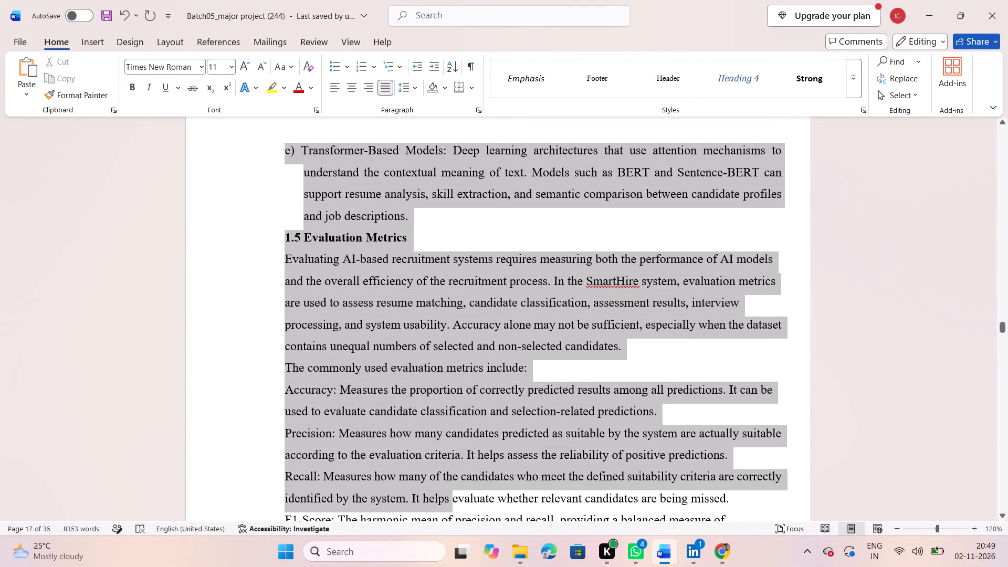
{"action": "left_click_drag", "start_coordinate": [434, 491], "coordinate": [437, 516]}
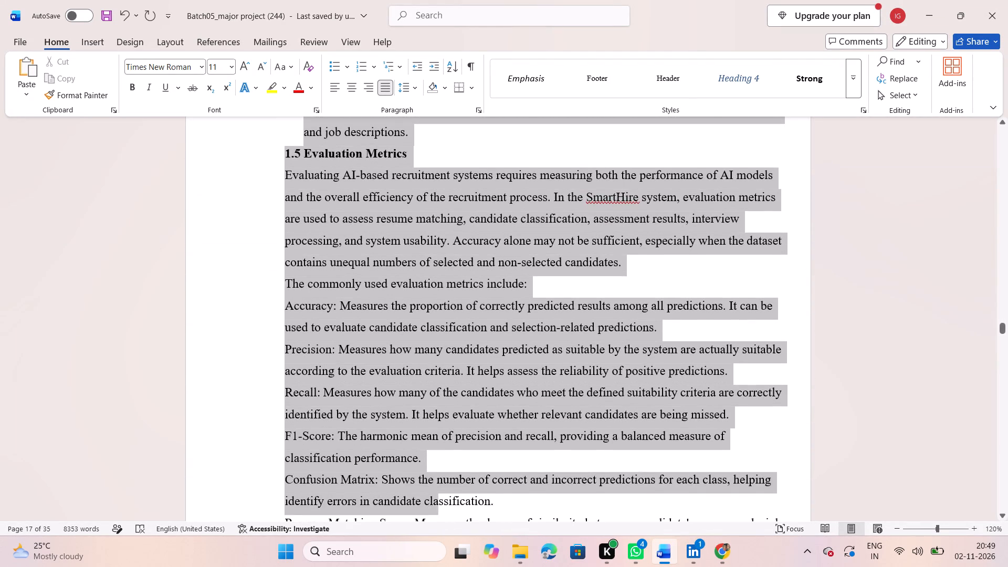
{"action": "left_click_drag", "start_coordinate": [437, 516], "coordinate": [447, 526]}
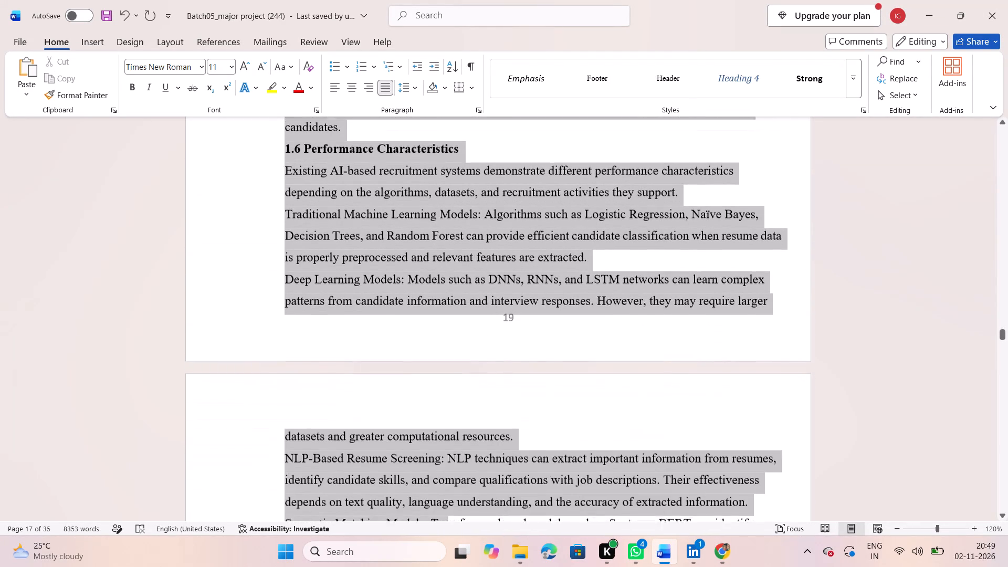
{"action": "left_click_drag", "start_coordinate": [447, 526], "coordinate": [448, 531]}
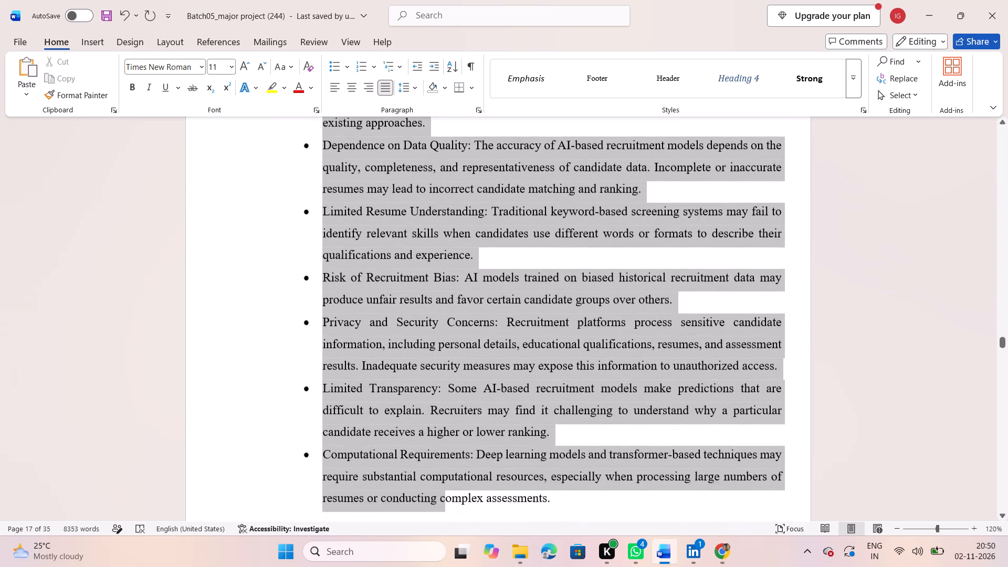
{"action": "left_click_drag", "start_coordinate": [448, 531], "coordinate": [516, 370]}
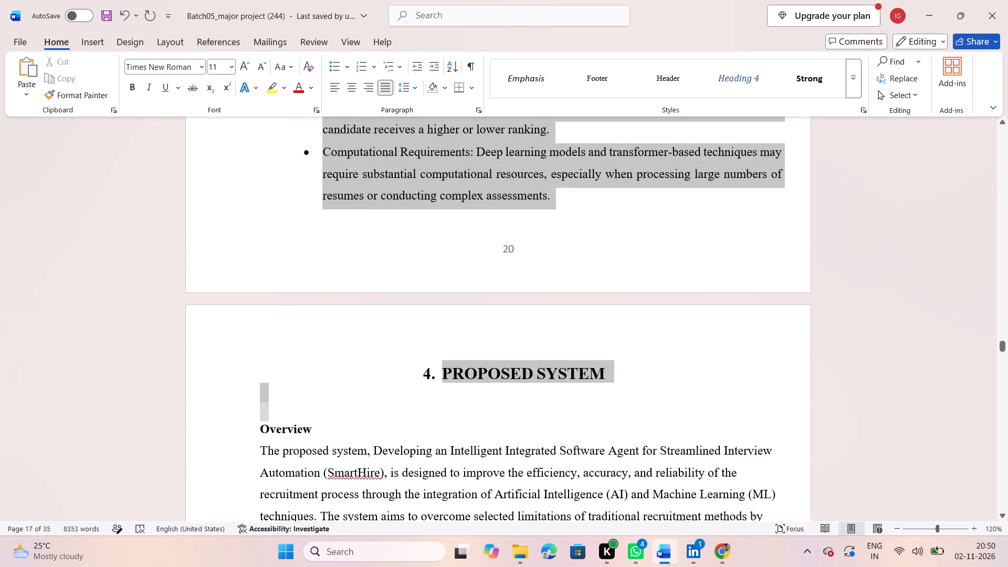
{"action": "left_click_drag", "start_coordinate": [516, 370], "coordinate": [568, 287]}
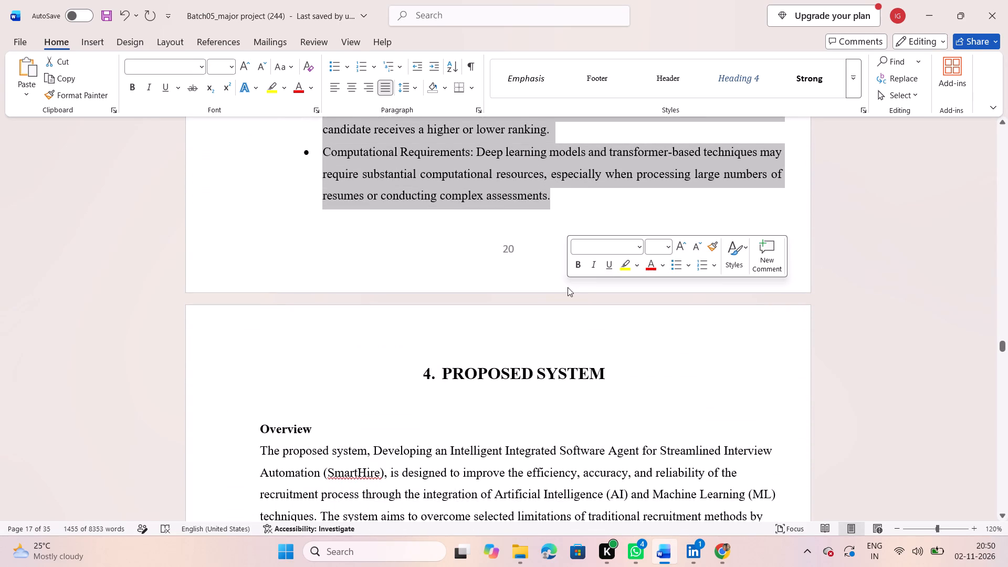
{"action": "key", "text": "ctrl+x"}
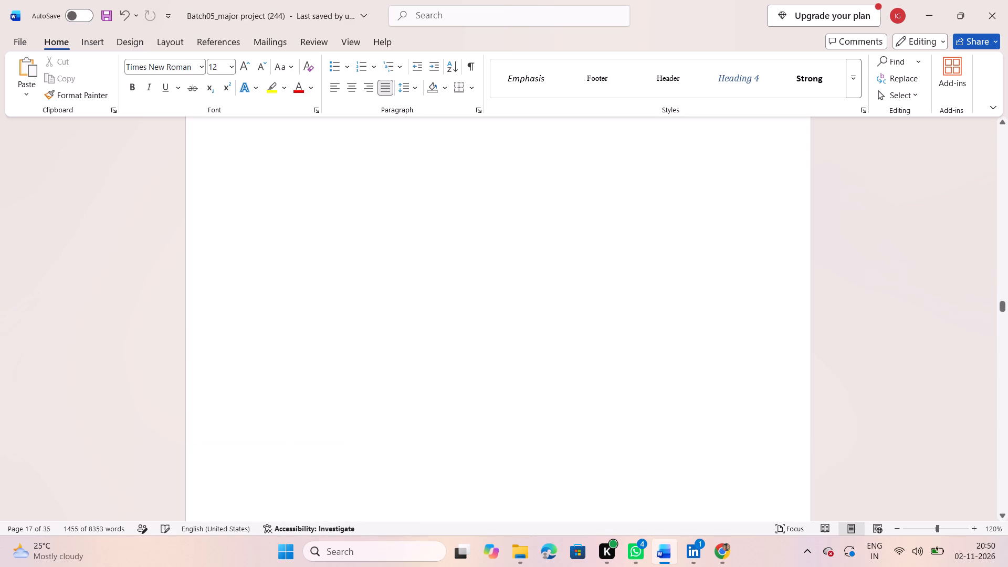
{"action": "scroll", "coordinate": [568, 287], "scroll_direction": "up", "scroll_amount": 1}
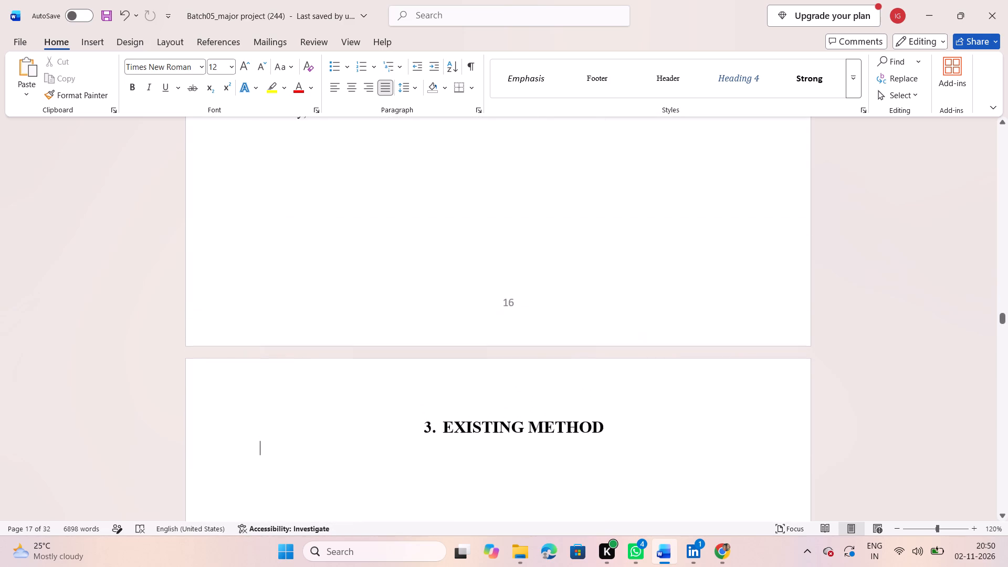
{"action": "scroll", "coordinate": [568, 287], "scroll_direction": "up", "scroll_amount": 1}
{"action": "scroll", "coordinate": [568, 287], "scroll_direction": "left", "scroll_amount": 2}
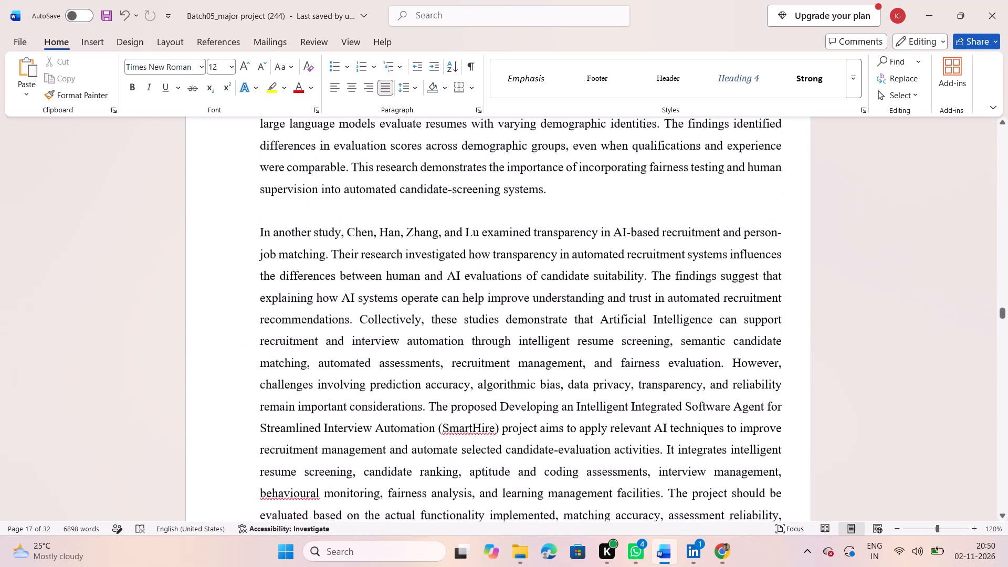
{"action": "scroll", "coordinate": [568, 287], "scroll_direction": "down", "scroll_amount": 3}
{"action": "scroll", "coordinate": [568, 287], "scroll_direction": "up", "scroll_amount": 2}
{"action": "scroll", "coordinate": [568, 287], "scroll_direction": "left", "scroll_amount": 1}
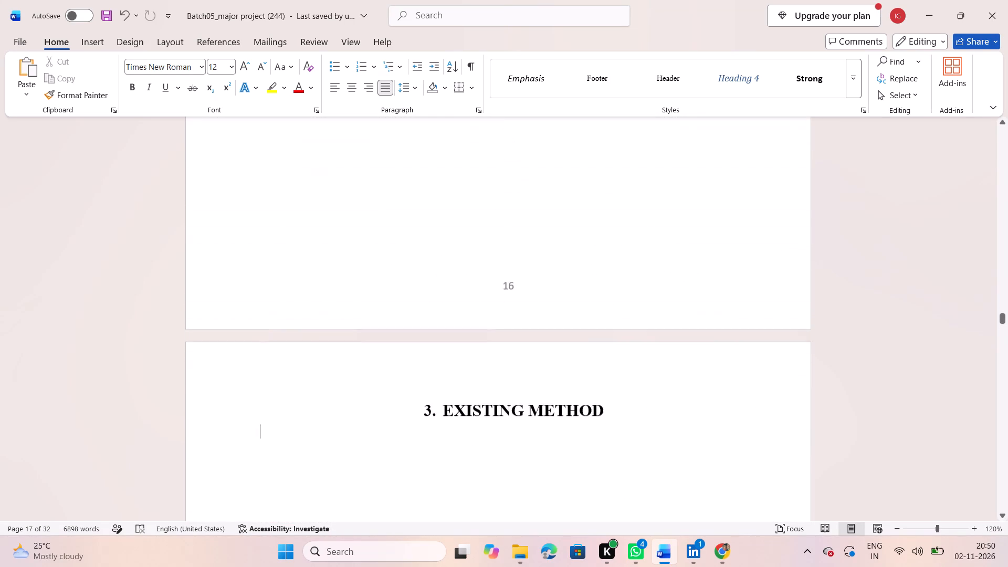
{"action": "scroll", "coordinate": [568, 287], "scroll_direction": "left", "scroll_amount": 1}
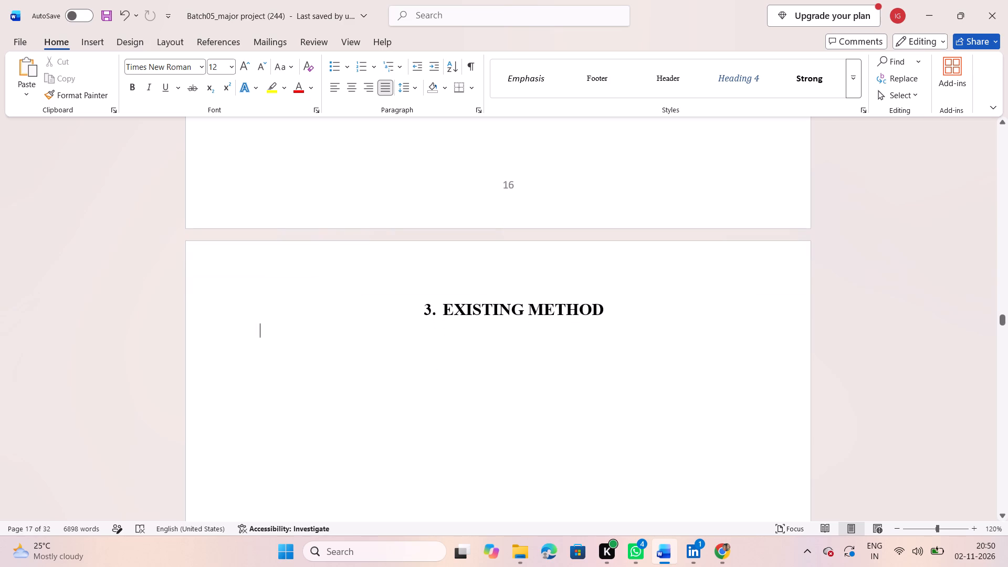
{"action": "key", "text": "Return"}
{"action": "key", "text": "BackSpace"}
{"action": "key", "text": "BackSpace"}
Paste the cut sections 1.1 to 1.7 back beneath the EXISTING METHOD chapter title.
{"action": "key", "text": "ctrl+v"}
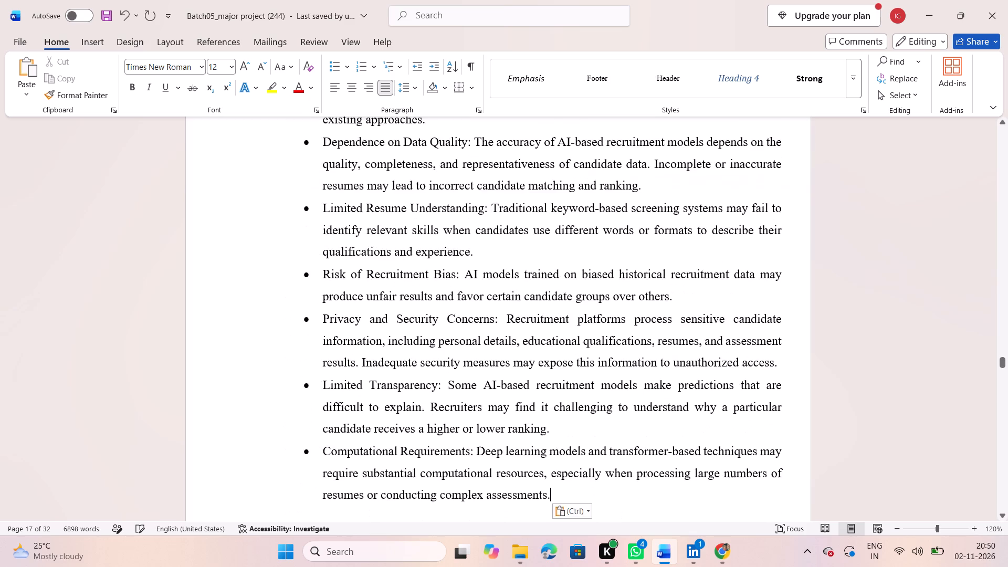
Check the indentation and alignment of the pasted Existing Method text against the end of the Literature Survey chapter.
{"action": "scroll", "coordinate": [568, 287], "scroll_direction": "up", "scroll_amount": 15}
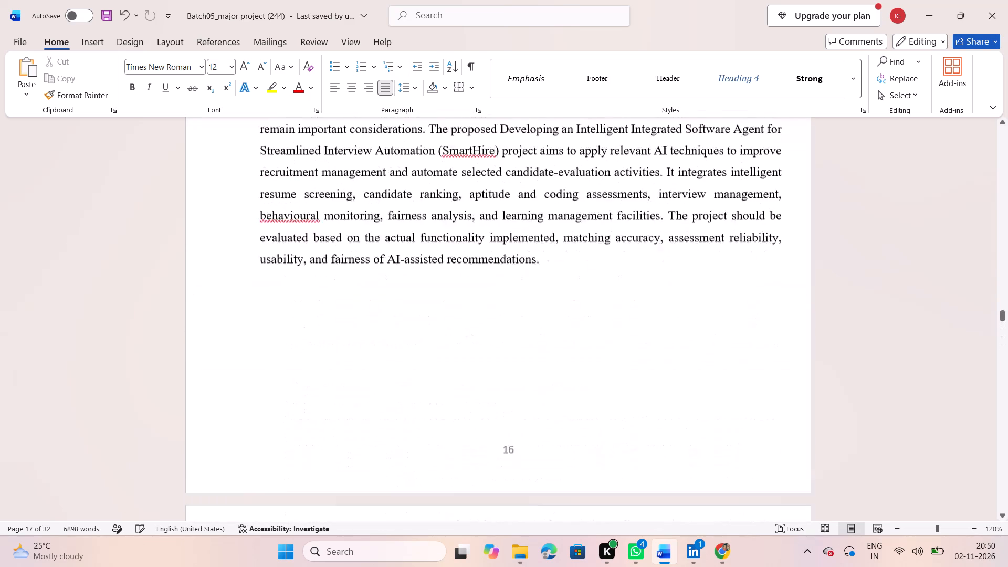
{"action": "scroll", "coordinate": [568, 287], "scroll_direction": "up", "scroll_amount": 1}
{"action": "scroll", "coordinate": [568, 287], "scroll_direction": "left", "scroll_amount": 1}
{"action": "scroll", "coordinate": [568, 287], "scroll_direction": "down", "scroll_amount": 2}
{"action": "scroll", "coordinate": [568, 287], "scroll_direction": "left", "scroll_amount": 1}
{"action": "scroll", "coordinate": [568, 287], "scroll_direction": "down", "scroll_amount": 1}
{"action": "scroll", "coordinate": [568, 287], "scroll_direction": "left", "scroll_amount": 1}
{"action": "scroll", "coordinate": [568, 287], "scroll_direction": "down", "scroll_amount": 1}
{"action": "scroll", "coordinate": [568, 287], "scroll_direction": "left", "scroll_amount": 1}
{"action": "scroll", "coordinate": [568, 287], "scroll_direction": "down", "scroll_amount": 2}
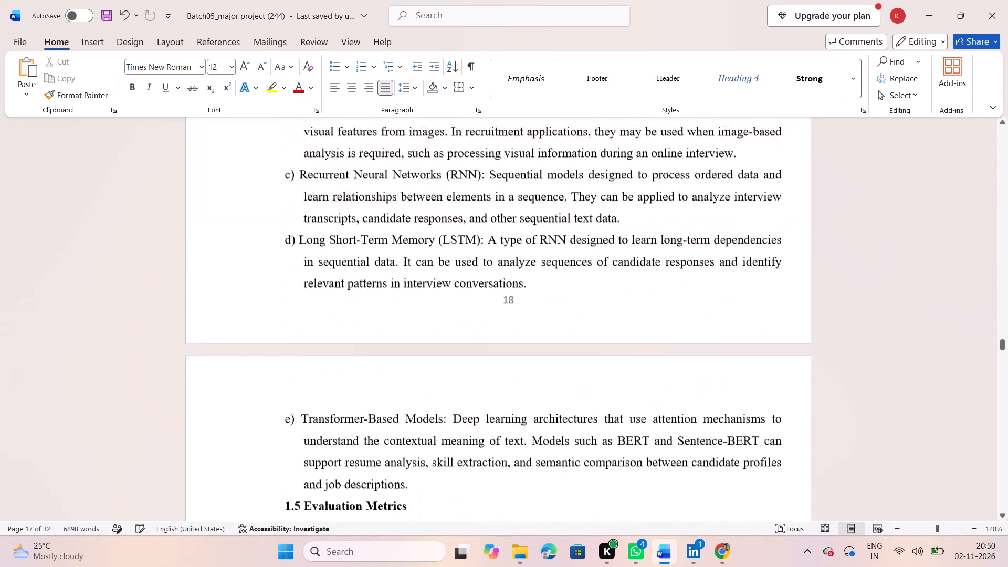
{"action": "scroll", "coordinate": [568, 287], "scroll_direction": "down", "scroll_amount": 2}
{"action": "scroll", "coordinate": [568, 287], "scroll_direction": "up", "scroll_amount": 3}
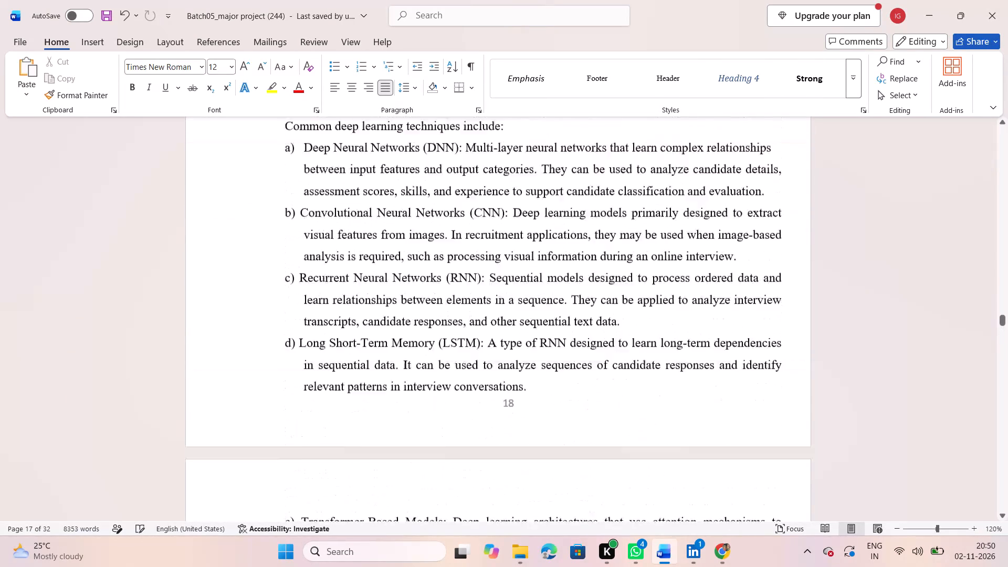
{"action": "scroll", "coordinate": [568, 287], "scroll_direction": "up", "scroll_amount": 5}
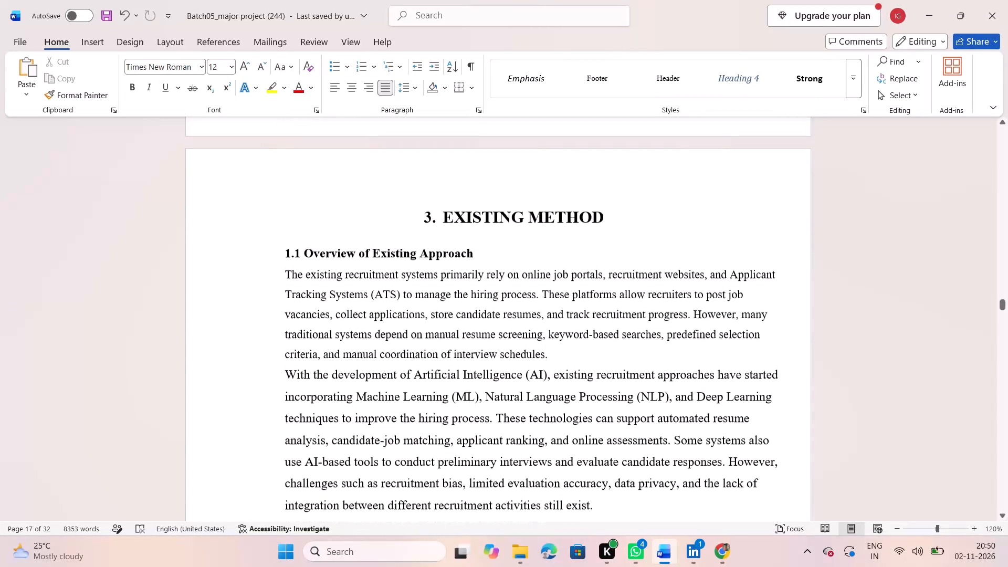
Try to justify the two paragraphs under heading 1.1 Overview of Existing Approach.
{"action": "scroll", "coordinate": [375, 285], "scroll_direction": "down", "scroll_amount": 1}
{"action": "scroll", "coordinate": [375, 285], "scroll_direction": "up", "scroll_amount": 1}
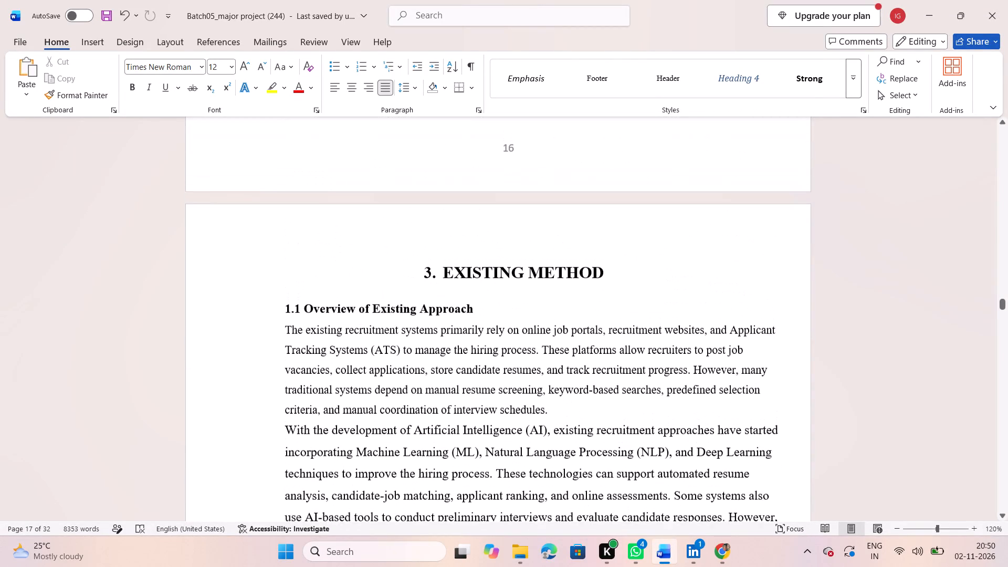
{"action": "left_click_drag", "start_coordinate": [280, 328], "coordinate": [367, 448]}
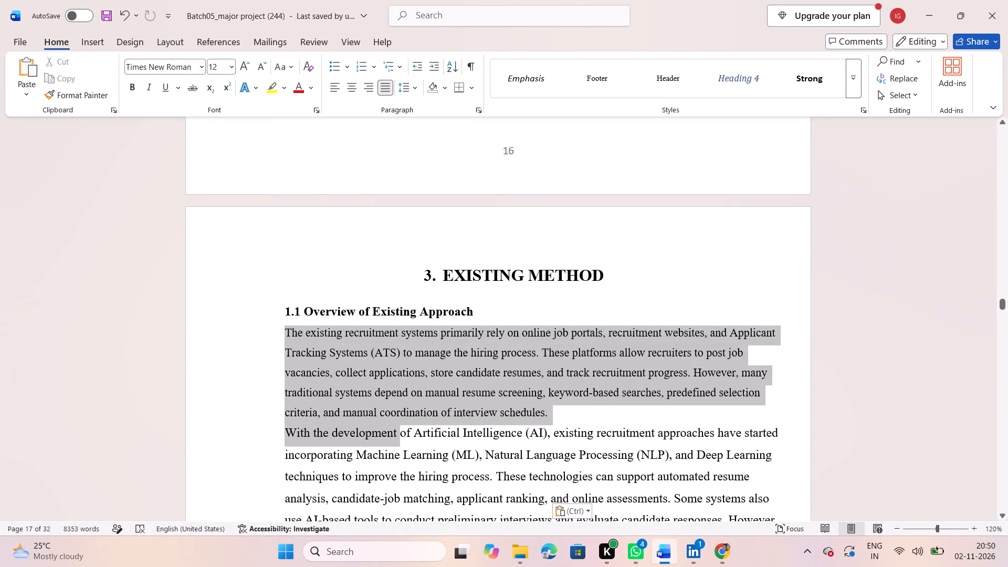
{"action": "left_click_drag", "start_coordinate": [367, 448], "coordinate": [561, 346]}
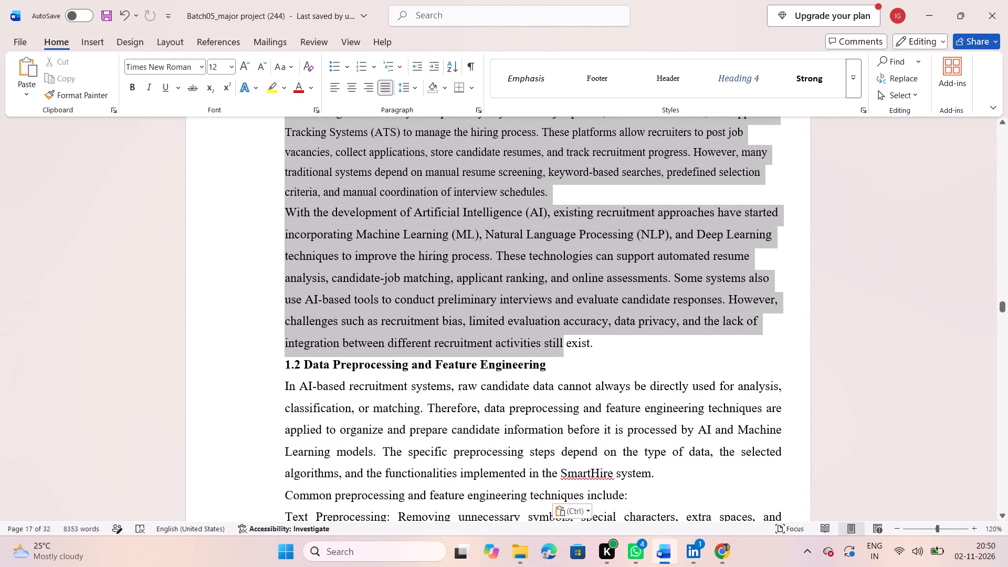
{"action": "left_click_drag", "start_coordinate": [561, 346], "coordinate": [599, 344]}
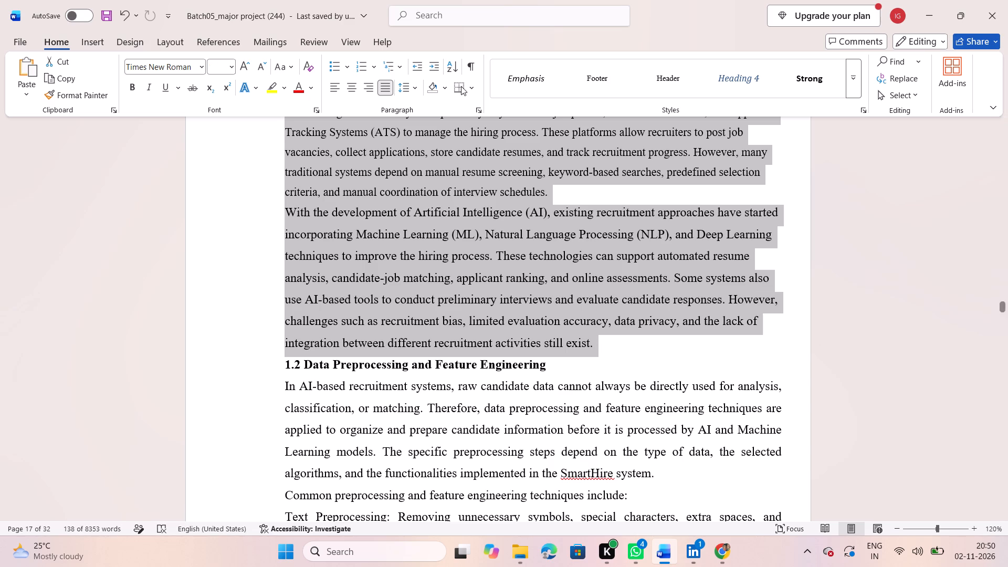
{"action": "left_click", "coordinate": [387, 90]}
{"action": "left_click", "coordinate": [573, 204]}
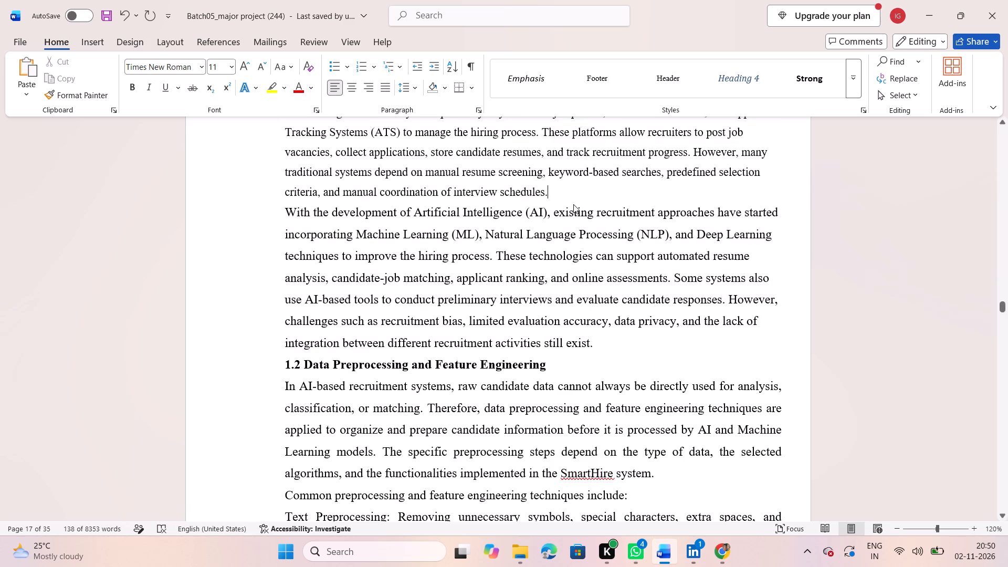
Review the Existing Method chapter's paragraph formatting from heading 1.1 through the evaluation metrics in section 1.5.
{"action": "scroll", "coordinate": [573, 204], "scroll_direction": "up", "scroll_amount": 2}
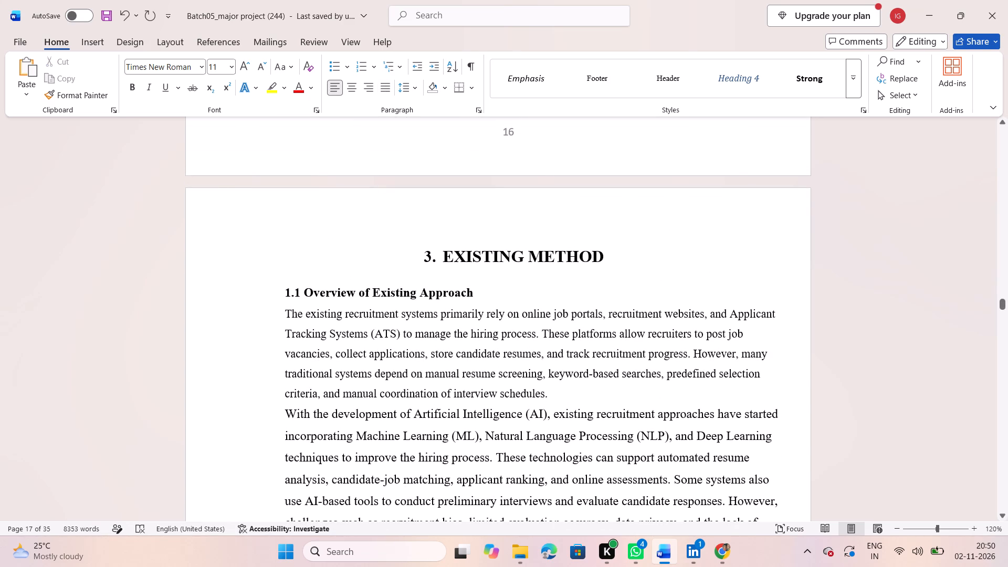
{"action": "scroll", "coordinate": [603, 372], "scroll_direction": "down", "scroll_amount": 1}
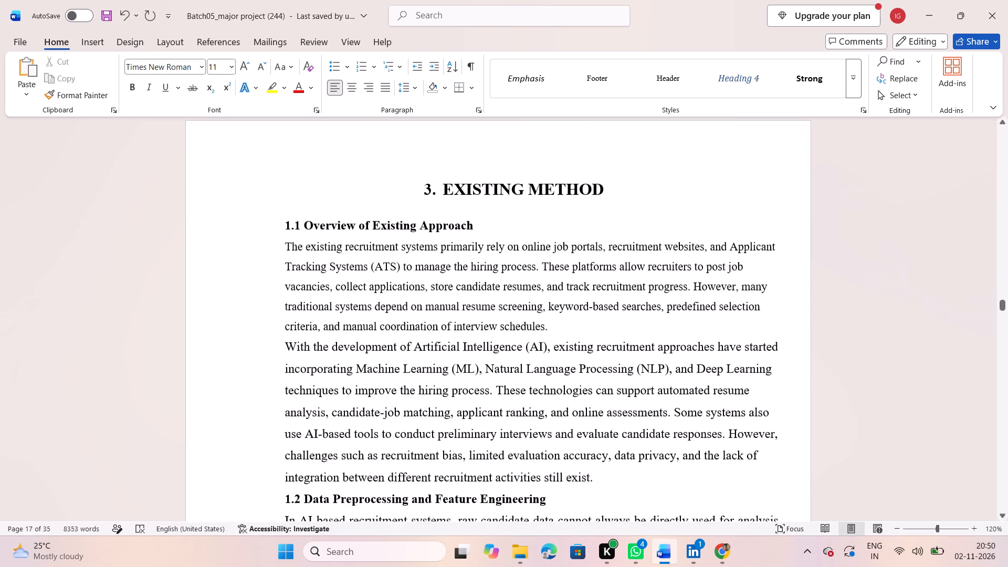
{"action": "scroll", "coordinate": [603, 372], "scroll_direction": "down", "scroll_amount": 1}
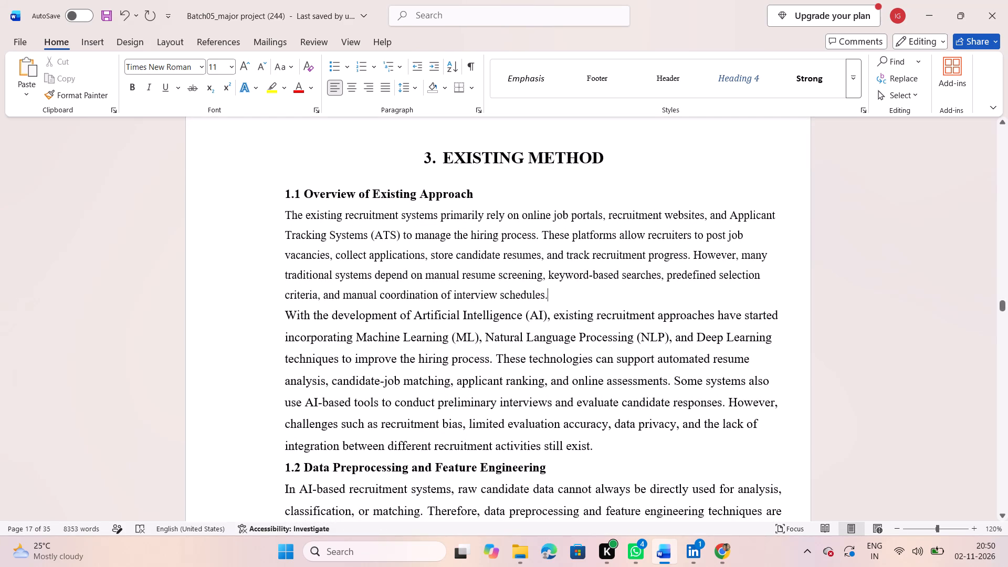
{"action": "scroll", "coordinate": [603, 372], "scroll_direction": "down", "scroll_amount": 3}
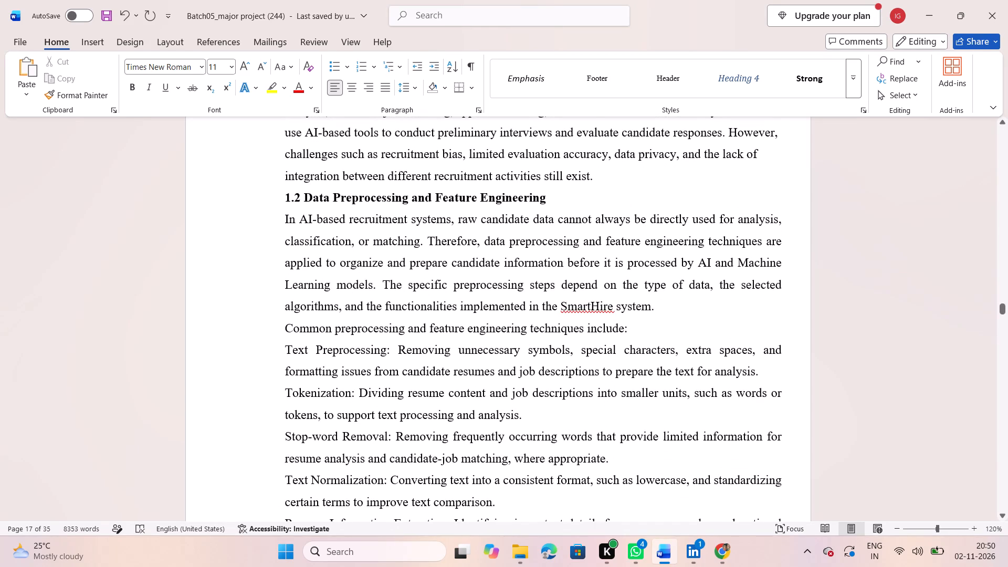
{"action": "scroll", "coordinate": [539, 367], "scroll_direction": "down", "scroll_amount": 2}
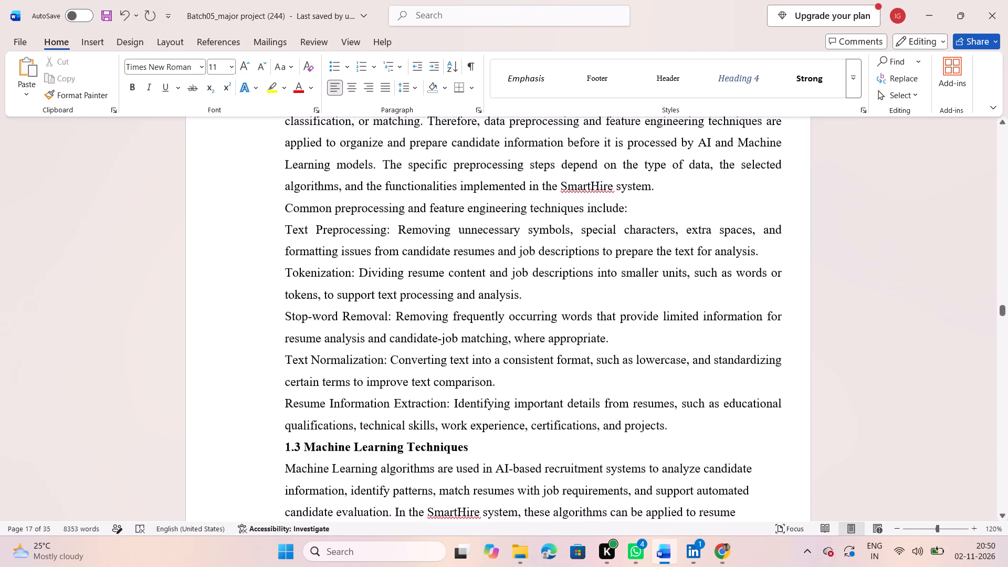
{"action": "scroll", "coordinate": [539, 367], "scroll_direction": "down", "scroll_amount": 1}
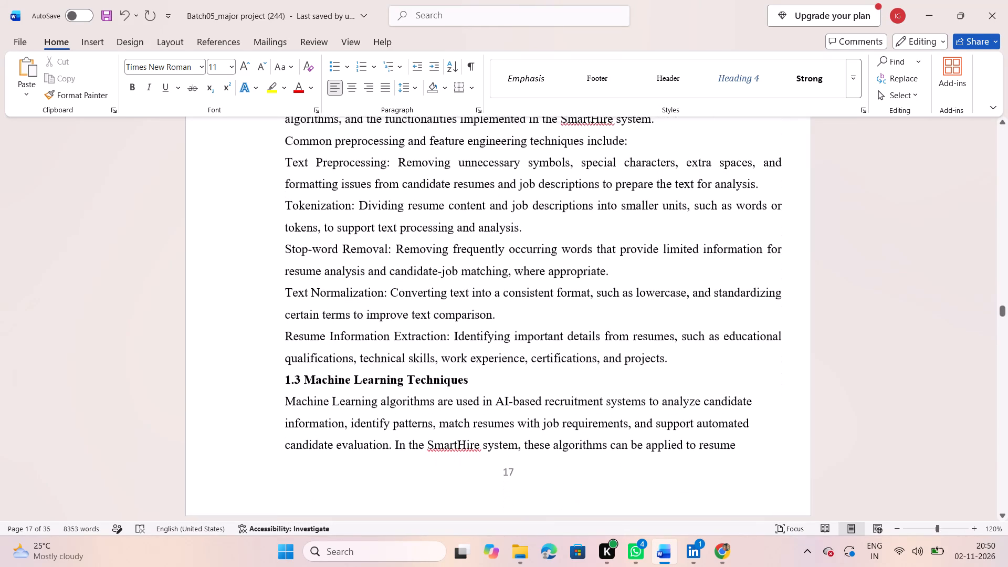
{"action": "scroll", "coordinate": [539, 367], "scroll_direction": "down", "scroll_amount": 1}
{"action": "scroll", "coordinate": [390, 390], "scroll_direction": "down", "scroll_amount": 2}
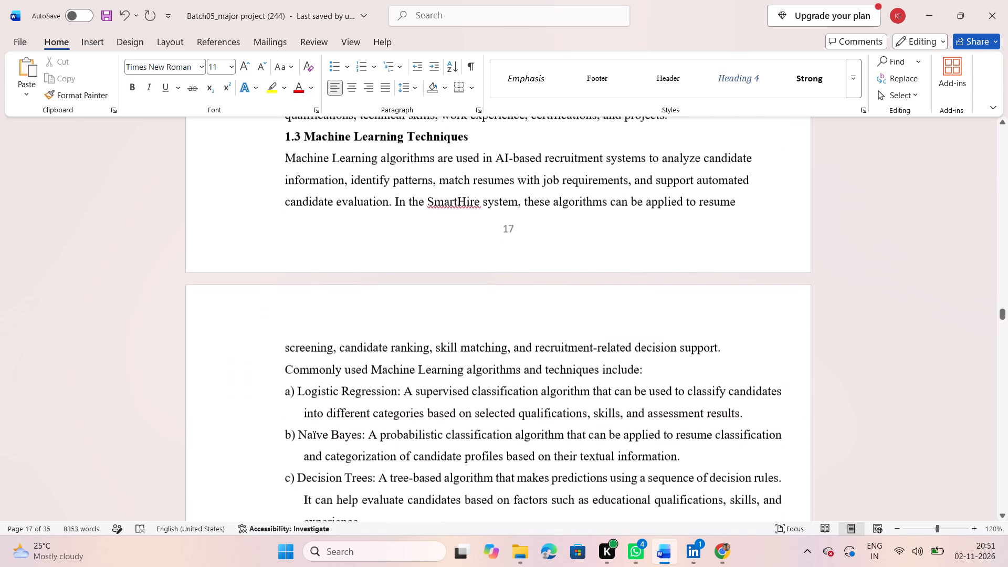
{"action": "scroll", "coordinate": [390, 390], "scroll_direction": "down", "scroll_amount": 6}
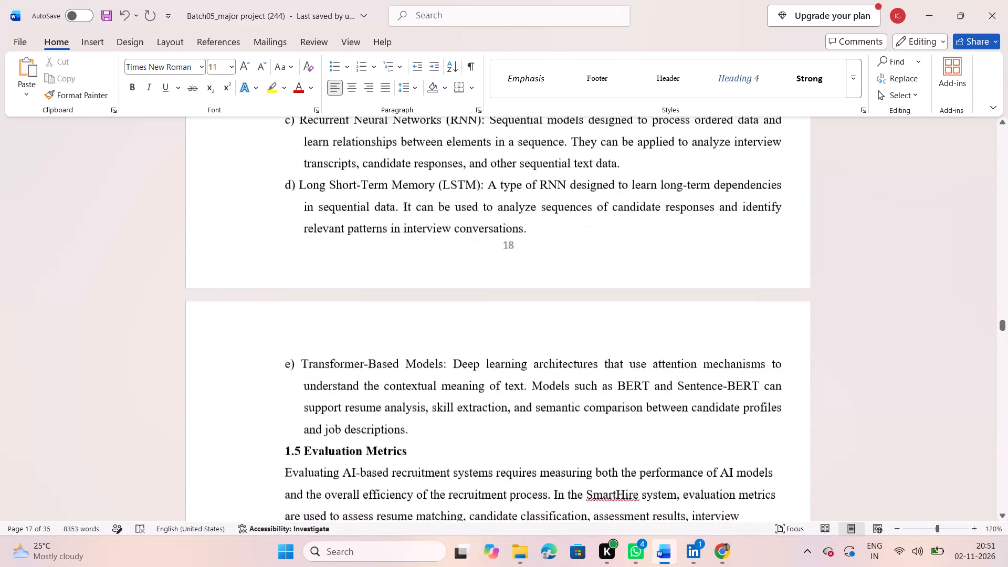
{"action": "scroll", "coordinate": [390, 390], "scroll_direction": "down", "scroll_amount": 3}
Bold the metric labels Accuracy:, Precision:, Recall: and F1-Score: in section 1.5 Evaluation Metrics.
{"action": "scroll", "coordinate": [390, 390], "scroll_direction": "up", "scroll_amount": 1}
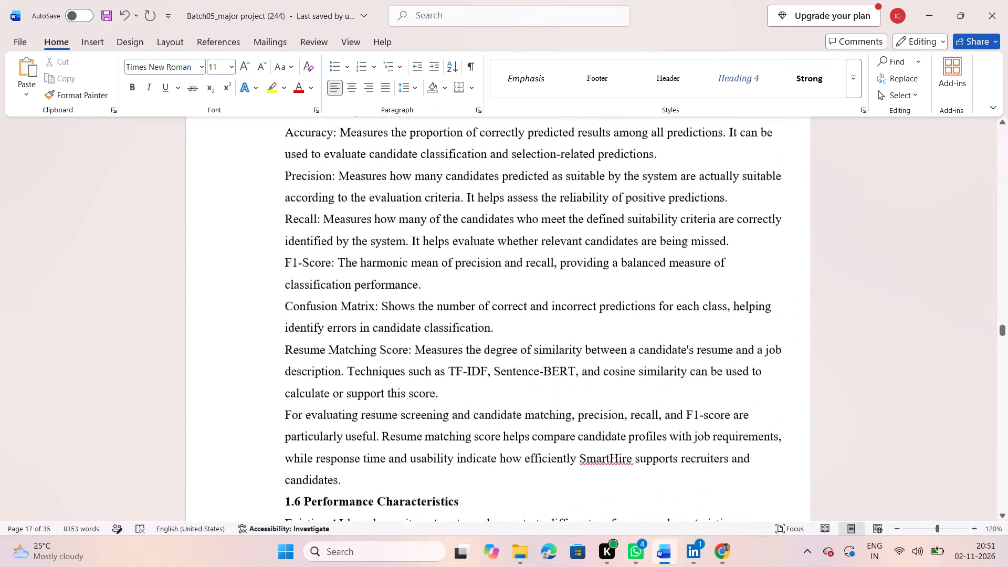
{"action": "scroll", "coordinate": [390, 390], "scroll_direction": "up", "scroll_amount": 1}
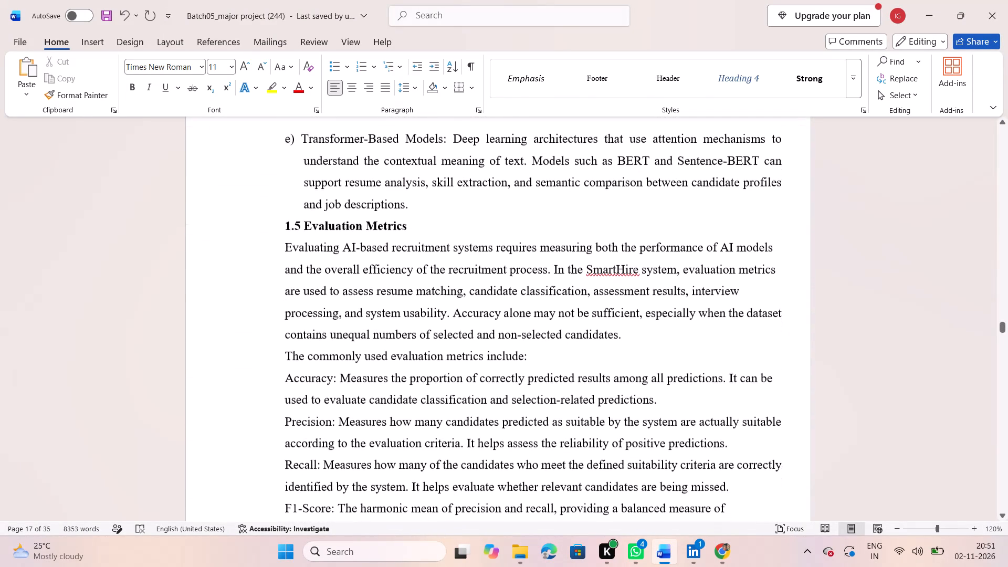
{"action": "left_click_drag", "start_coordinate": [340, 378], "coordinate": [298, 377]}
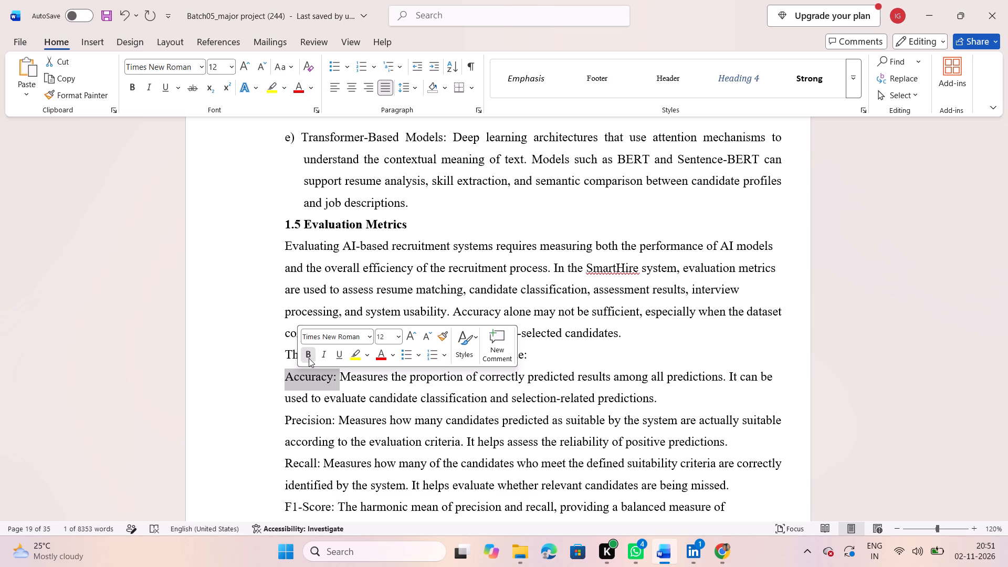
{"action": "left_click", "coordinate": [309, 358]}
{"action": "left_click_drag", "start_coordinate": [335, 423], "coordinate": [297, 415]}
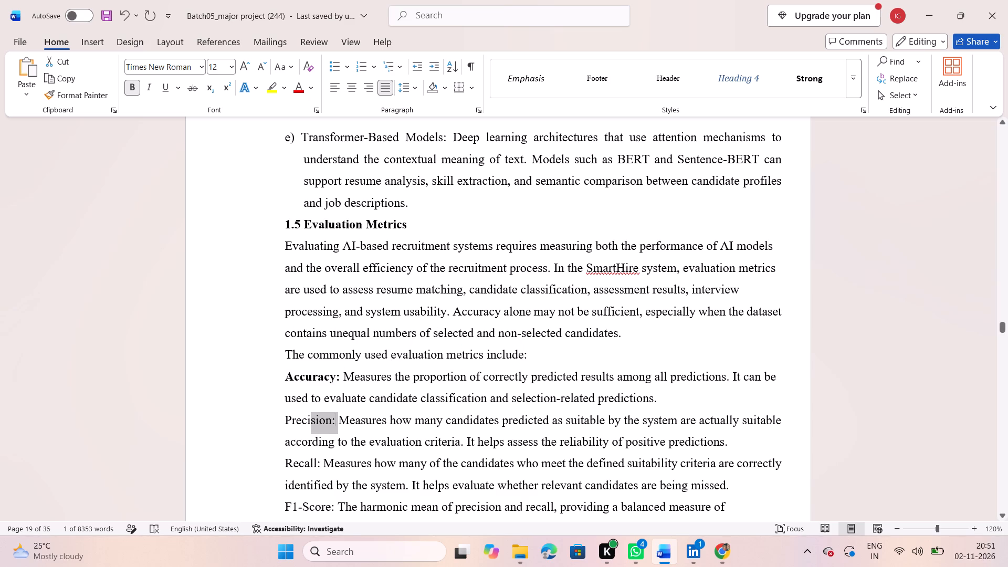
{"action": "left_click_drag", "start_coordinate": [297, 415], "coordinate": [287, 415]}
{"action": "left_click", "coordinate": [299, 395]}
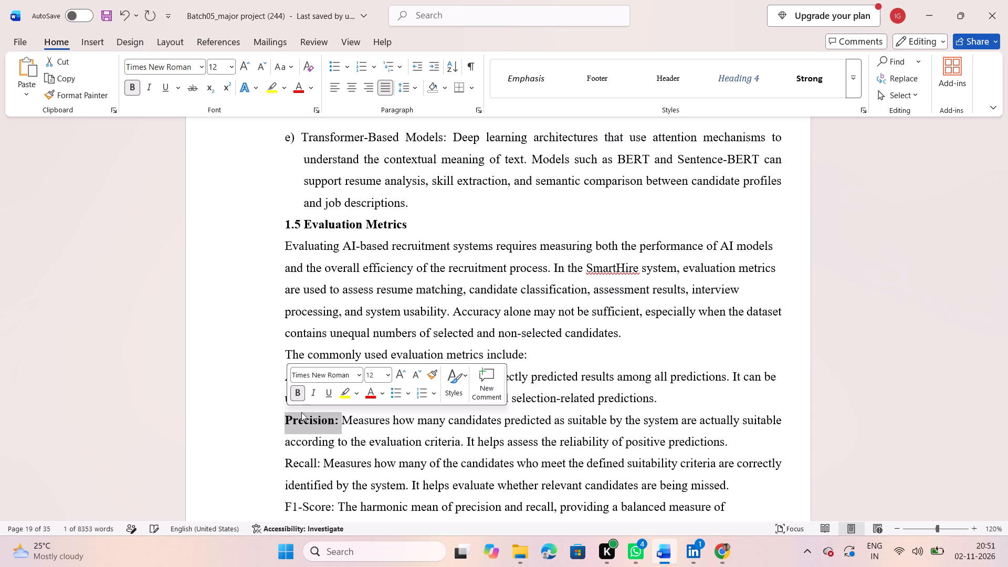
{"action": "left_click_drag", "start_coordinate": [321, 466], "coordinate": [283, 461]}
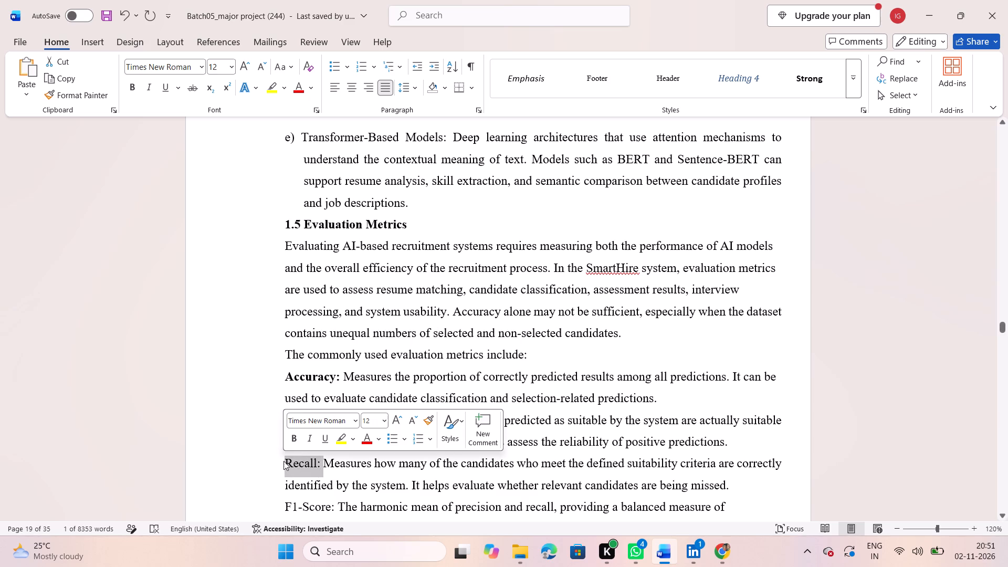
{"action": "left_click", "coordinate": [296, 438]}
{"action": "left_click_drag", "start_coordinate": [337, 510], "coordinate": [283, 505]}
{"action": "left_click", "coordinate": [295, 484]}
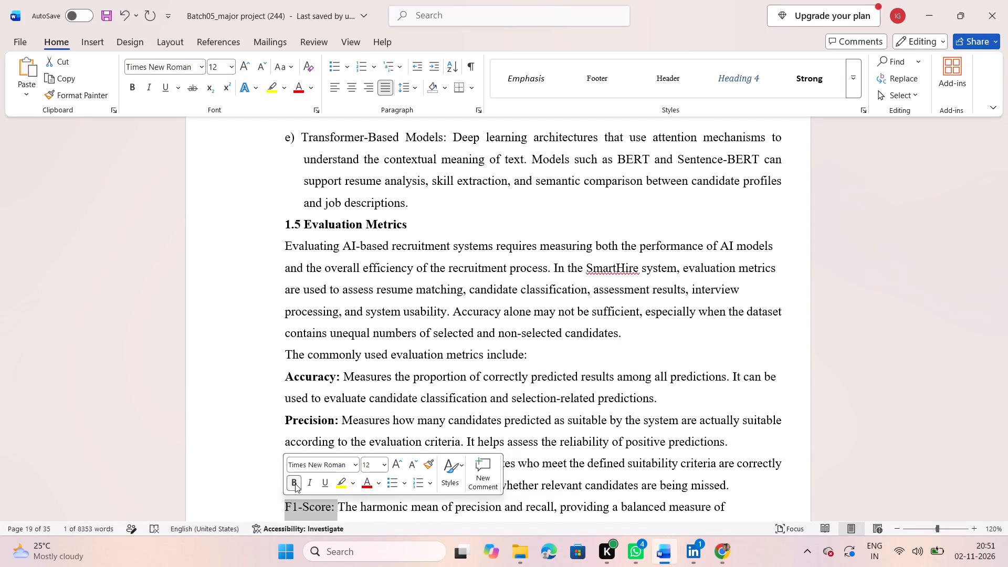
Compare the label and paragraph formatting of Existing Method sections 1.5 to 1.7 with the first chapter's text, including its 1.4 Applications section.
{"action": "scroll", "coordinate": [575, 414], "scroll_direction": "down", "scroll_amount": 1}
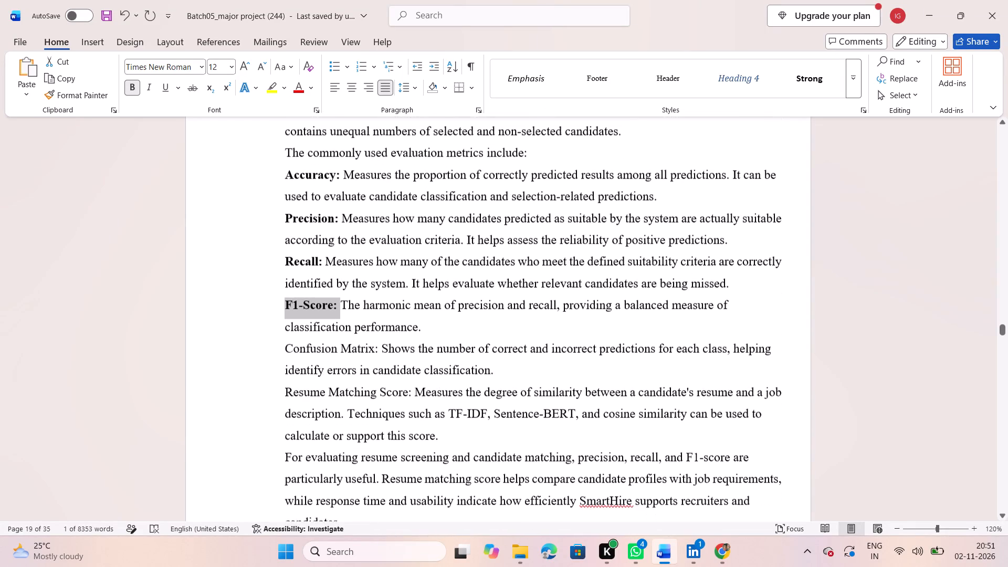
{"action": "scroll", "coordinate": [575, 414], "scroll_direction": "down", "scroll_amount": 6}
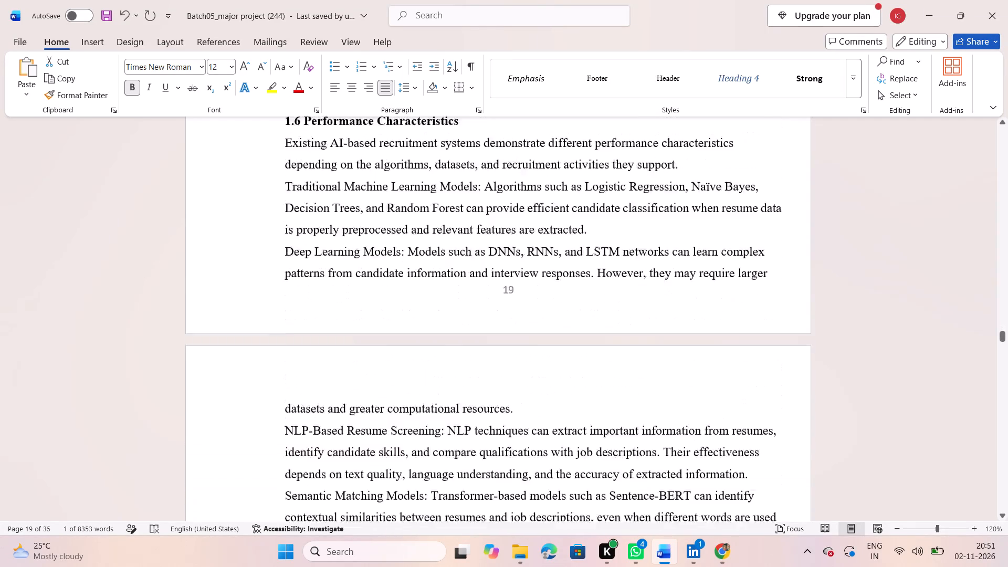
{"action": "scroll", "coordinate": [575, 414], "scroll_direction": "down", "scroll_amount": 6}
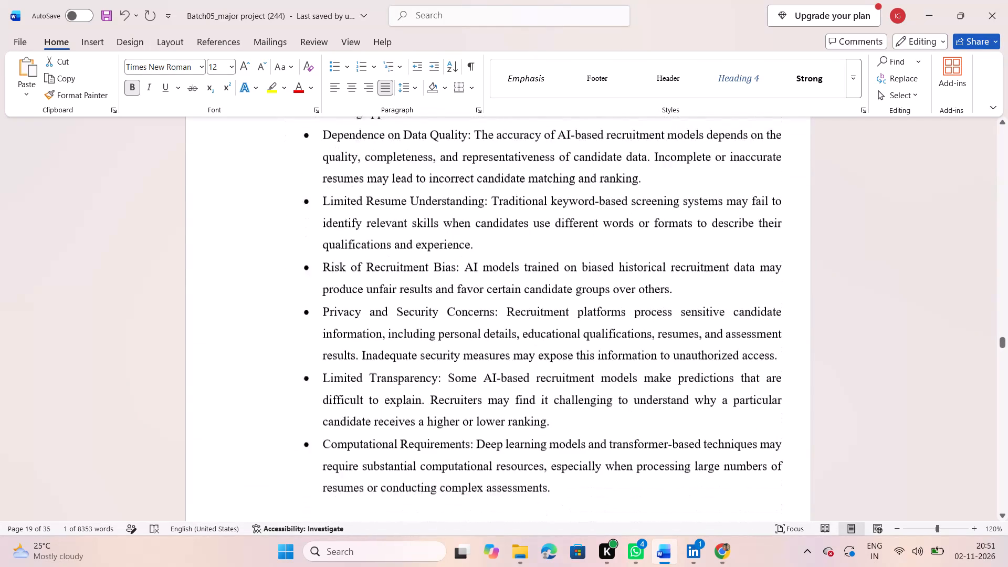
{"action": "scroll", "coordinate": [575, 414], "scroll_direction": "up", "scroll_amount": 12}
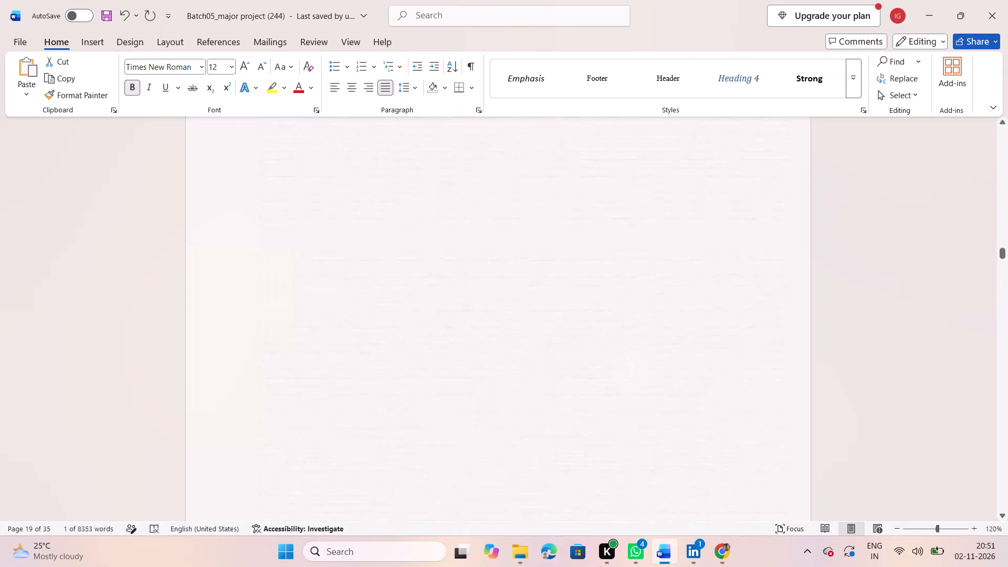
{"action": "scroll", "coordinate": [575, 414], "scroll_direction": "up", "scroll_amount": 4}
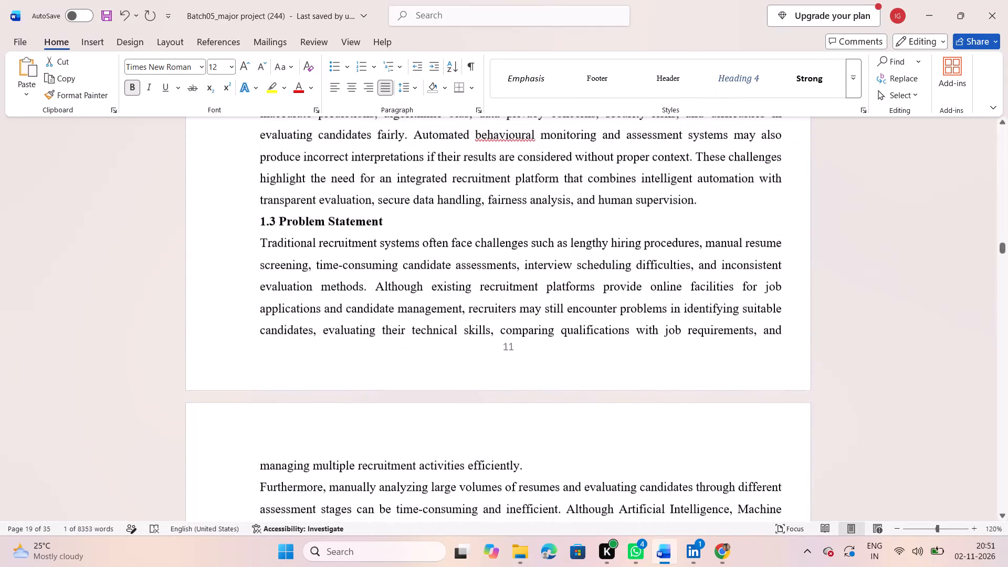
{"action": "scroll", "coordinate": [575, 414], "scroll_direction": "up", "scroll_amount": 9}
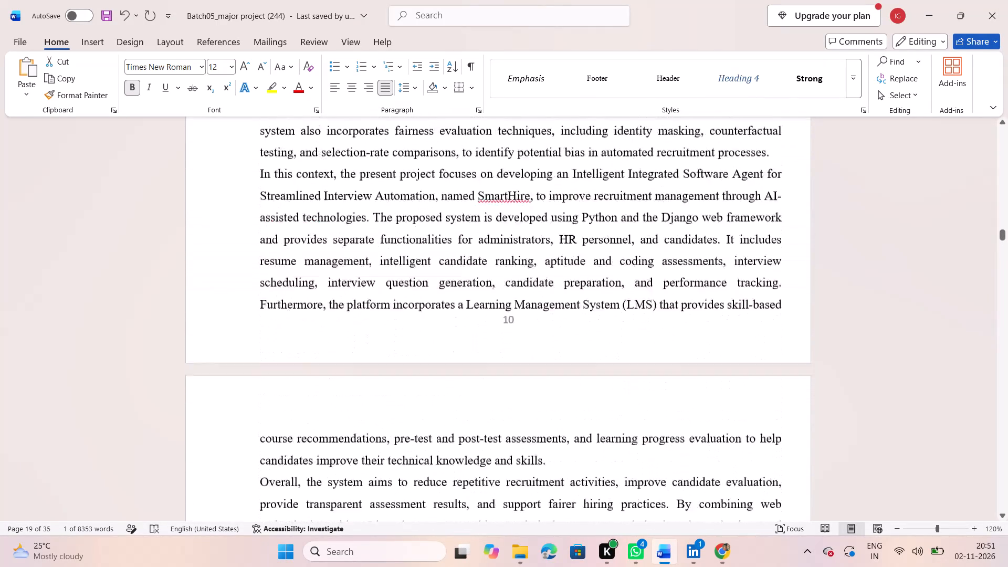
{"action": "scroll", "coordinate": [575, 414], "scroll_direction": "up", "scroll_amount": 1}
{"action": "scroll", "coordinate": [575, 414], "scroll_direction": "down", "scroll_amount": 2}
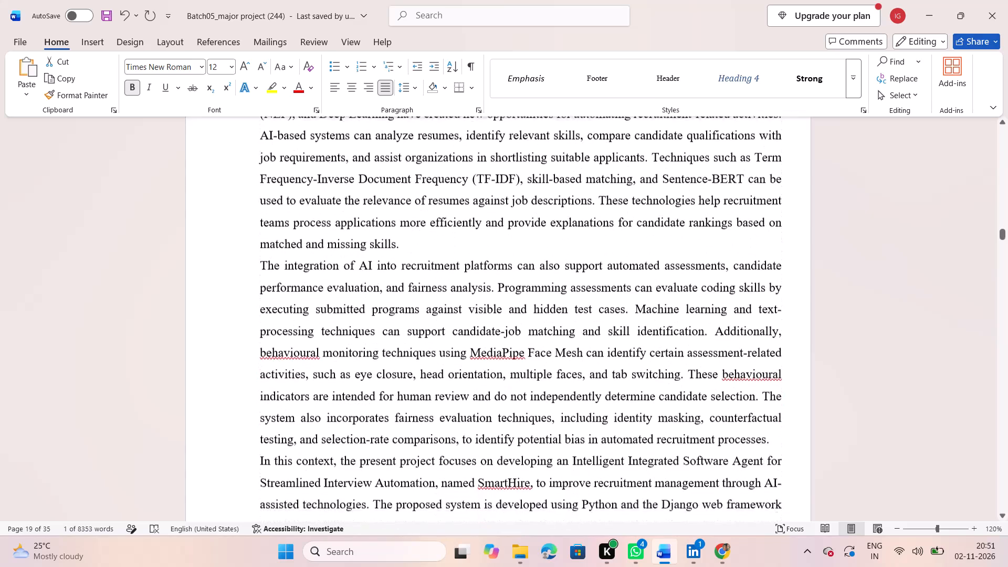
{"action": "scroll", "coordinate": [575, 414], "scroll_direction": "down", "scroll_amount": 6}
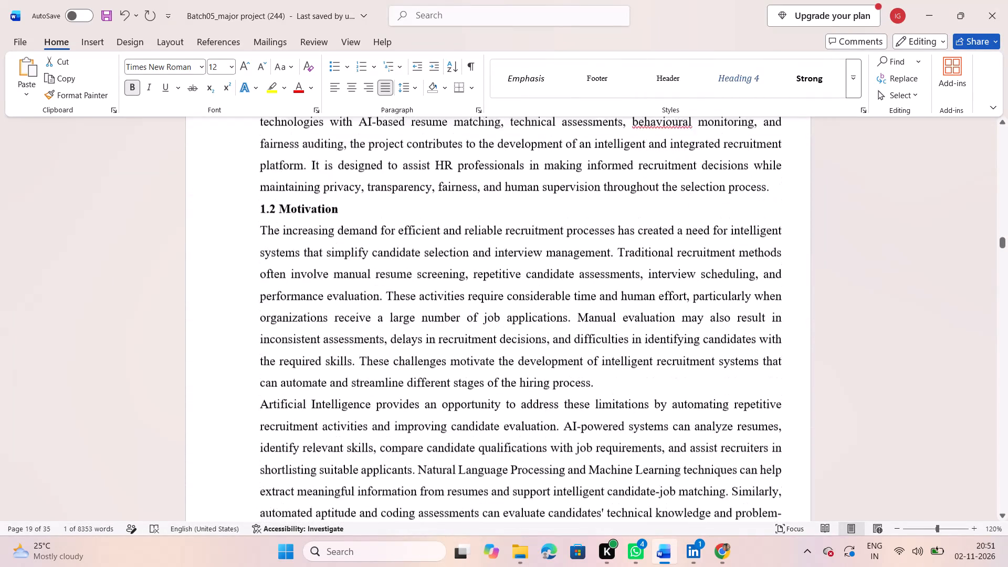
{"action": "scroll", "coordinate": [575, 414], "scroll_direction": "down", "scroll_amount": 6}
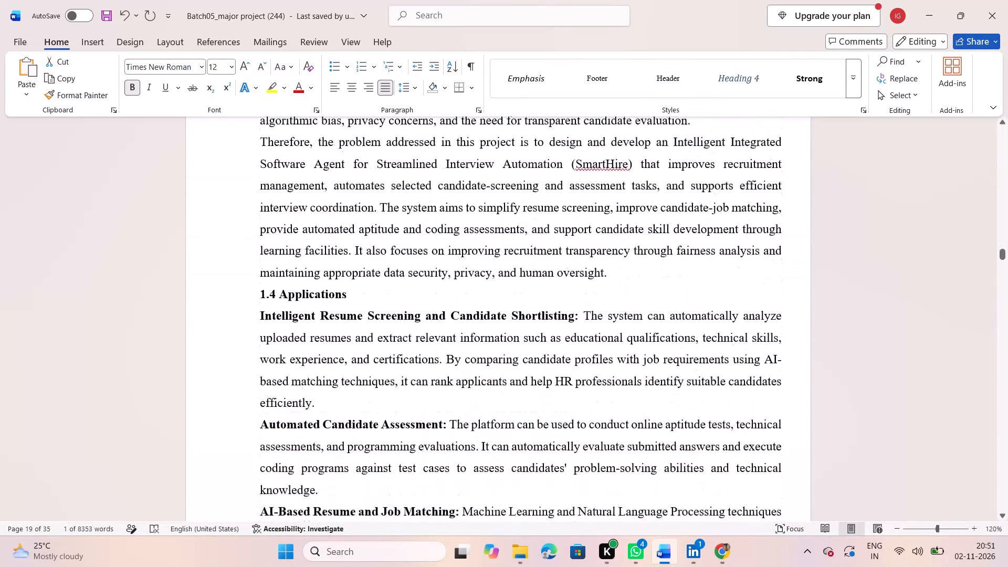
{"action": "scroll", "coordinate": [575, 414], "scroll_direction": "down", "scroll_amount": 4}
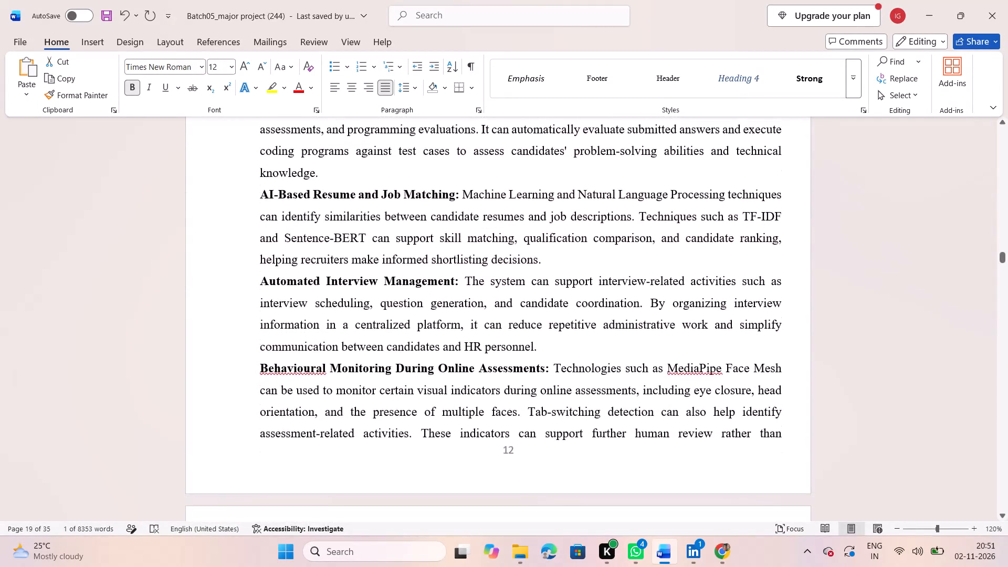
{"action": "scroll", "coordinate": [575, 414], "scroll_direction": "down", "scroll_amount": 4}
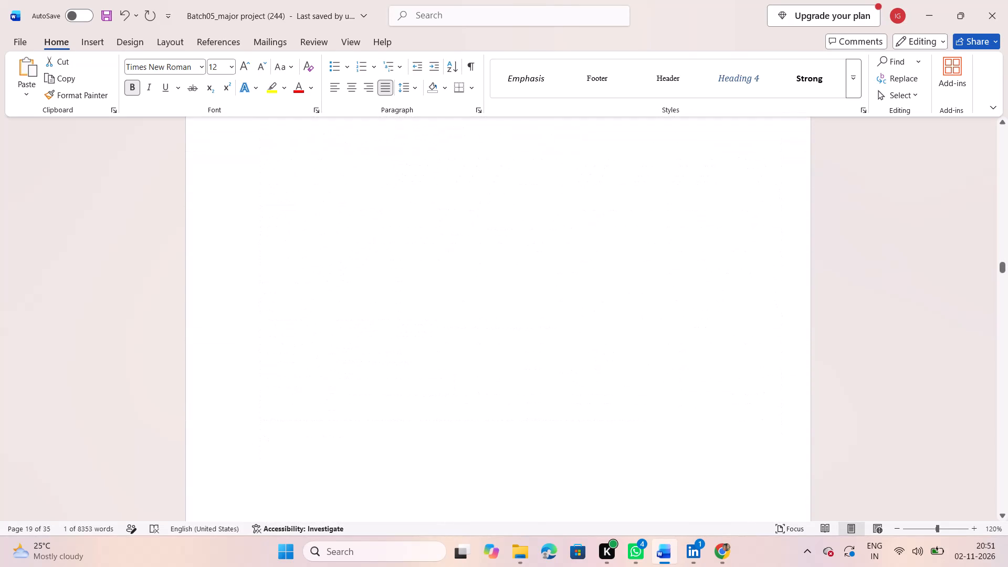
Review the paragraph alignment, indentation and spacing throughout the Literature Survey chapter.
{"action": "scroll", "coordinate": [575, 414], "scroll_direction": "down", "scroll_amount": 4}
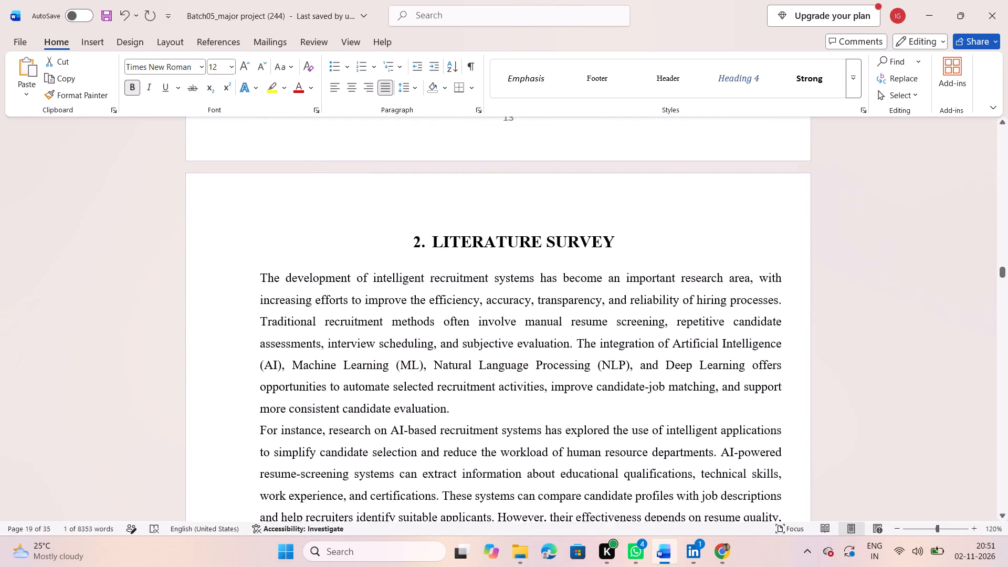
{"action": "scroll", "coordinate": [575, 414], "scroll_direction": "down", "scroll_amount": 5}
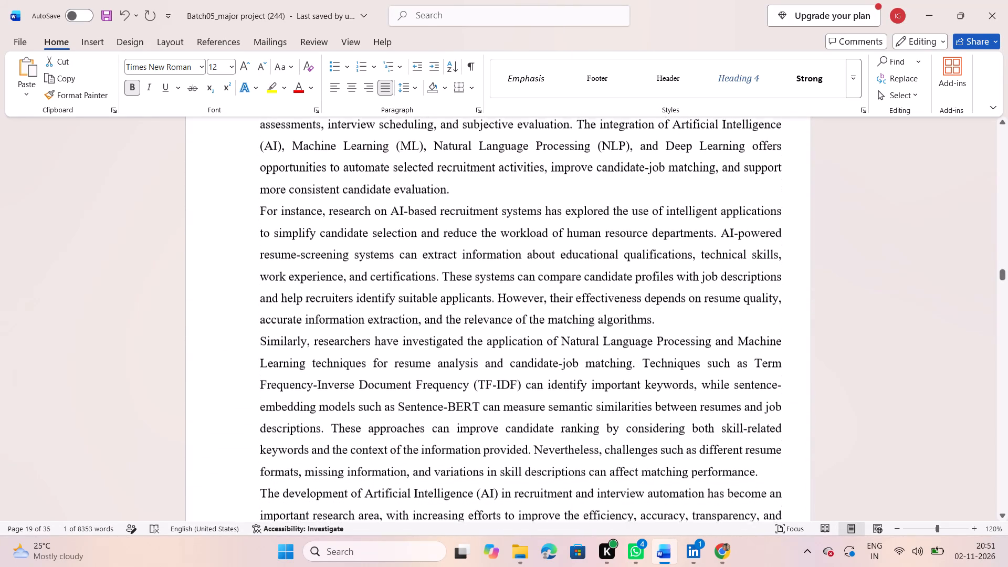
{"action": "scroll", "coordinate": [575, 414], "scroll_direction": "down", "scroll_amount": 5}
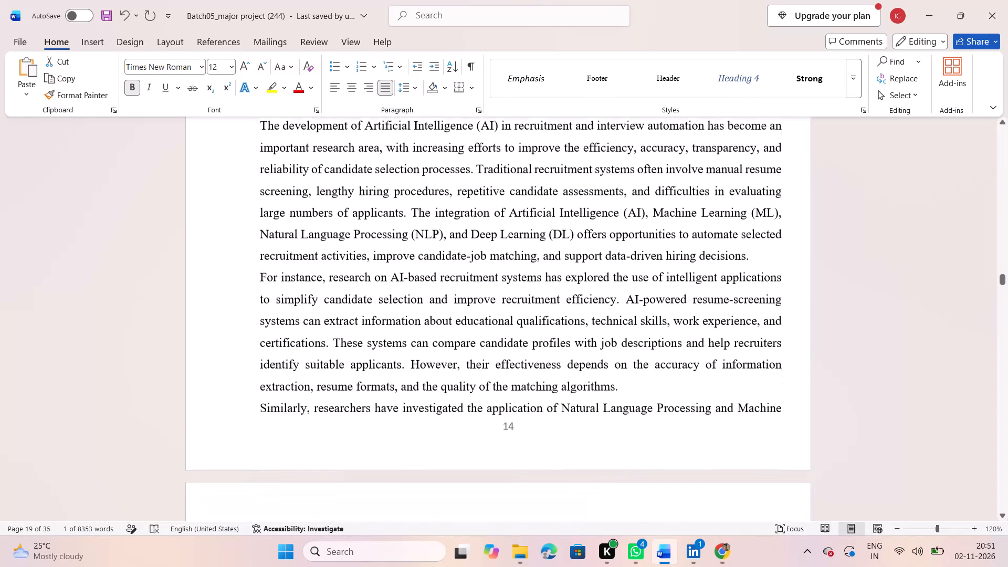
{"action": "scroll", "coordinate": [575, 414], "scroll_direction": "down", "scroll_amount": 3}
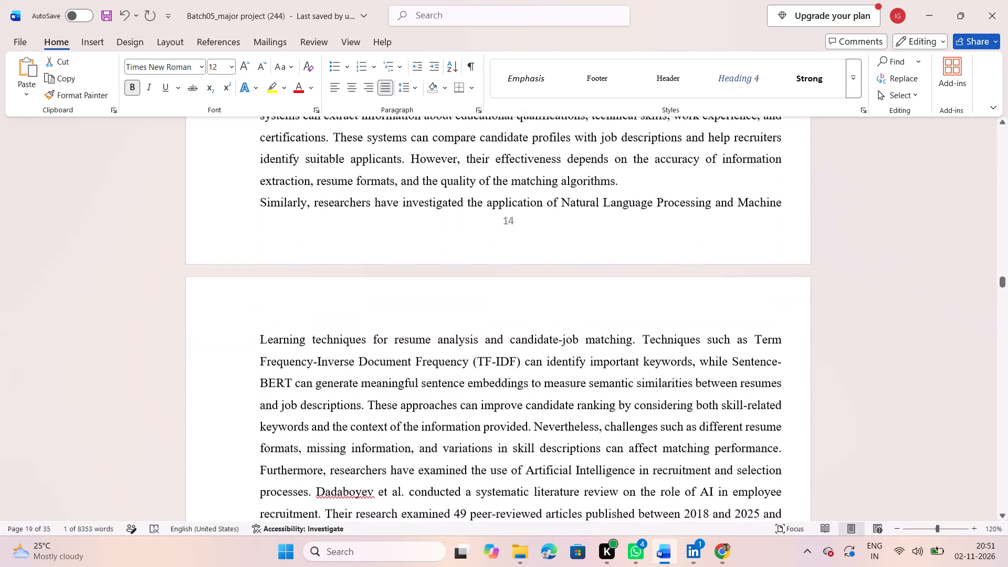
{"action": "scroll", "coordinate": [575, 414], "scroll_direction": "down", "scroll_amount": 3}
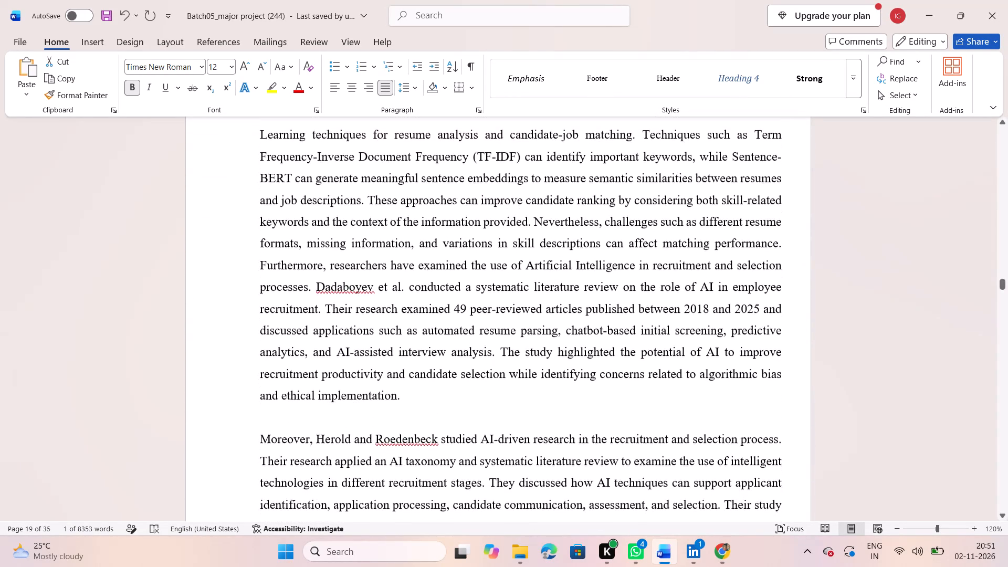
{"action": "scroll", "coordinate": [575, 414], "scroll_direction": "down", "scroll_amount": 4}
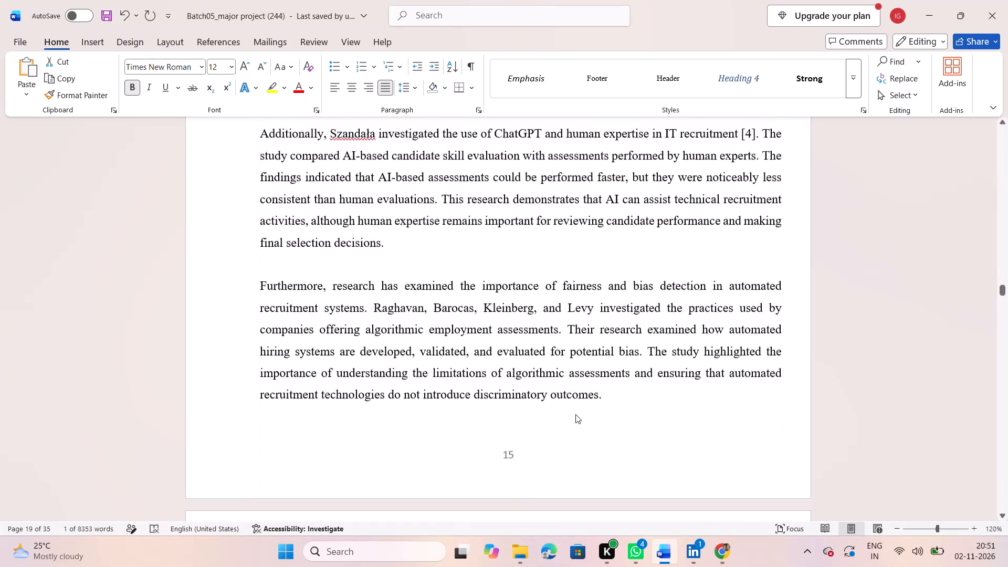
{"action": "scroll", "coordinate": [575, 414], "scroll_direction": "down", "scroll_amount": 4}
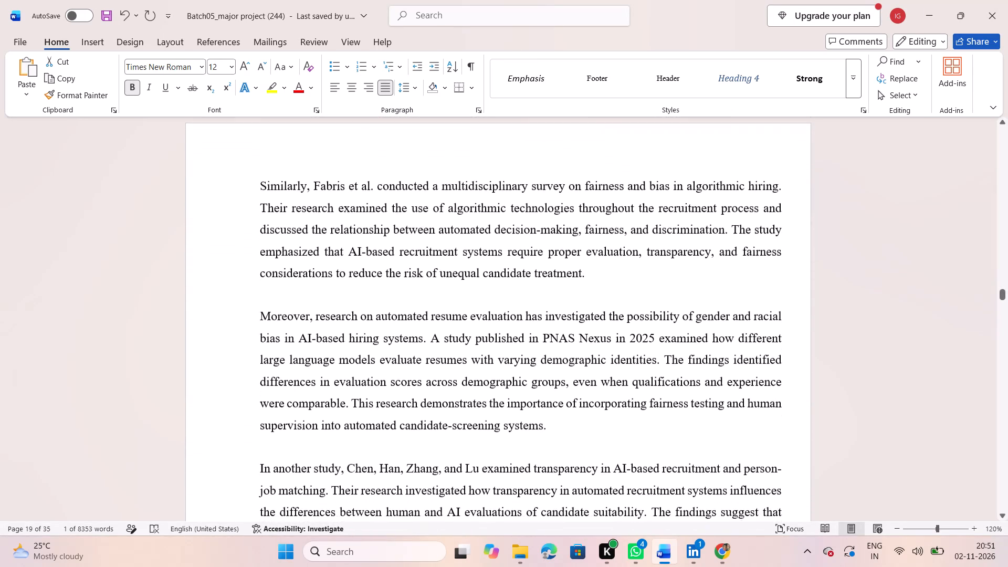
{"action": "scroll", "coordinate": [575, 414], "scroll_direction": "down", "scroll_amount": 4}
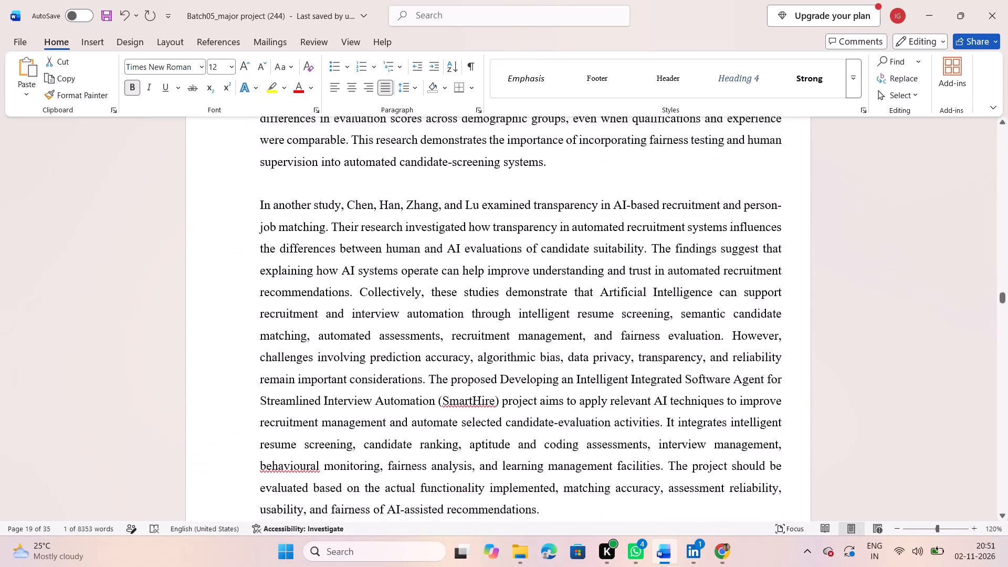
{"action": "scroll", "coordinate": [575, 414], "scroll_direction": "down", "scroll_amount": 5}
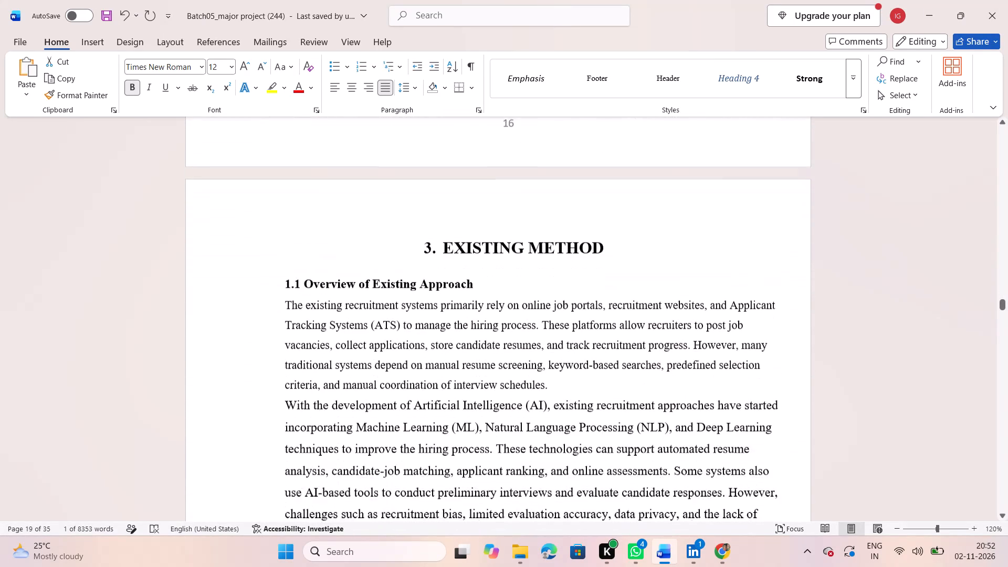
Examine the Existing Method chapter's paragraph alignment, list indentation and labels from section 1.1 to section 1.5.
{"action": "scroll", "coordinate": [575, 414], "scroll_direction": "down", "scroll_amount": 2}
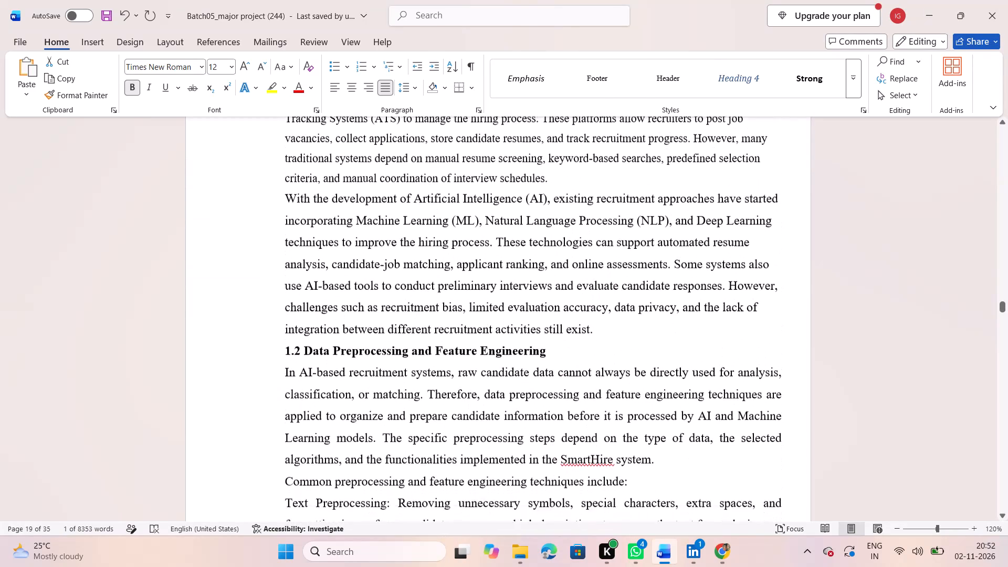
{"action": "scroll", "coordinate": [575, 414], "scroll_direction": "down", "scroll_amount": 3}
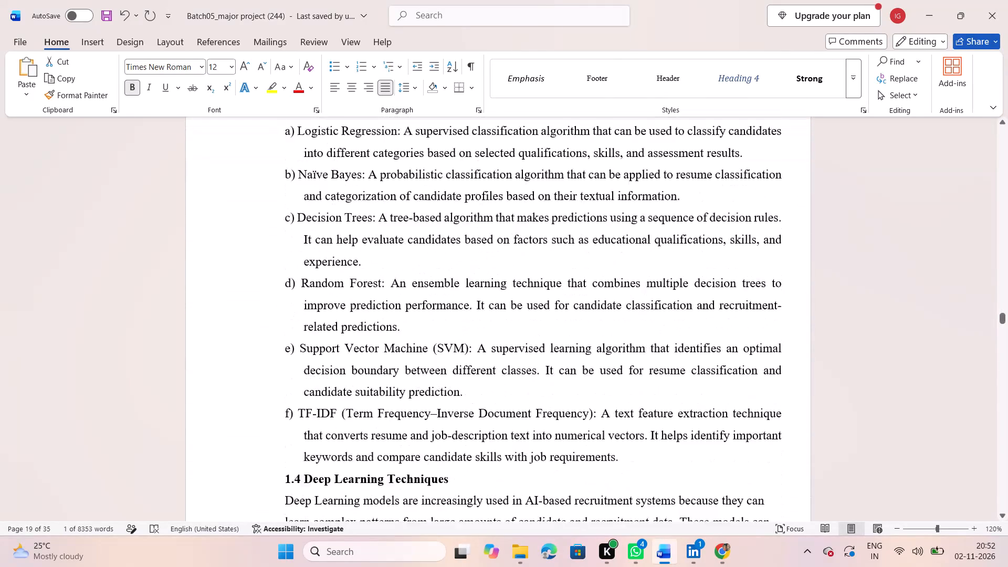
{"action": "scroll", "coordinate": [575, 414], "scroll_direction": "down", "scroll_amount": 5}
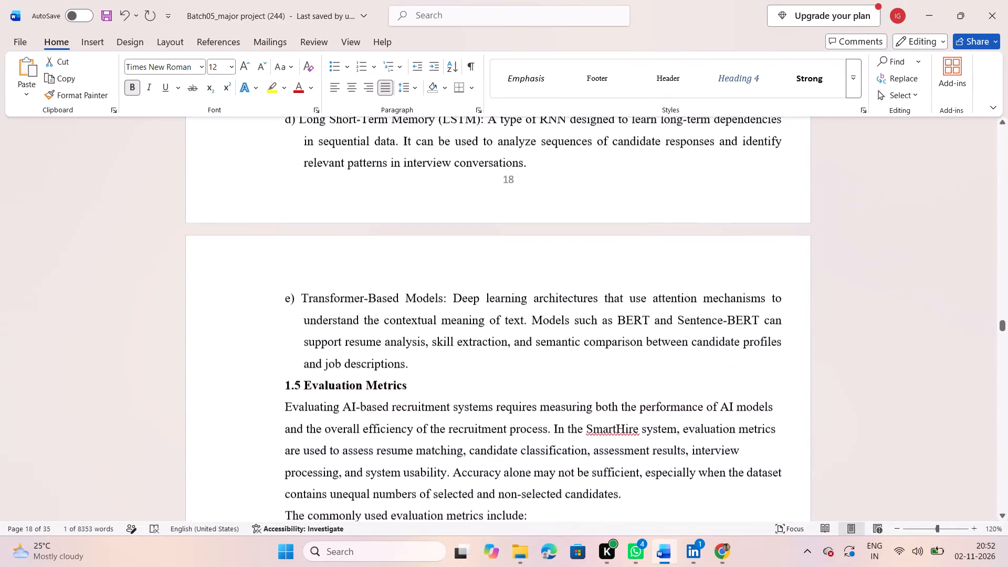
{"action": "scroll", "coordinate": [575, 414], "scroll_direction": "up", "scroll_amount": 3}
{"action": "scroll", "coordinate": [575, 414], "scroll_direction": "left", "scroll_amount": 1}
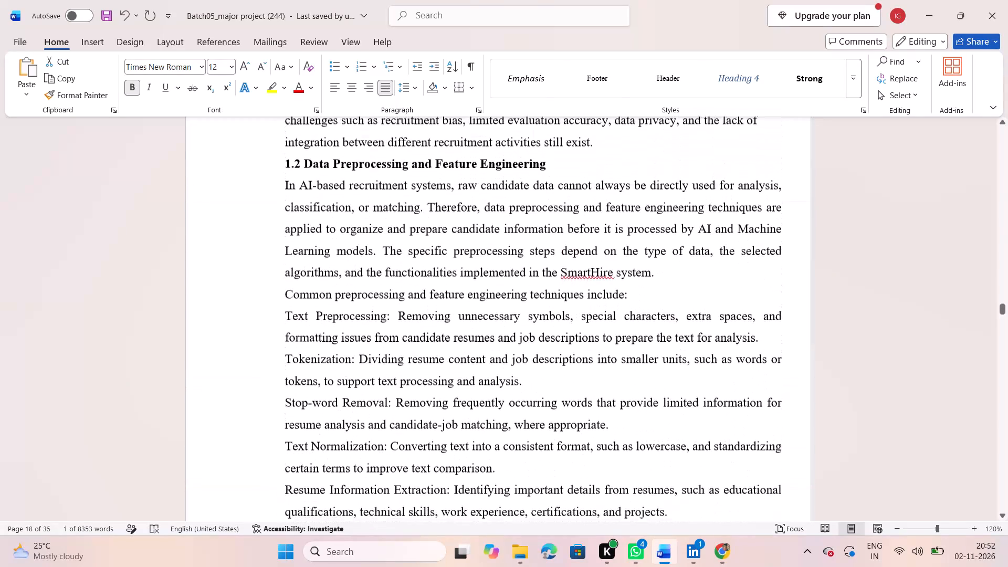
{"action": "scroll", "coordinate": [575, 414], "scroll_direction": "left", "scroll_amount": 1}
{"action": "scroll", "coordinate": [575, 414], "scroll_direction": "down", "scroll_amount": 1}
{"action": "scroll", "coordinate": [575, 414], "scroll_direction": "left", "scroll_amount": 1}
{"action": "scroll", "coordinate": [575, 414], "scroll_direction": "down", "scroll_amount": 2}
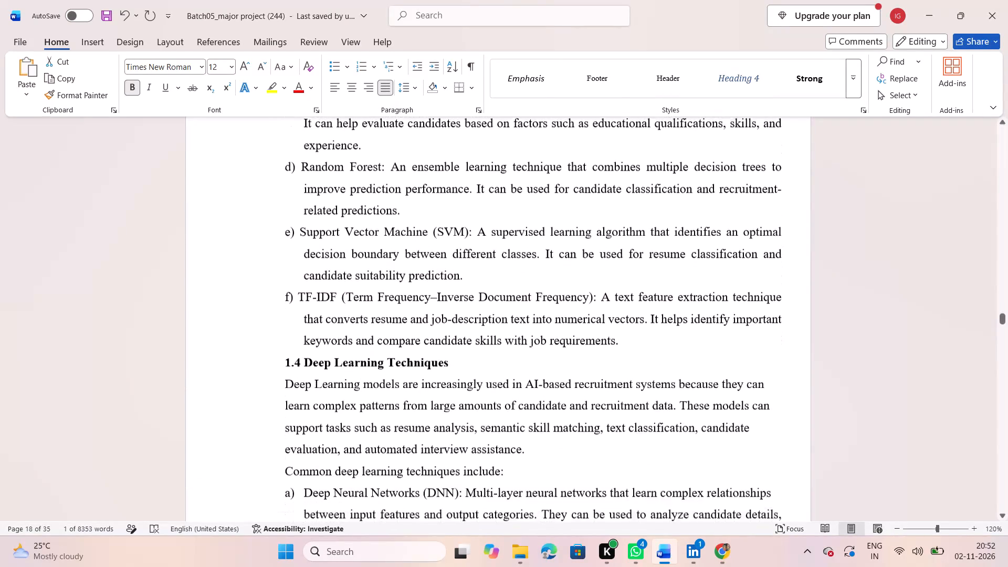
{"action": "scroll", "coordinate": [575, 414], "scroll_direction": "down", "scroll_amount": 5}
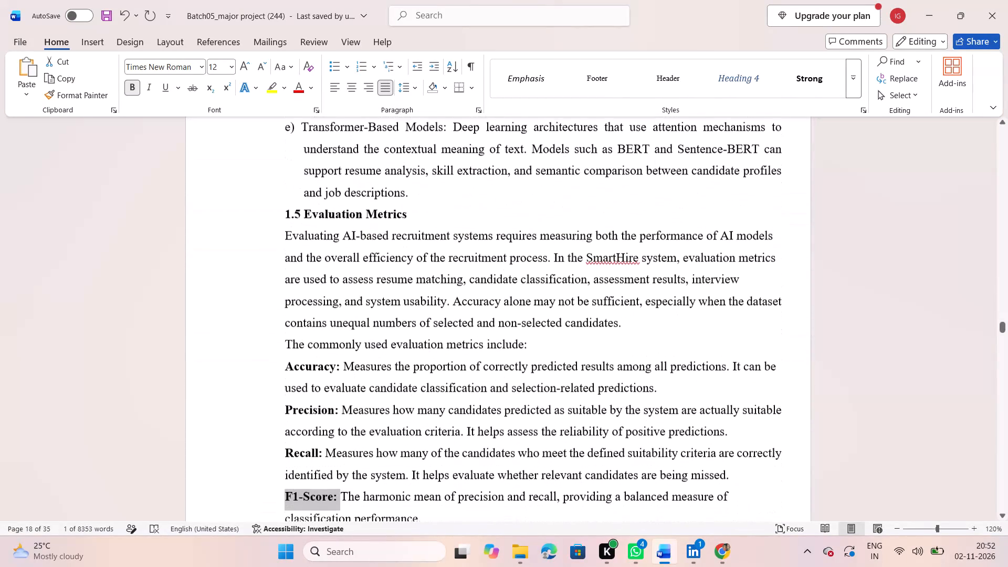
Bold the label Confusion Matrix: in section 1.5 Evaluation Metrics.
{"action": "scroll", "coordinate": [575, 414], "scroll_direction": "down", "scroll_amount": 3}
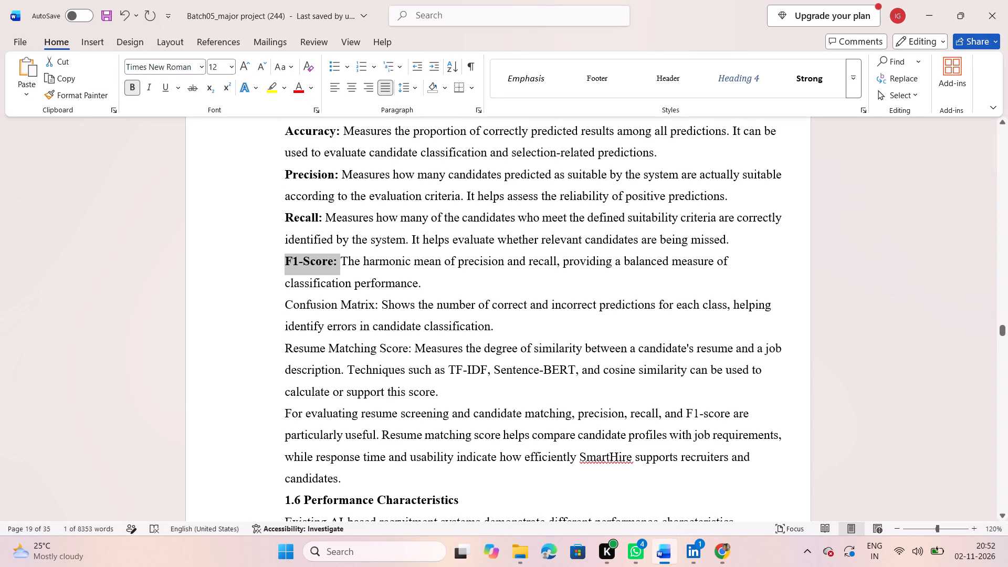
{"action": "left_click_drag", "start_coordinate": [286, 306], "coordinate": [382, 314]}
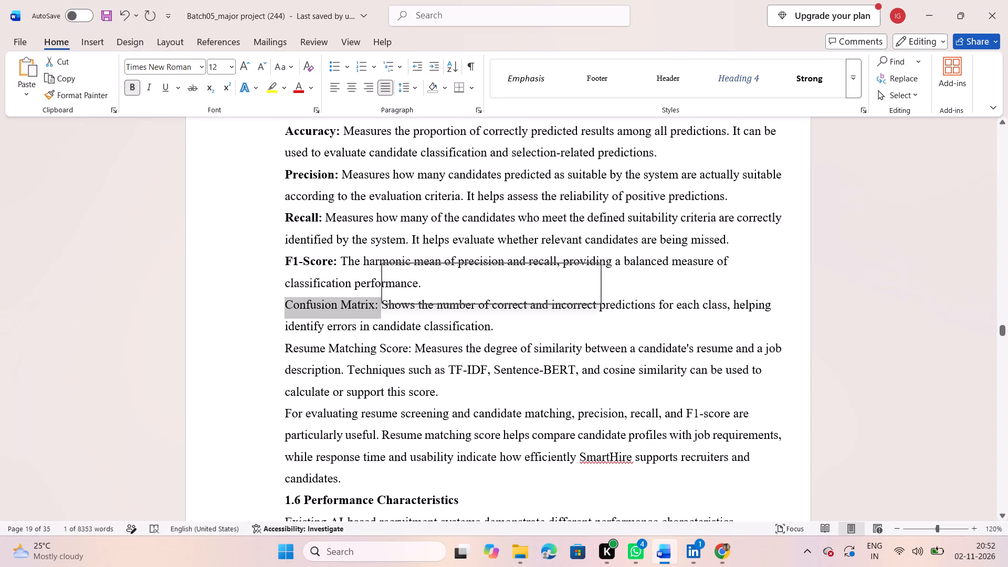
{"action": "left_click", "coordinate": [393, 290]}
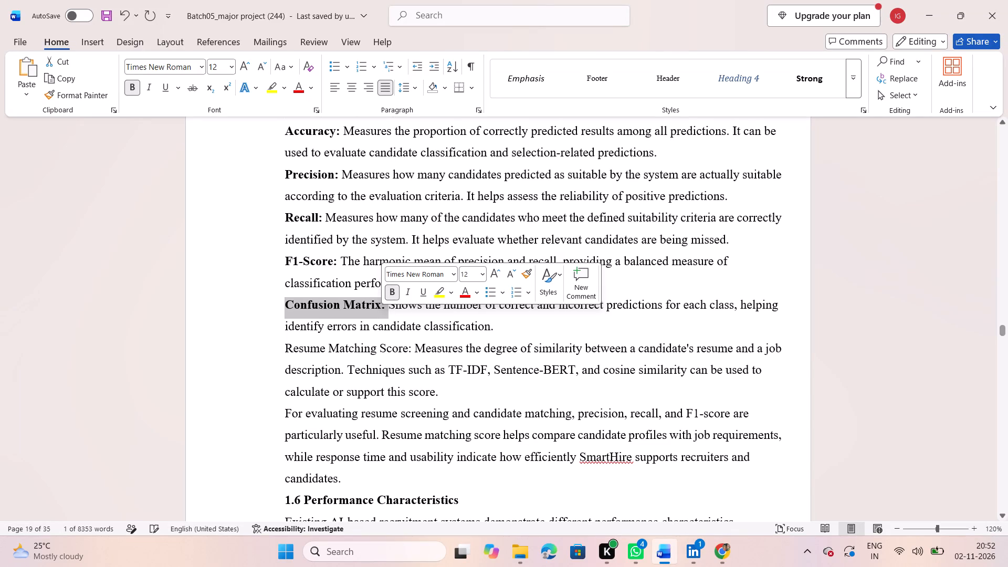
Review the formatting of the remaining Existing Method sections and the start of the Proposed System chapter through Fig. 4.1.
{"action": "scroll", "coordinate": [345, 370], "scroll_direction": "down", "scroll_amount": 1}
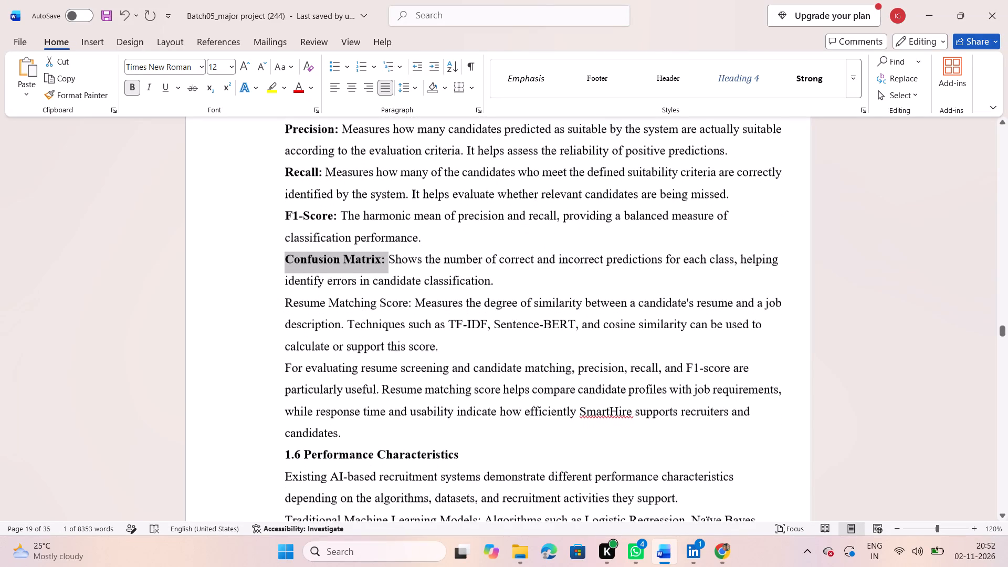
{"action": "scroll", "coordinate": [345, 370], "scroll_direction": "down", "scroll_amount": 2}
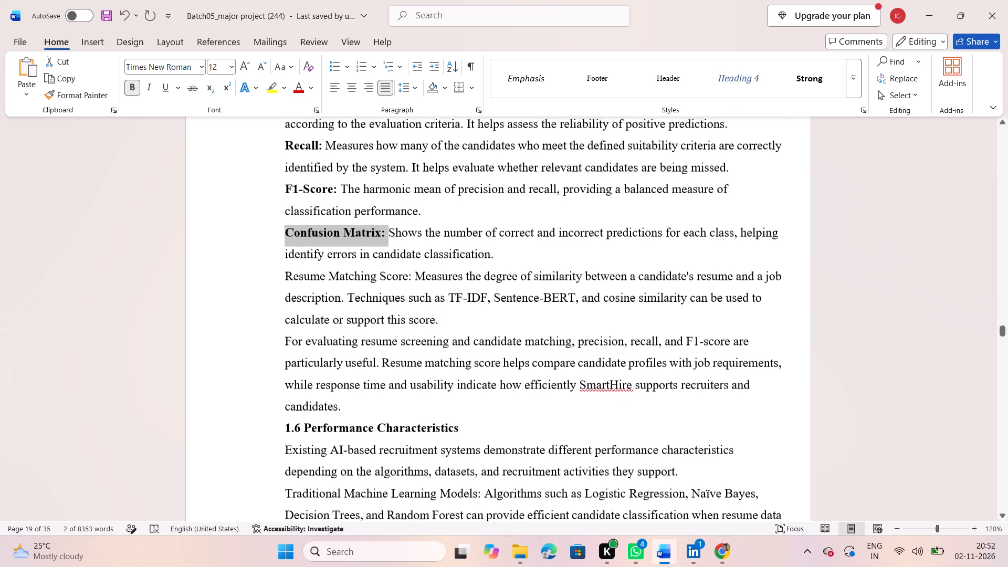
{"action": "scroll", "coordinate": [345, 370], "scroll_direction": "down", "scroll_amount": 3}
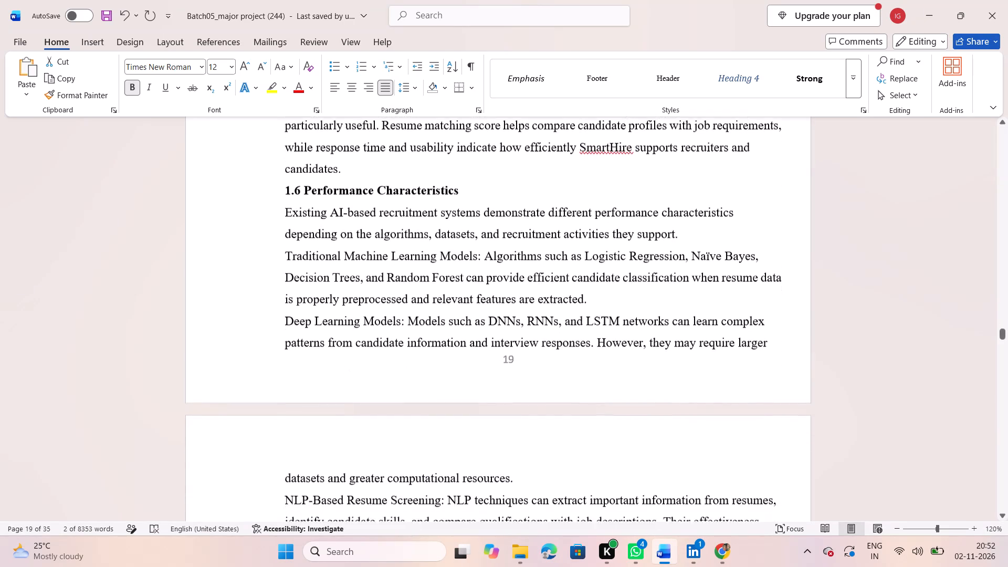
{"action": "scroll", "coordinate": [345, 370], "scroll_direction": "down", "scroll_amount": 6}
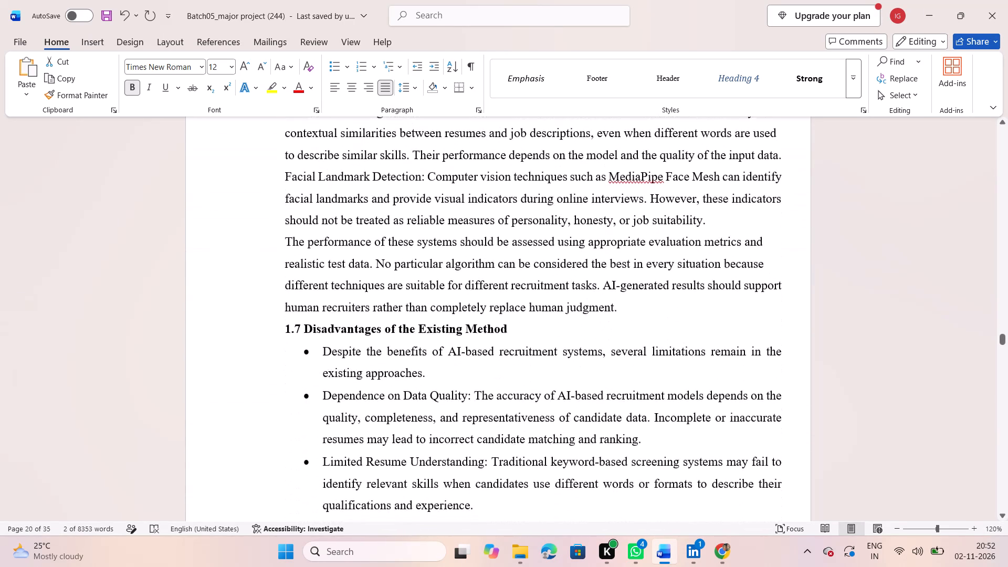
{"action": "scroll", "coordinate": [345, 370], "scroll_direction": "down", "scroll_amount": 4}
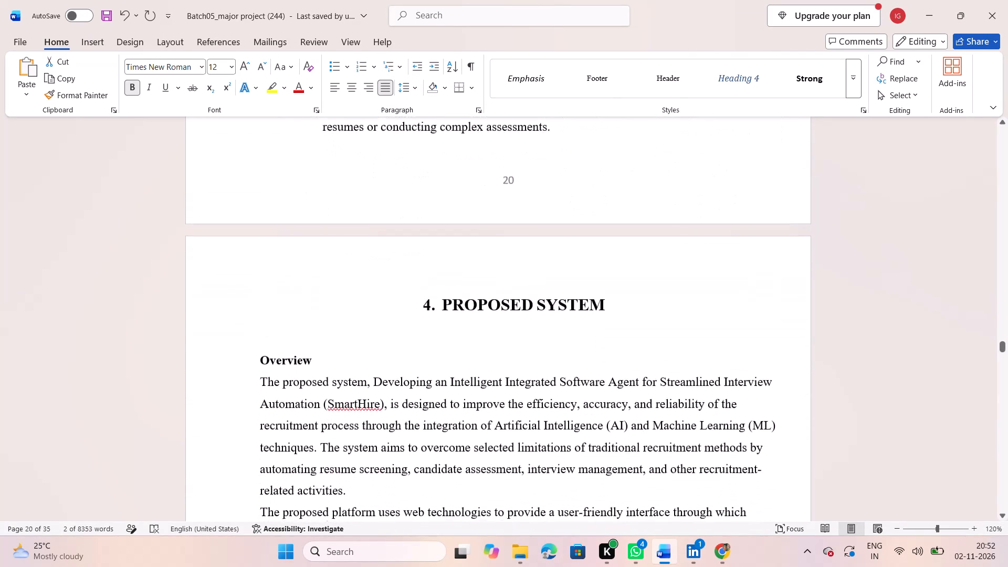
{"action": "scroll", "coordinate": [345, 370], "scroll_direction": "down", "scroll_amount": 4}
{"action": "scroll", "coordinate": [345, 370], "scroll_direction": "up", "scroll_amount": 1}
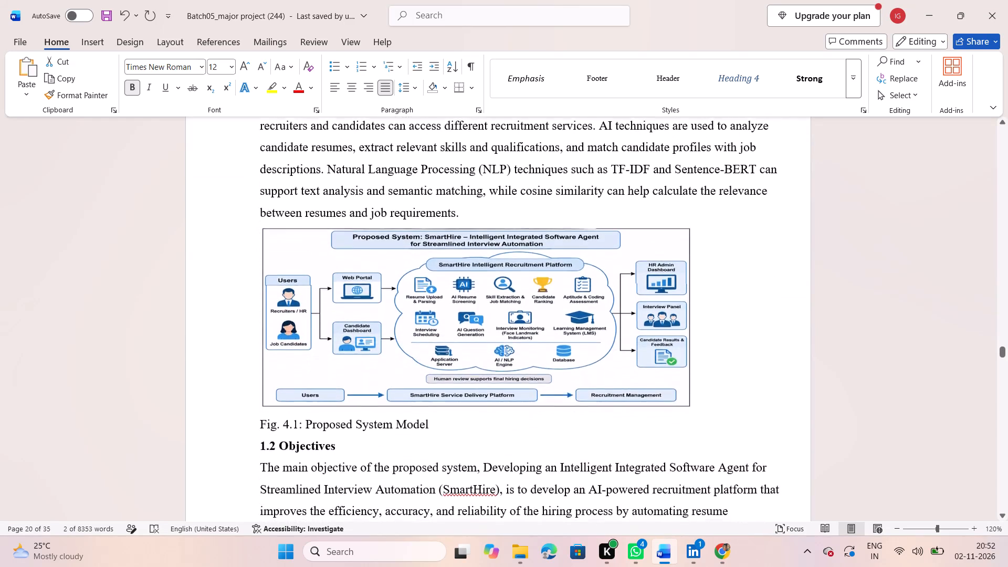
Number the Overview heading in the Proposed System chapter as 1.1.
{"action": "scroll", "coordinate": [345, 370], "scroll_direction": "up", "scroll_amount": 2}
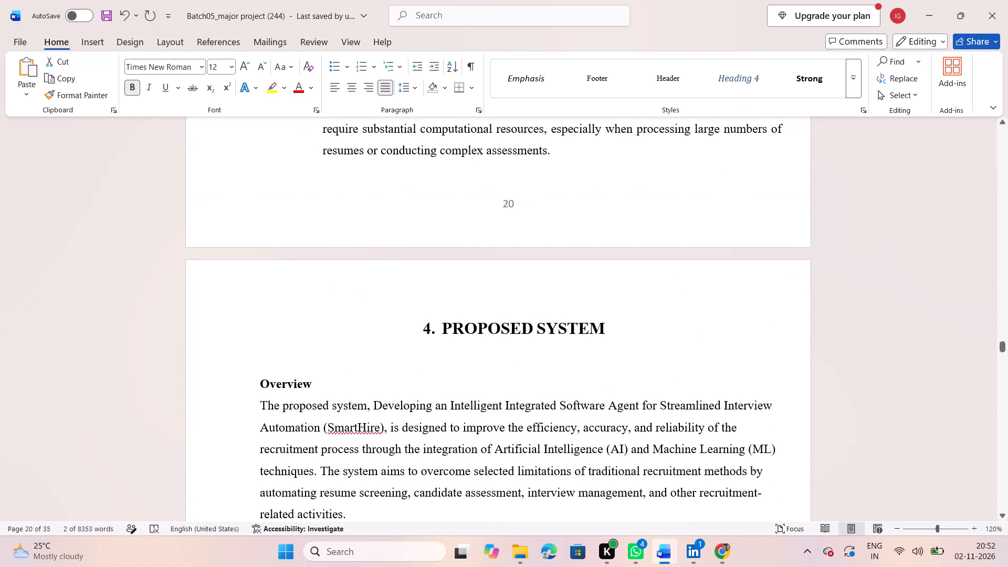
{"action": "left_click", "coordinate": [262, 381]}
{"action": "key", "text": "1"}
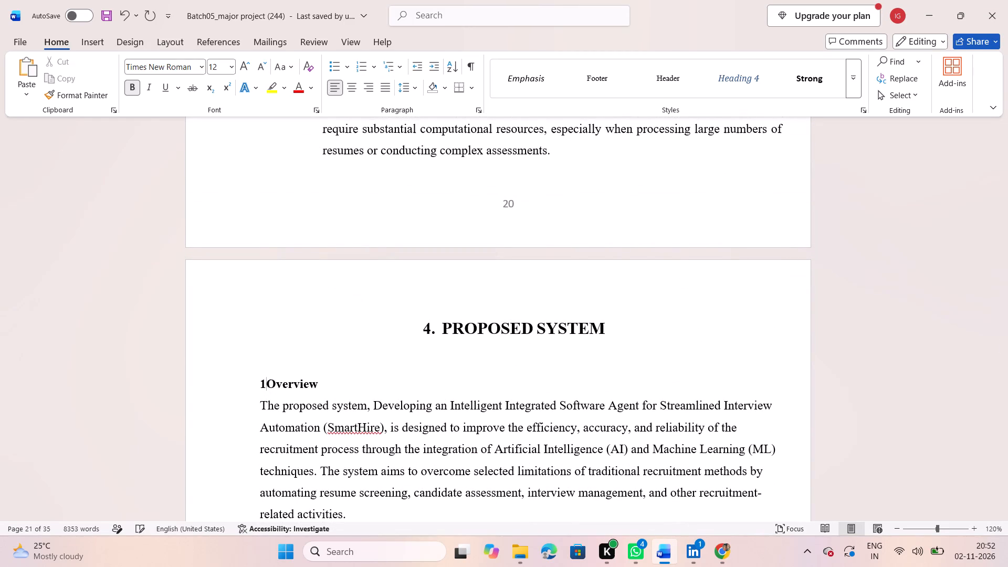
{"action": "type", "text": ".1"}
{"action": "key", "text": "space"}
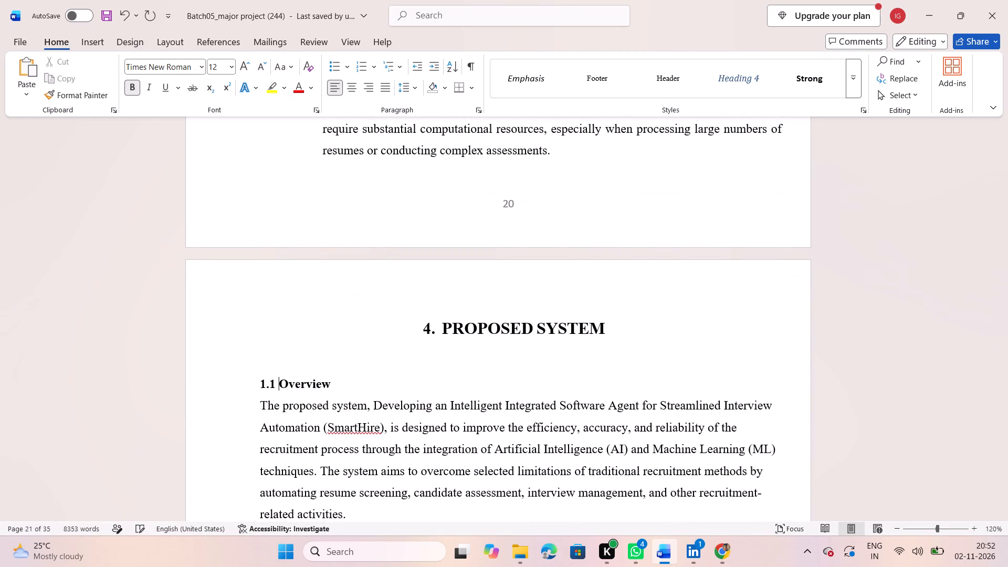
Review headings, lists, paragraph alignment and figure captions from 1.2 Objectives through the UML chapter to 5.4 Use-Case Diagram.
{"action": "scroll", "coordinate": [262, 381], "scroll_direction": "down", "scroll_amount": 5}
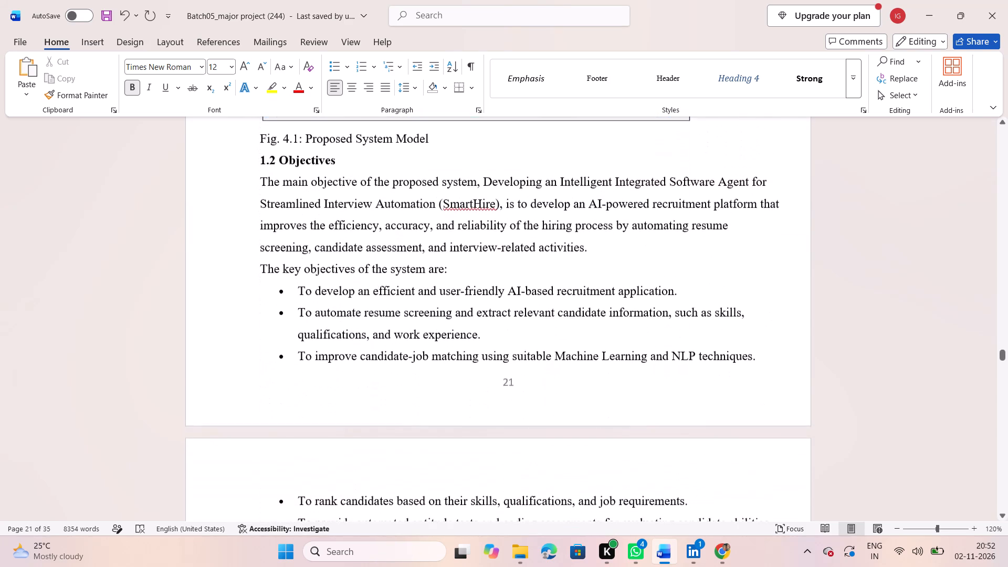
{"action": "scroll", "coordinate": [262, 381], "scroll_direction": "down", "scroll_amount": 4}
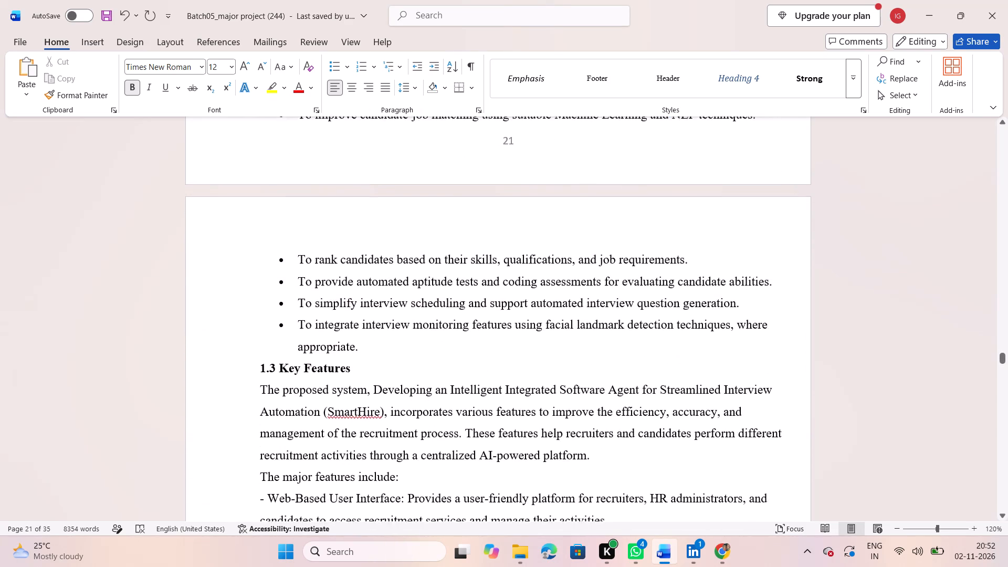
{"action": "scroll", "coordinate": [262, 381], "scroll_direction": "down", "scroll_amount": 5}
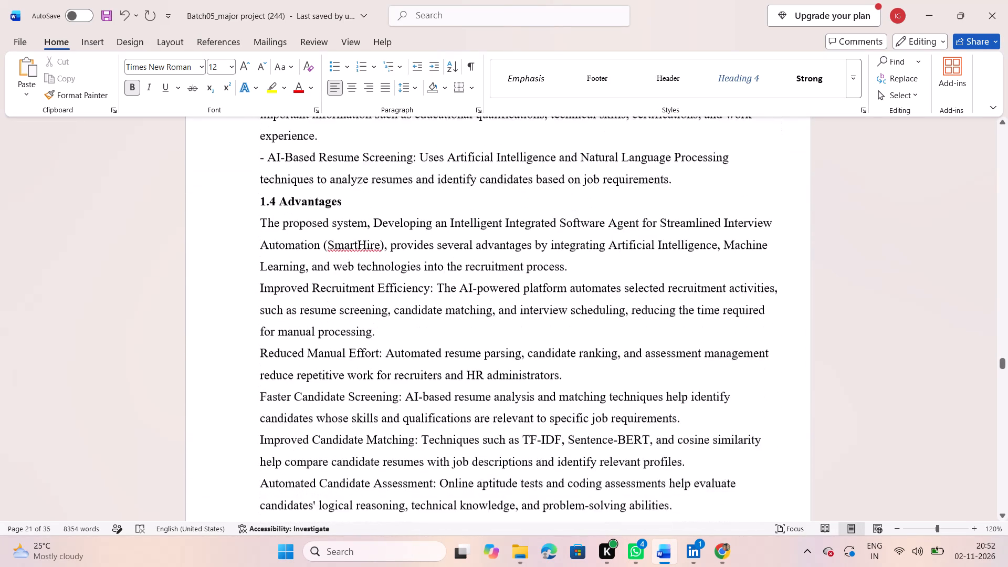
{"action": "scroll", "coordinate": [262, 381], "scroll_direction": "down", "scroll_amount": 4}
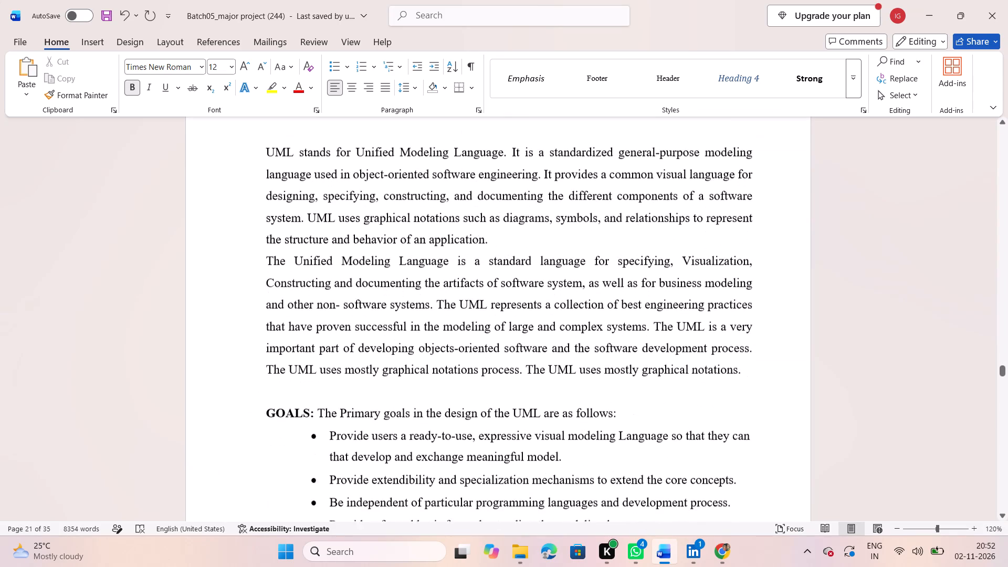
{"action": "scroll", "coordinate": [262, 381], "scroll_direction": "down", "scroll_amount": 6}
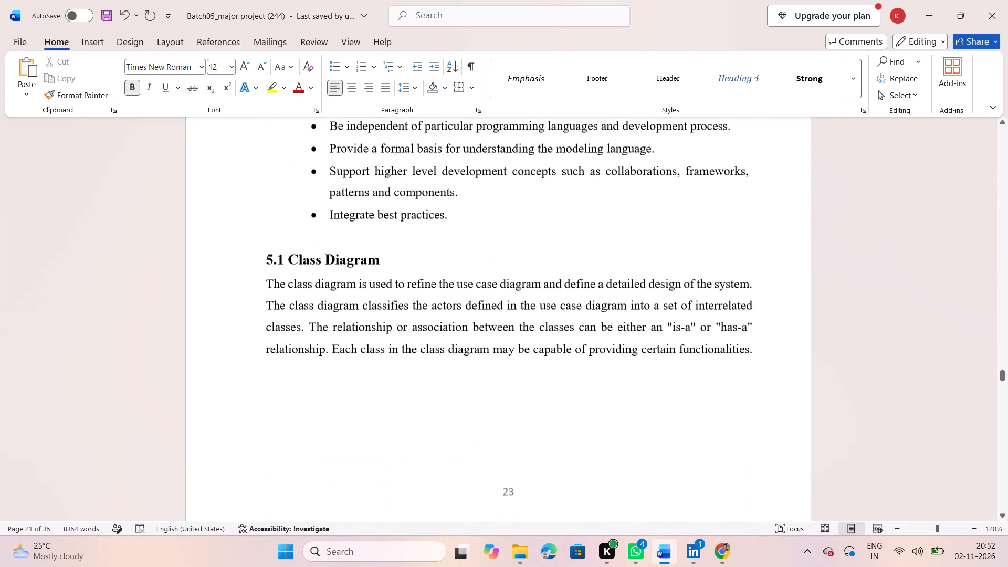
{"action": "scroll", "coordinate": [262, 381], "scroll_direction": "down", "scroll_amount": 8}
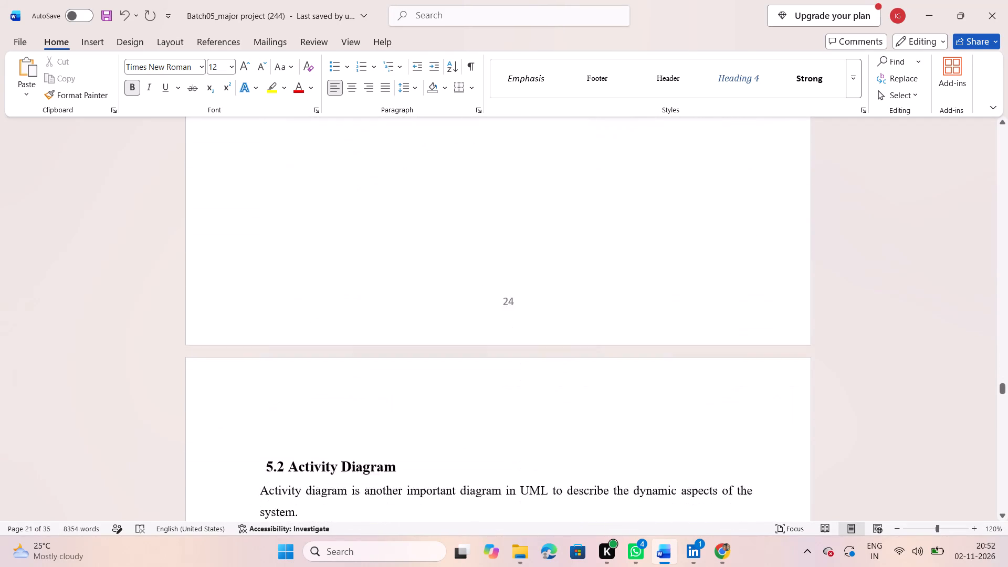
{"action": "scroll", "coordinate": [262, 381], "scroll_direction": "down", "scroll_amount": 3}
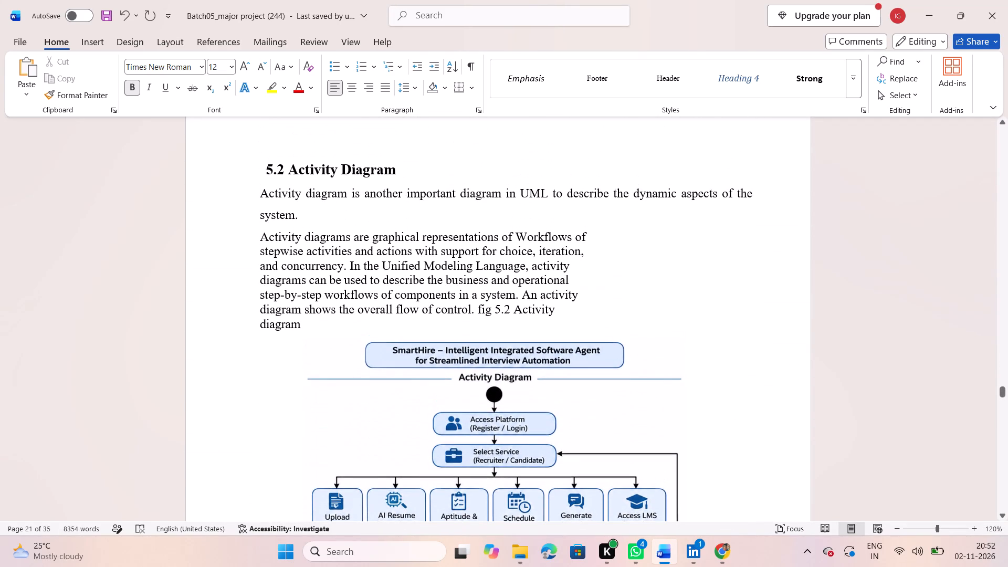
{"action": "left_click", "coordinate": [268, 170]}
{"action": "scroll", "coordinate": [268, 170], "scroll_direction": "down", "scroll_amount": 5}
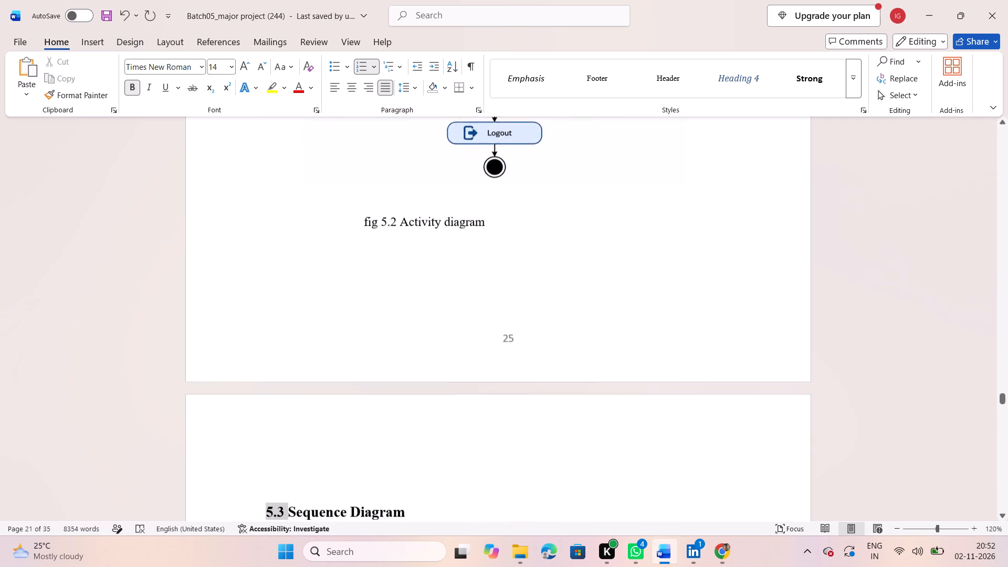
{"action": "scroll", "coordinate": [268, 170], "scroll_direction": "down", "scroll_amount": 5}
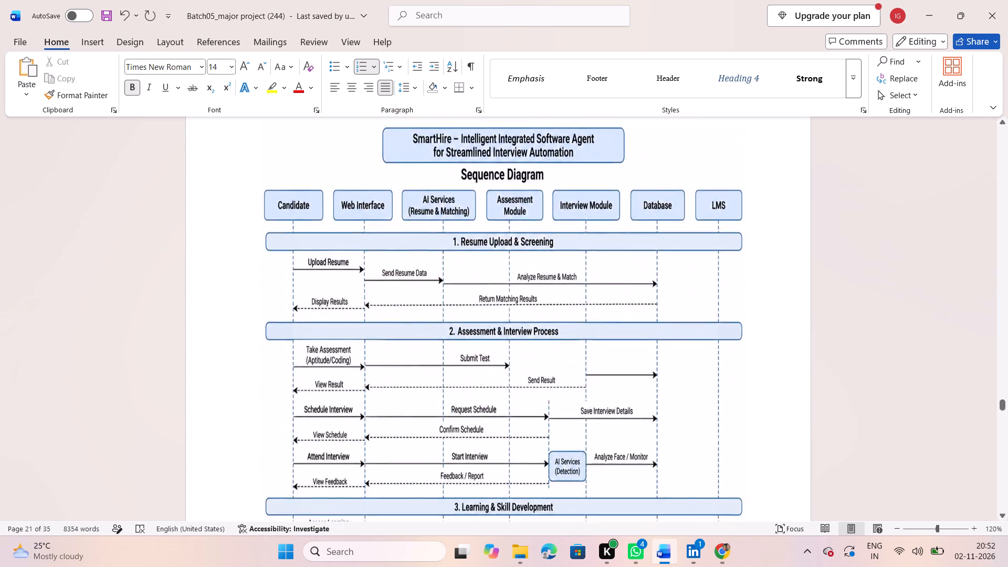
{"action": "scroll", "coordinate": [268, 170], "scroll_direction": "down", "scroll_amount": 4}
Re-examine the layout of the pages from 1.4 Advantages through the 5.1 Class Diagram and 5.2 Activity Diagram sections.
{"action": "scroll", "coordinate": [268, 170], "scroll_direction": "up", "scroll_amount": 2}
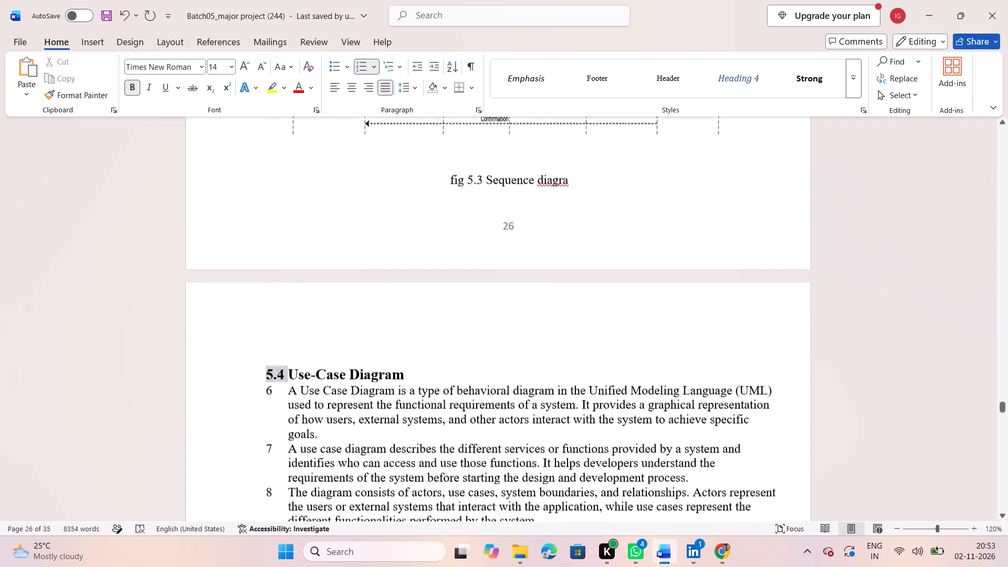
{"action": "scroll", "coordinate": [268, 170], "scroll_direction": "up", "scroll_amount": 10}
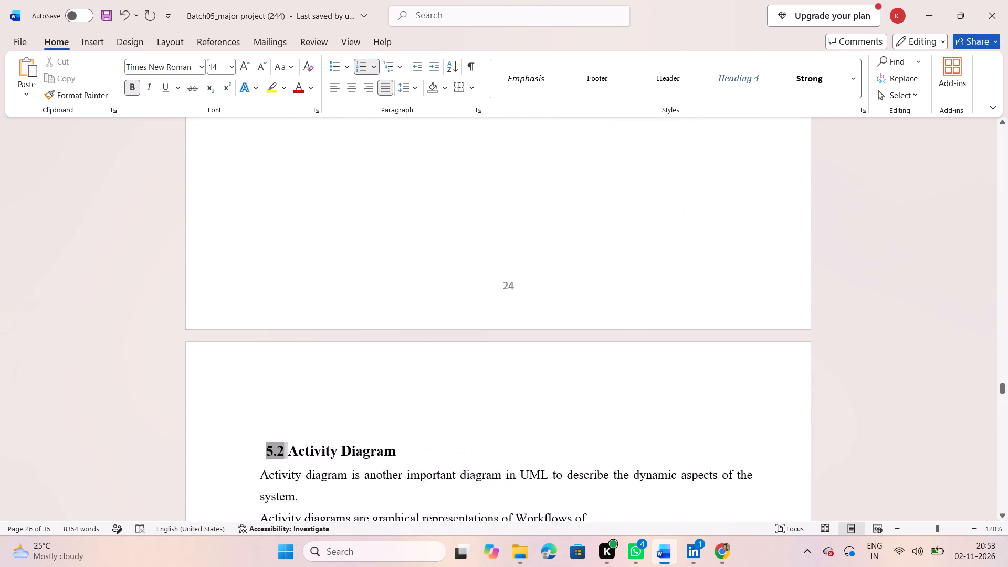
{"action": "scroll", "coordinate": [268, 170], "scroll_direction": "up", "scroll_amount": 2}
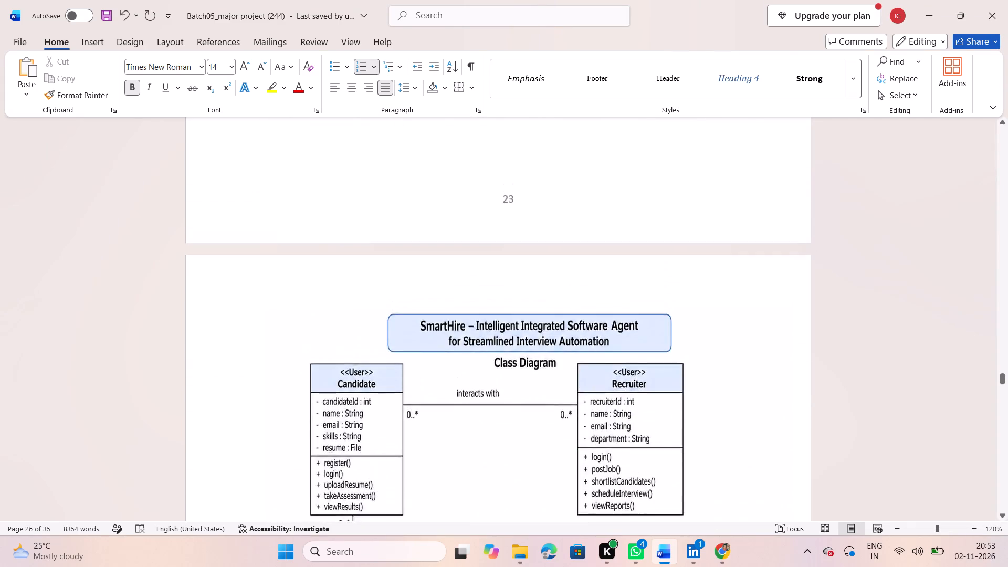
{"action": "scroll", "coordinate": [268, 170], "scroll_direction": "up", "scroll_amount": 5}
{"action": "scroll", "coordinate": [268, 170], "scroll_direction": "down", "scroll_amount": 4}
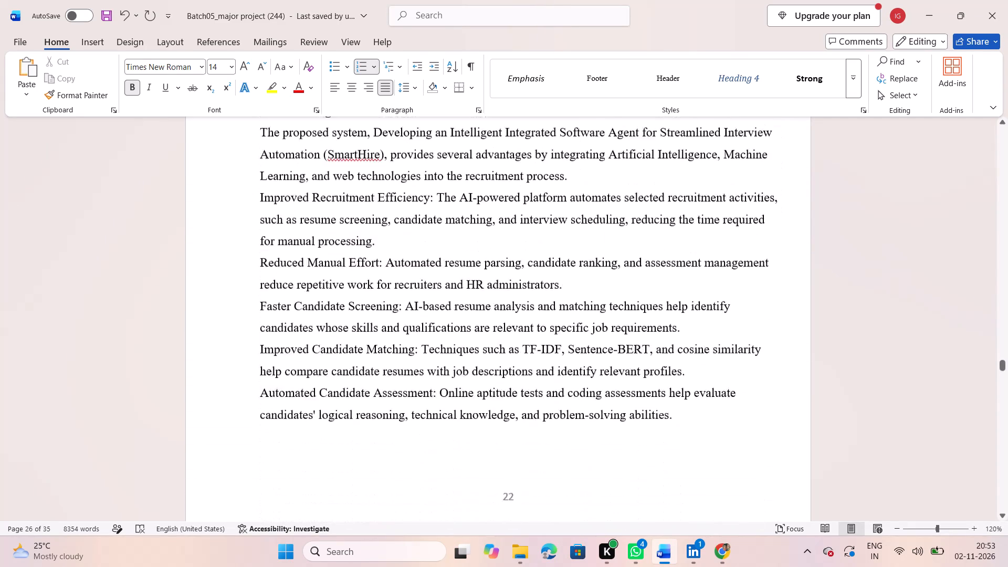
{"action": "scroll", "coordinate": [268, 170], "scroll_direction": "down", "scroll_amount": 5}
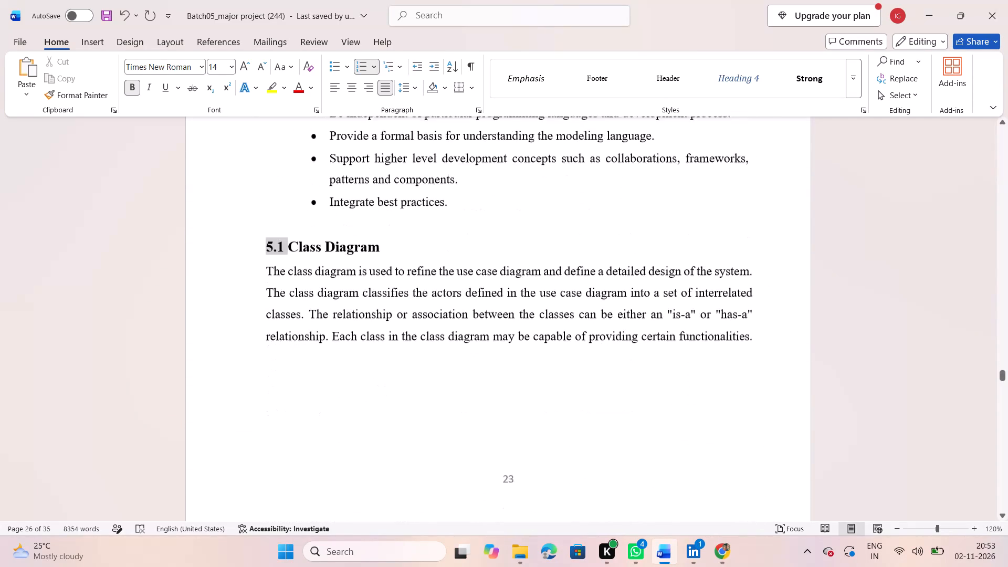
{"action": "scroll", "coordinate": [268, 170], "scroll_direction": "down", "scroll_amount": 2}
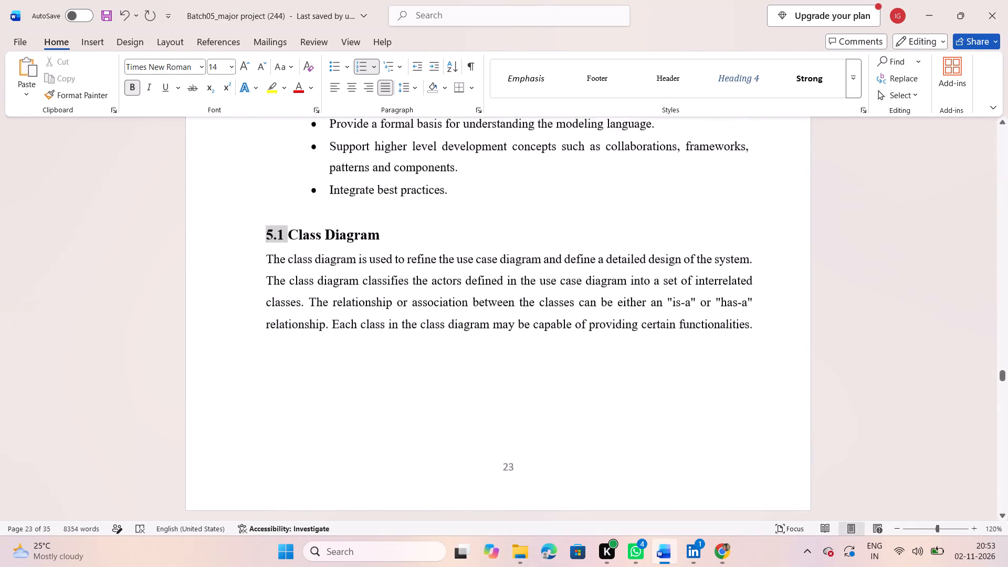
{"action": "scroll", "coordinate": [268, 170], "scroll_direction": "down", "scroll_amount": 7}
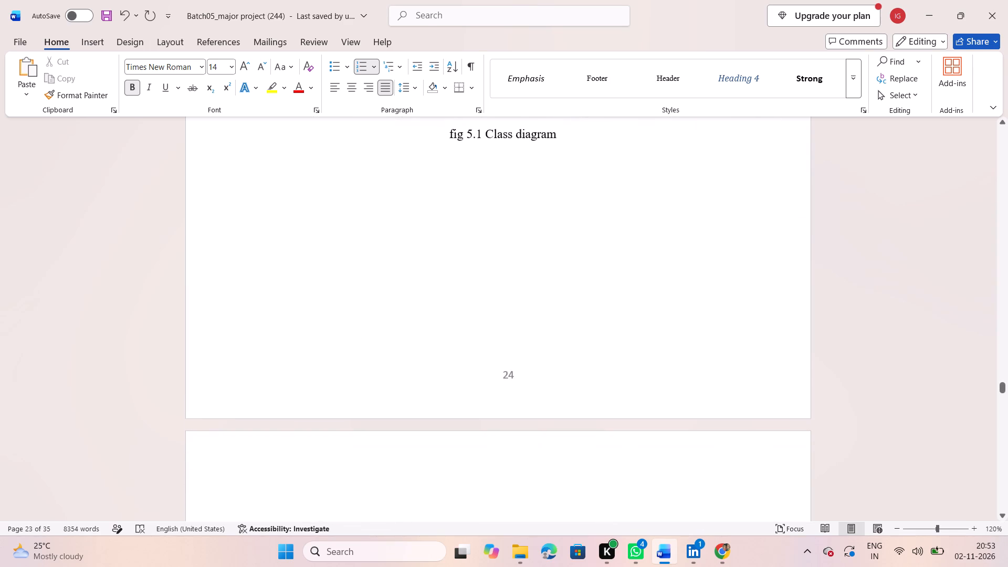
Separate the duplicate caption fig 5.2 Activity diagram from the end of section 5.2's second paragraph and delete it above the diagram.
{"action": "scroll", "coordinate": [268, 170], "scroll_direction": "down", "scroll_amount": 2}
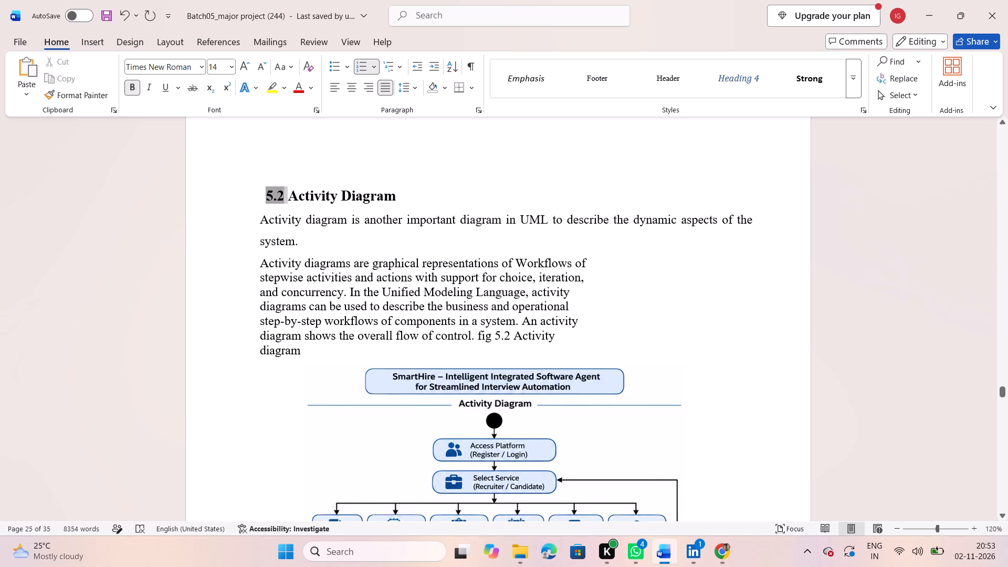
{"action": "left_click", "coordinate": [478, 333]}
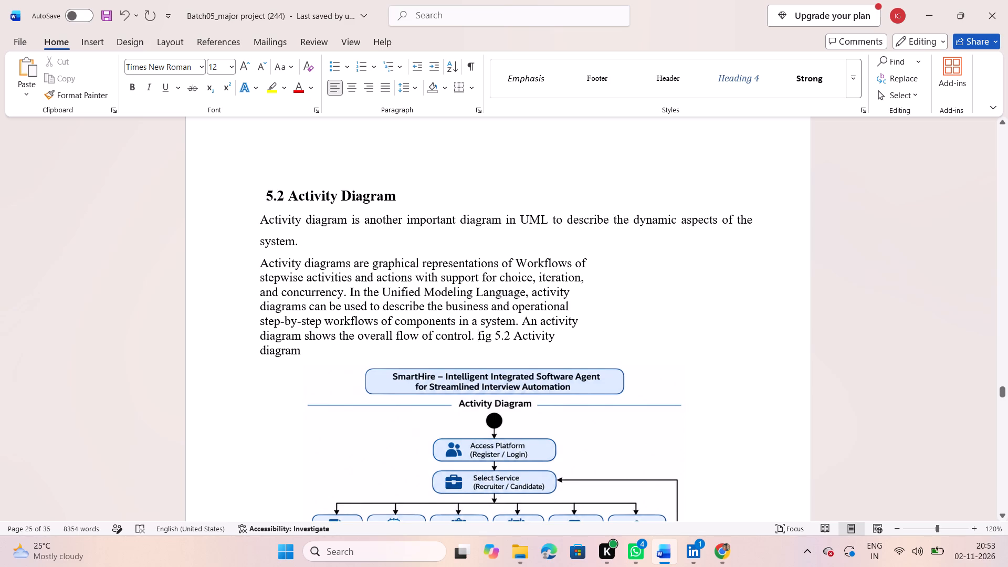
{"action": "key", "text": "Return"}
{"action": "key", "text": "Return"}
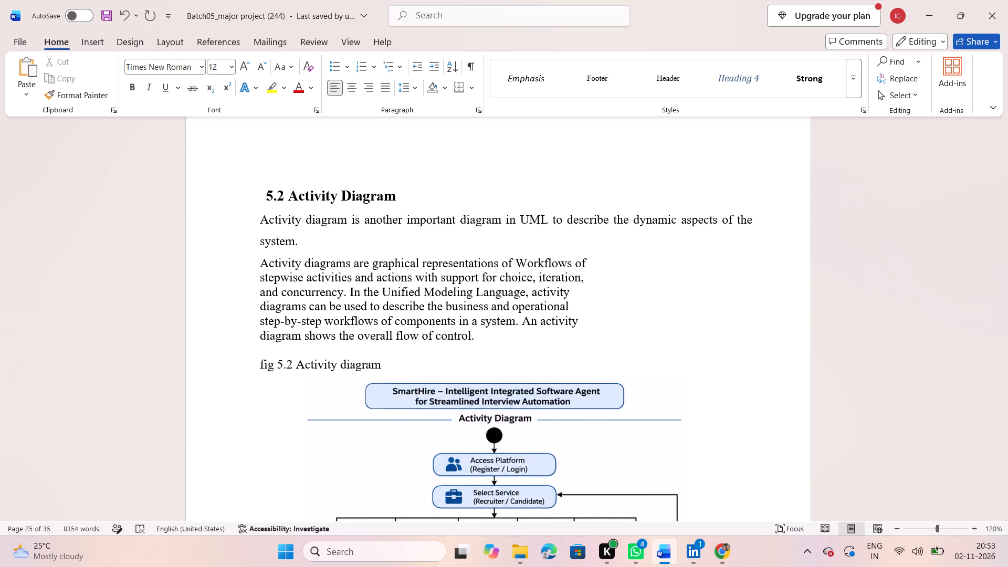
{"action": "key", "text": "Return"}
{"action": "scroll", "coordinate": [478, 333], "scroll_direction": "down", "scroll_amount": 5}
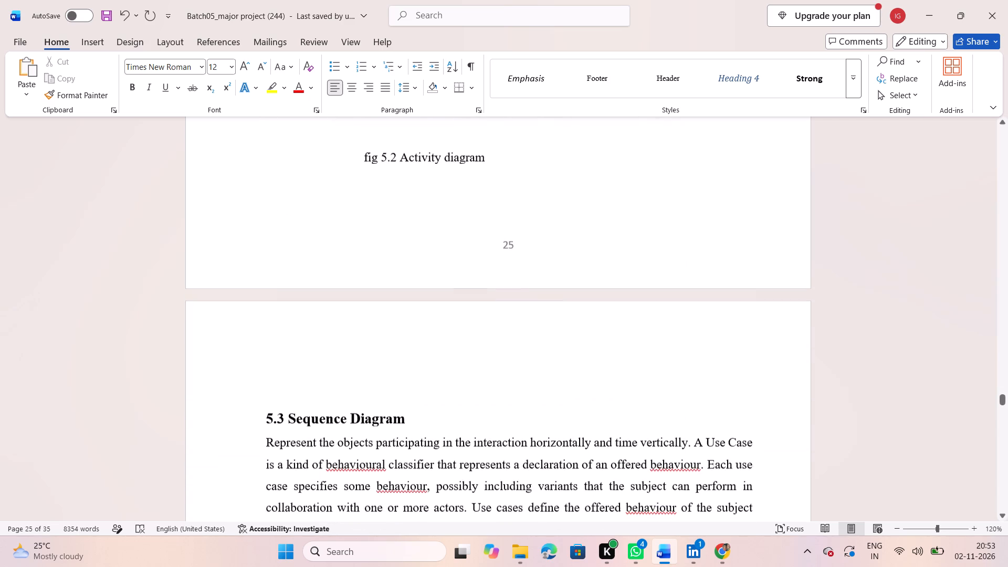
{"action": "scroll", "coordinate": [478, 333], "scroll_direction": "up", "scroll_amount": 3}
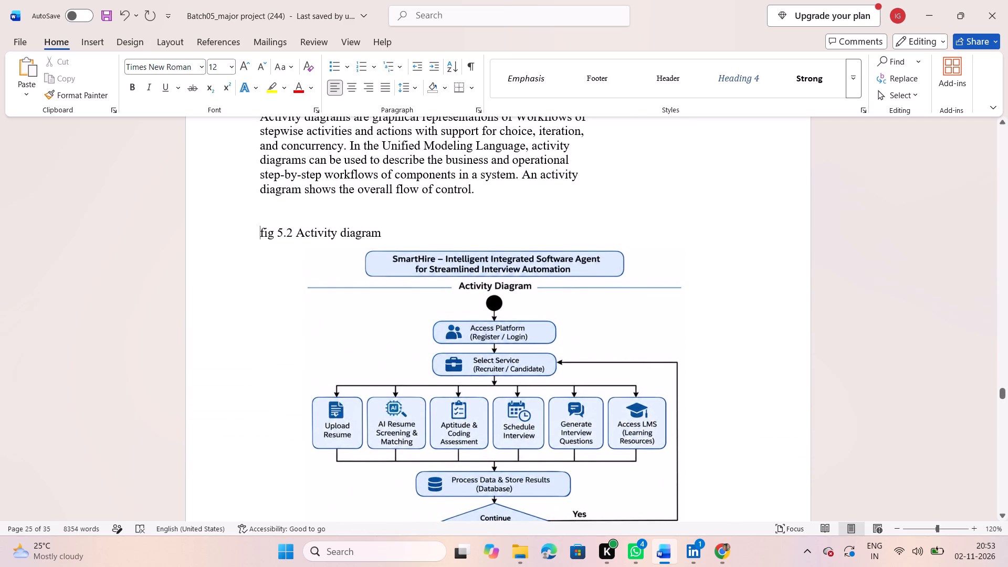
{"action": "left_click_drag", "start_coordinate": [393, 238], "coordinate": [248, 223]}
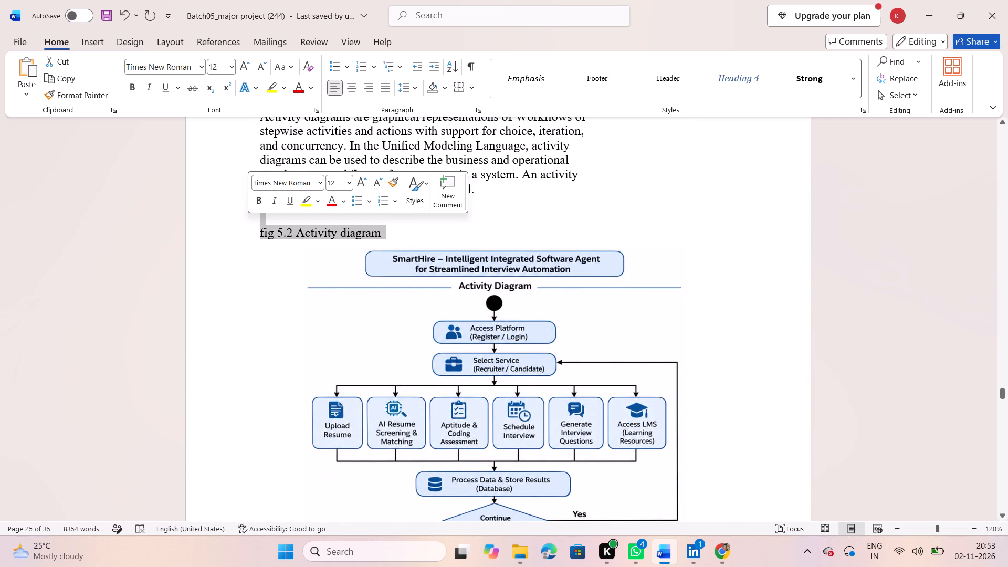
{"action": "key", "text": "BackSpace"}
Set the second paragraph under 5.2 Activity Diagram to 1.5 line spacing and justified alignment.
{"action": "scroll", "coordinate": [248, 223], "scroll_direction": "up", "scroll_amount": 1}
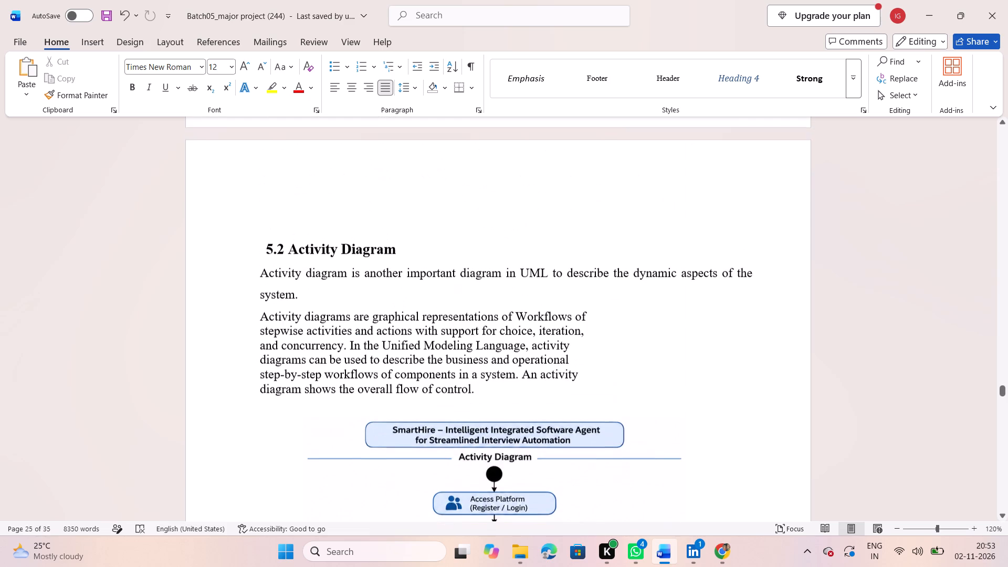
{"action": "scroll", "coordinate": [248, 223], "scroll_direction": "up", "scroll_amount": 1}
{"action": "left_click", "coordinate": [493, 386]}
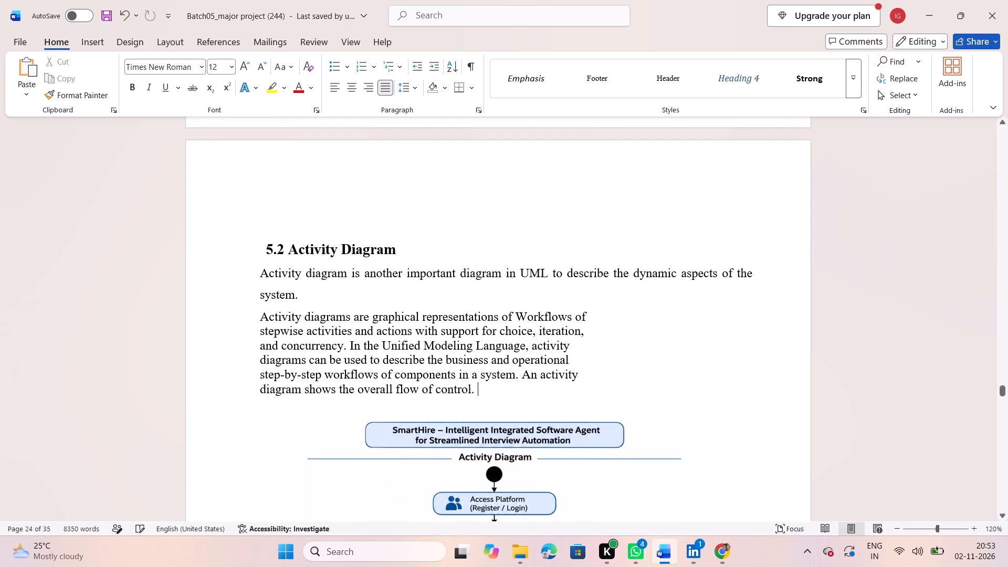
{"action": "left_click_drag", "start_coordinate": [493, 386], "coordinate": [381, 355]}
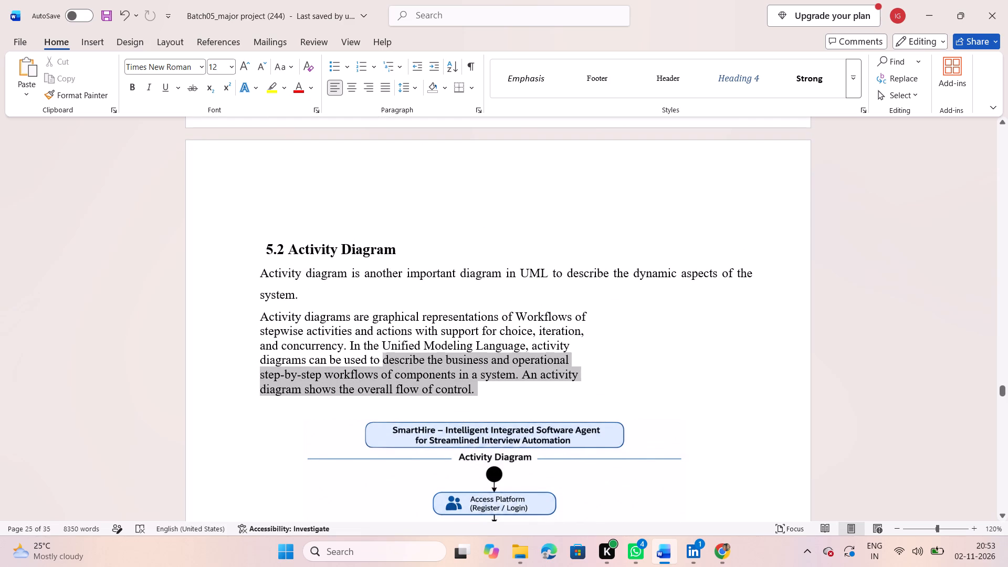
{"action": "left_click_drag", "start_coordinate": [381, 355], "coordinate": [267, 316]}
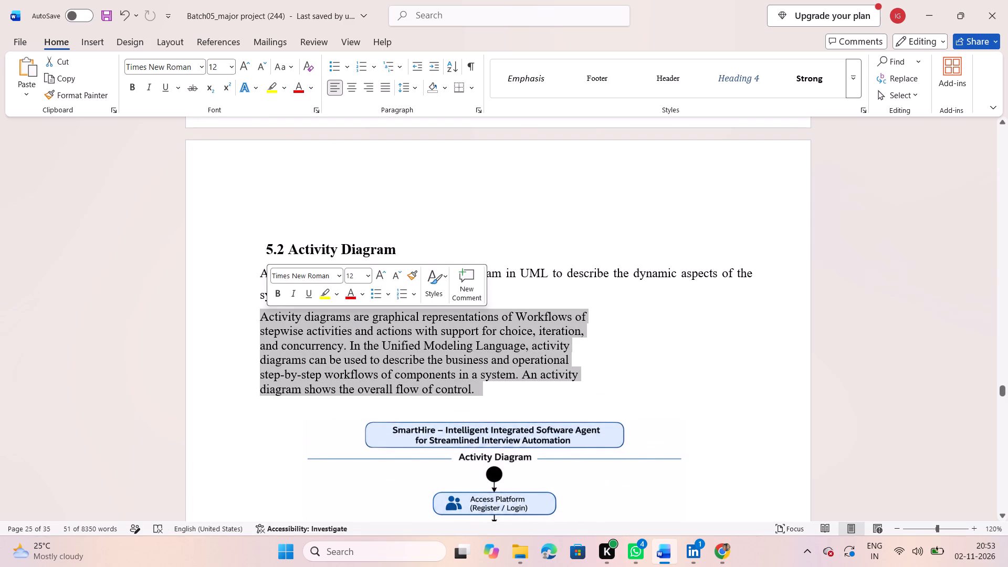
{"action": "left_click", "coordinate": [406, 92]}
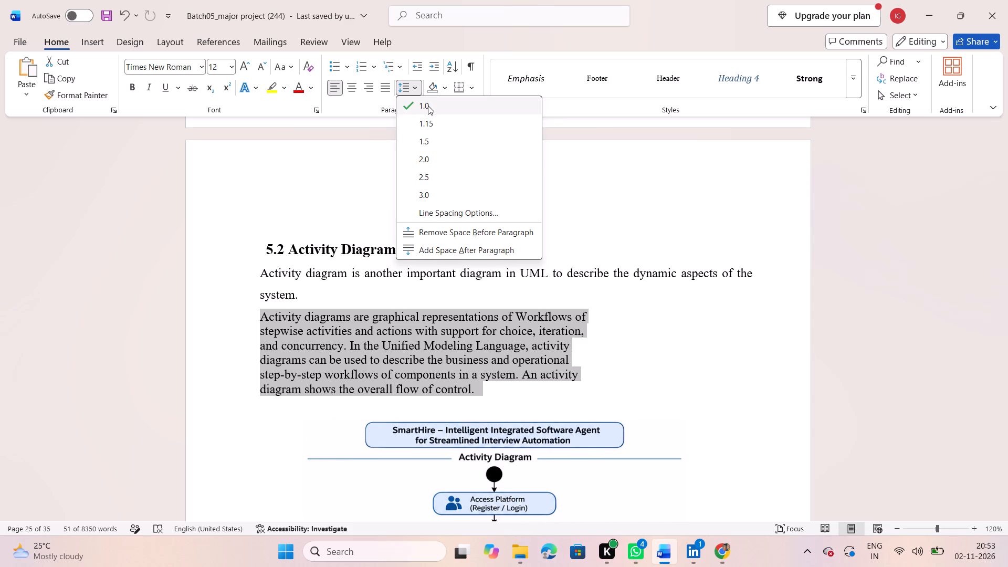
{"action": "left_click", "coordinate": [426, 144]}
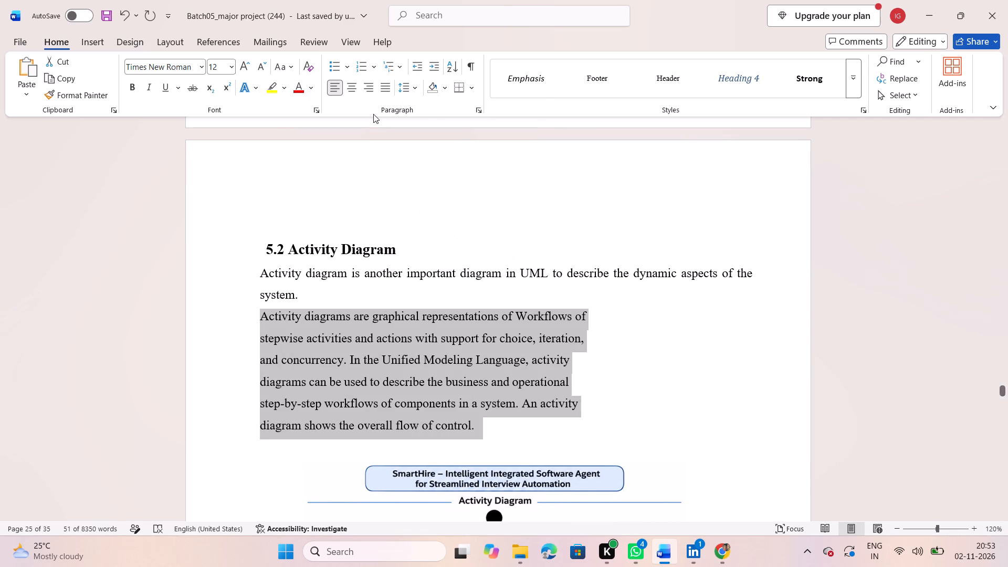
{"action": "left_click", "coordinate": [385, 91]}
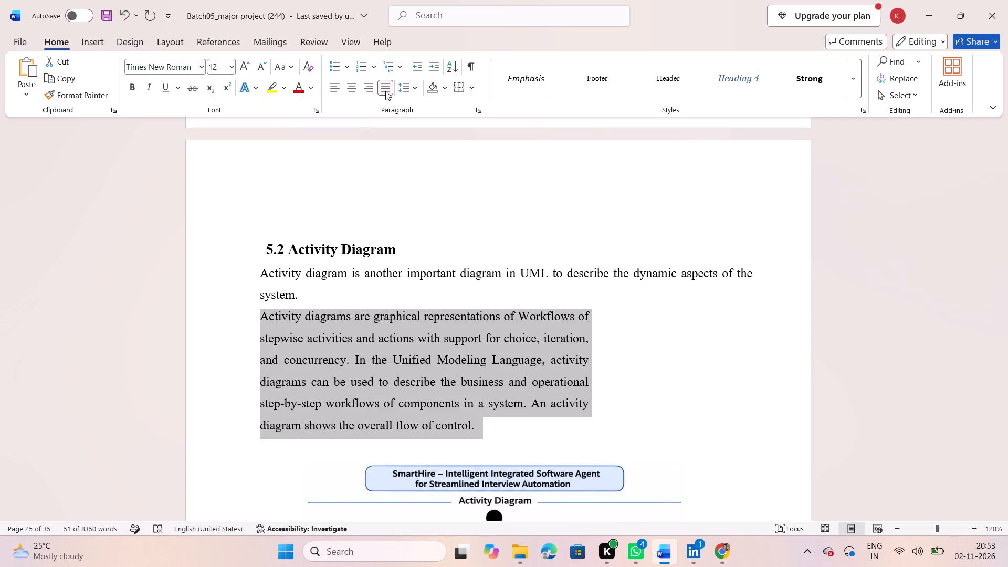
{"action": "left_click", "coordinate": [669, 379]}
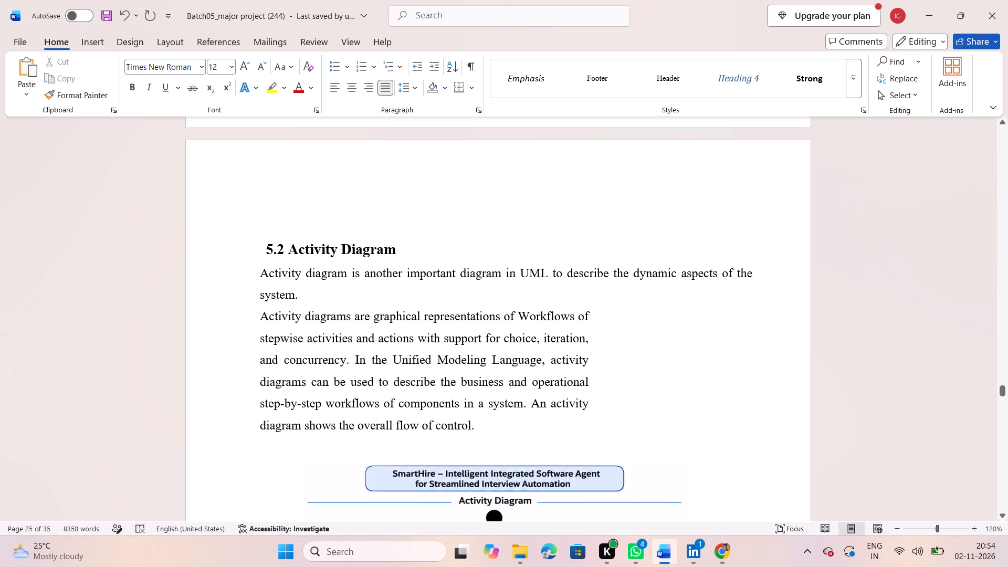
Delete the second paragraph under 5.2 Activity Diagram, which begins "Activity diagrams are graphical representations of Workflows".
{"action": "left_click_drag", "start_coordinate": [492, 428], "coordinate": [260, 316]}
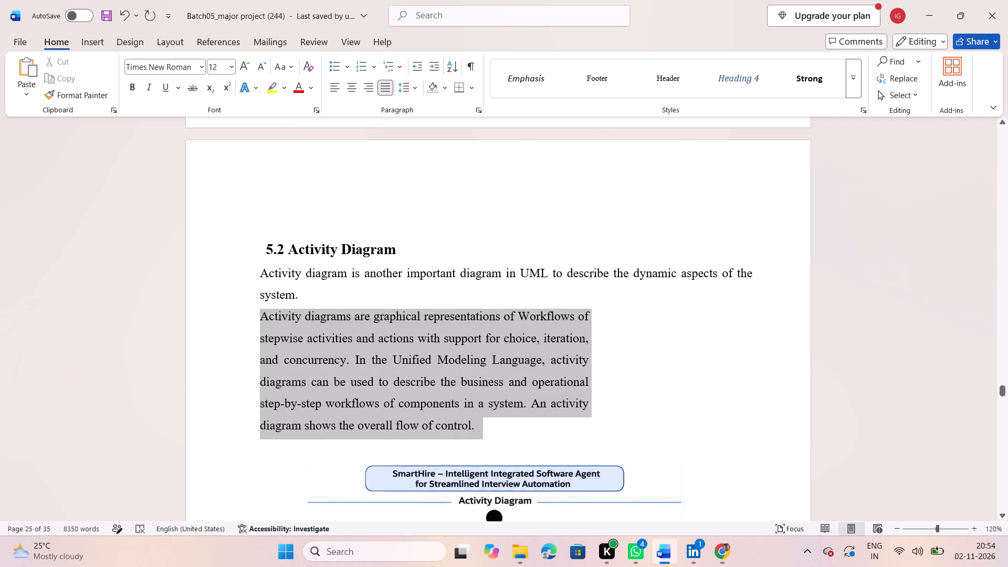
{"action": "left_click_drag", "start_coordinate": [260, 316], "coordinate": [260, 319]}
{"action": "key", "text": "BackSpace"}
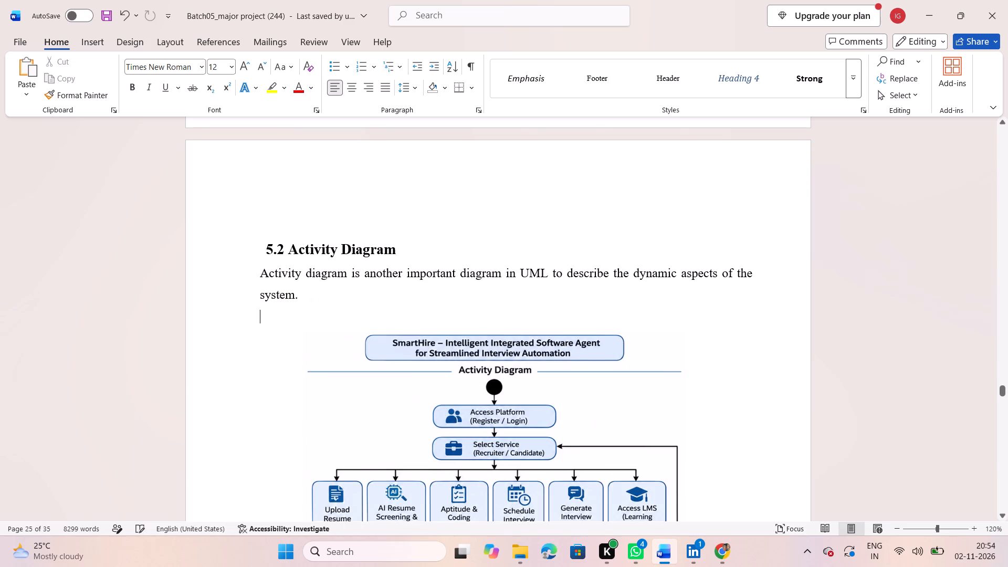
Insert leading spaces before the fig 5.2 Activity diagram caption to shift it beneath the middle of the diagram.
{"action": "scroll", "coordinate": [260, 319], "scroll_direction": "down", "scroll_amount": 4}
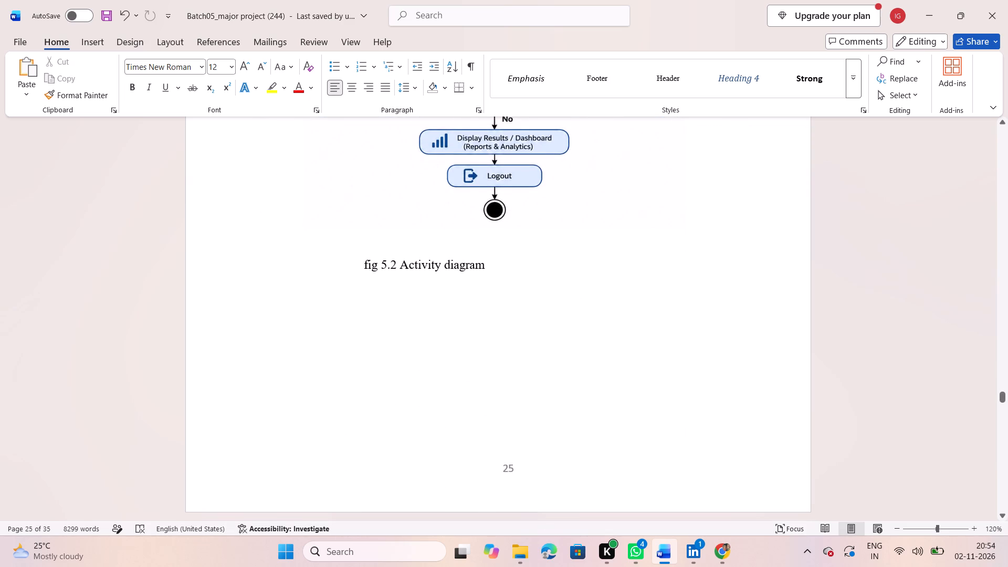
{"action": "left_click", "coordinate": [341, 268]}
{"action": "key", "text": "space"}
{"action": "key", "text": "space"}
{"action": "key", "text": "space"}
{"action": "key", "text": "space"}
{"action": "key", "text": "space"}
{"action": "key", "text": "space"}
{"action": "key", "text": "space"}
{"action": "key", "text": "space"}
{"action": "key", "text": "space"}
{"action": "key", "text": "space"}
{"action": "key", "text": "space"}
{"action": "key", "text": "space"}
{"action": "key", "text": "space"}
{"action": "key", "text": "space"}
{"action": "key", "text": "space"}
{"action": "key", "text": "space"}
{"action": "key", "text": "space"}
{"action": "key", "text": "space"}
{"action": "key", "text": "space"}
{"action": "key", "text": "space"}
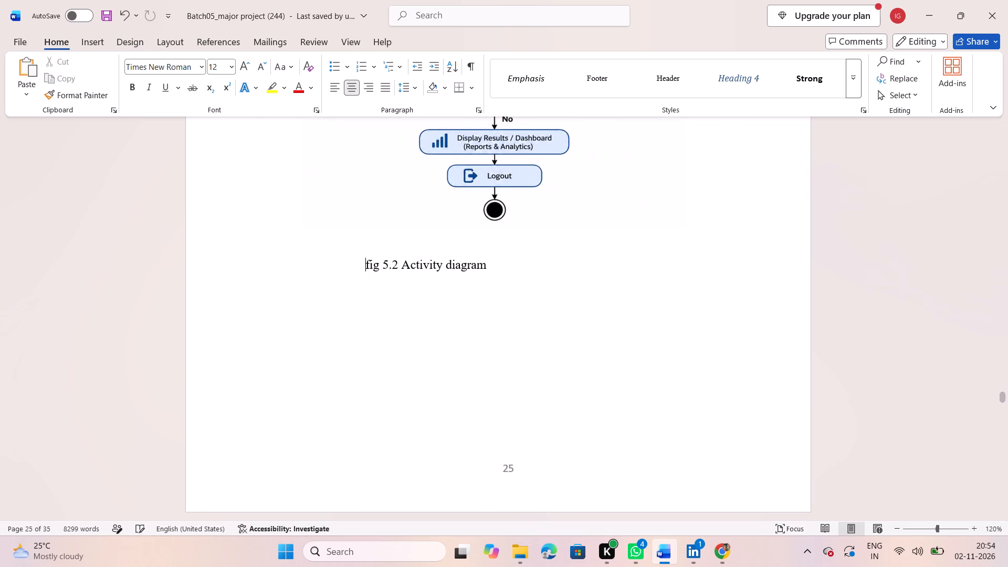
{"action": "key", "text": "space"}
{"action": "key", "text": "space"}
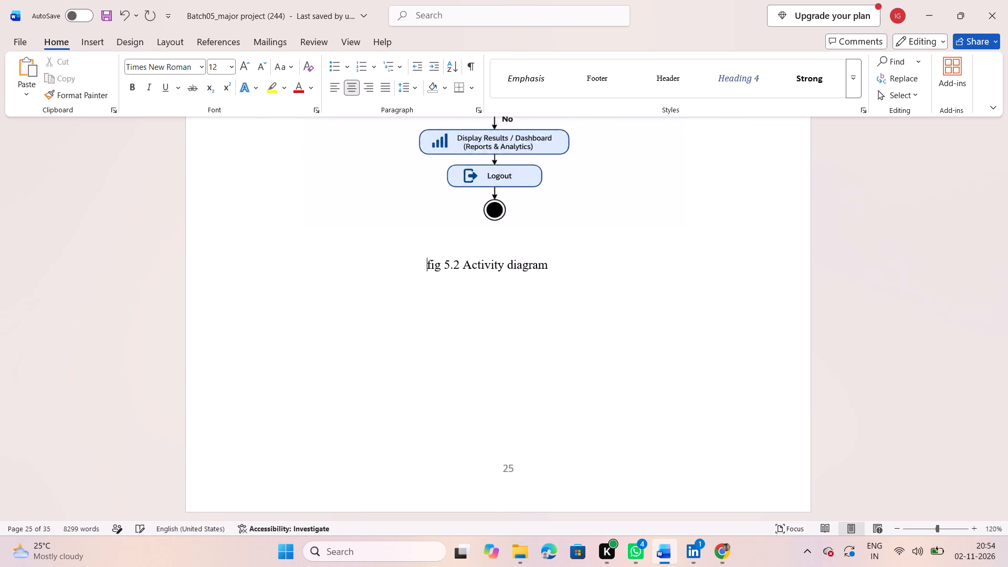
{"action": "key", "text": "space"}
{"action": "key", "text": "space"}
Remove the list numbering from the three introductory paragraphs under 5.4 Use-Case Diagram and set them to 1.5 line spacing.
{"action": "scroll", "coordinate": [341, 268], "scroll_direction": "up", "scroll_amount": 5}
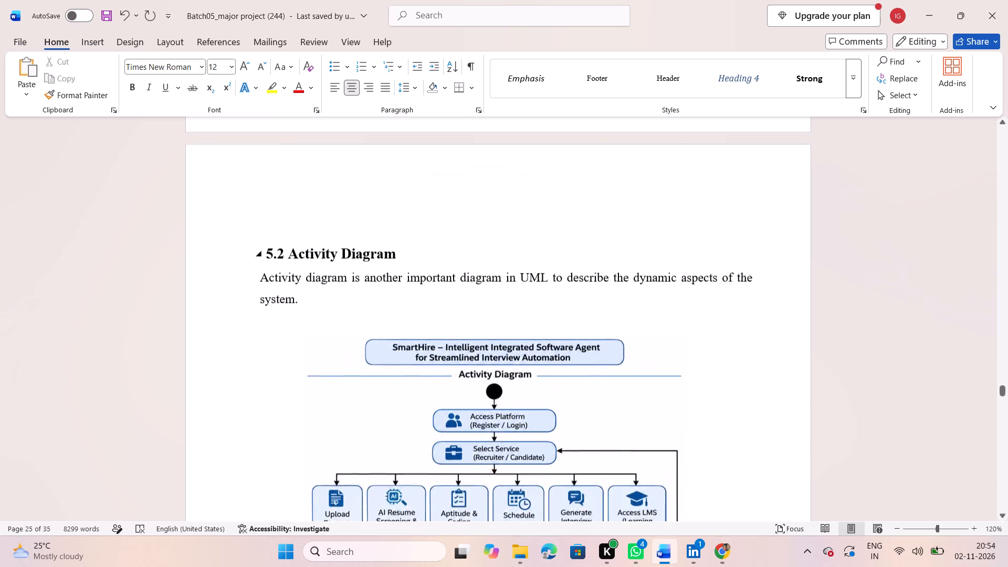
{"action": "scroll", "coordinate": [341, 268], "scroll_direction": "down", "scroll_amount": 2}
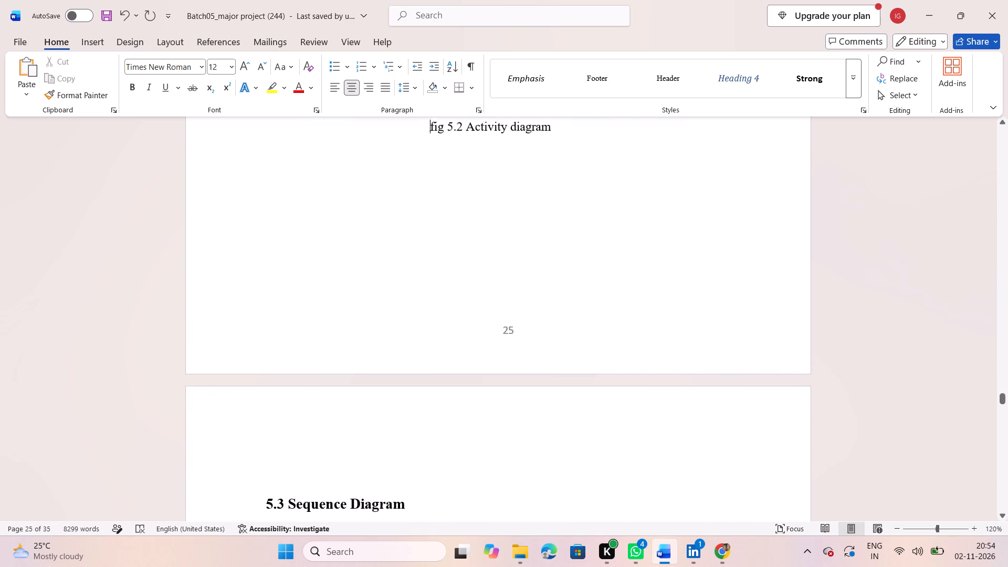
{"action": "scroll", "coordinate": [341, 268], "scroll_direction": "down", "scroll_amount": 4}
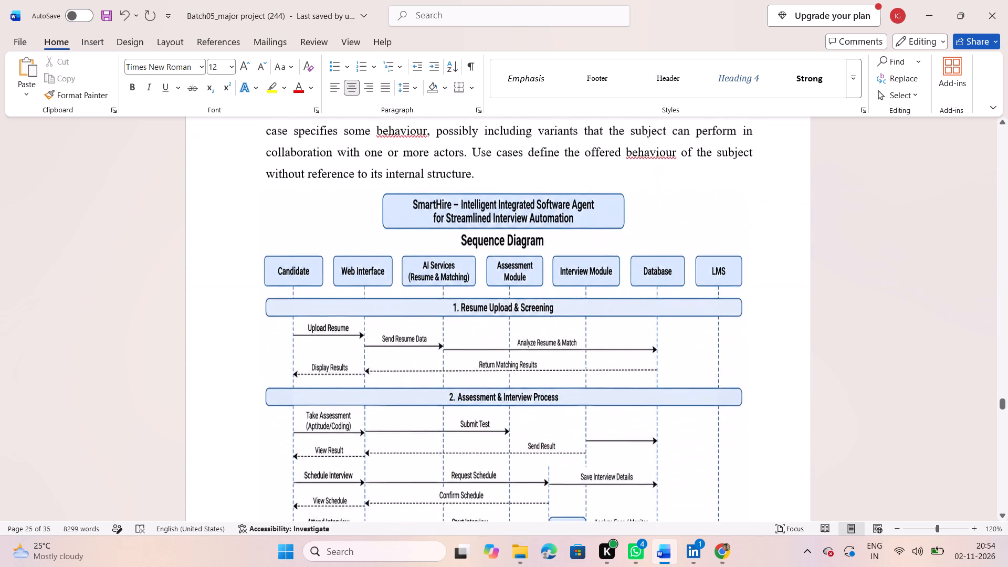
{"action": "scroll", "coordinate": [341, 268], "scroll_direction": "down", "scroll_amount": 3}
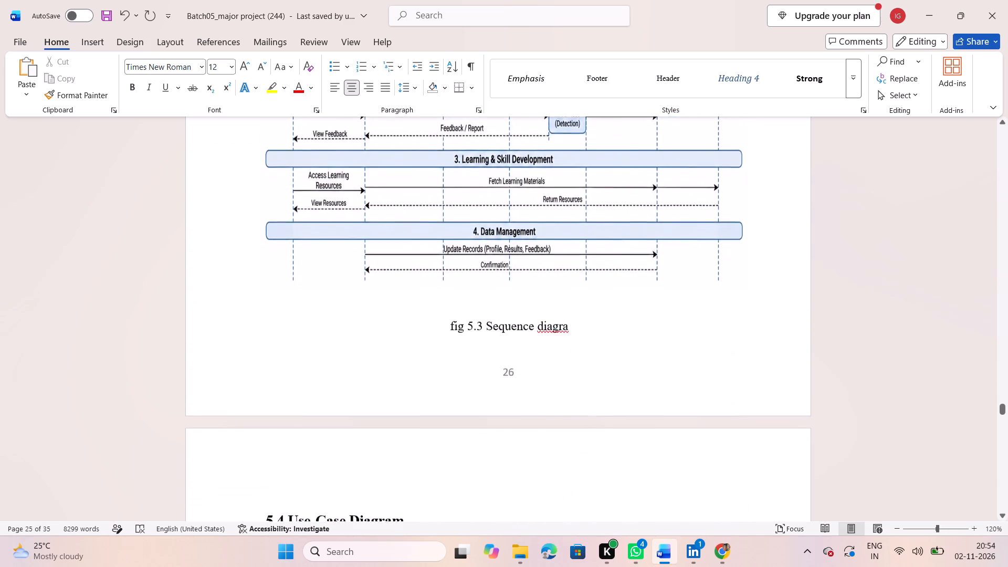
{"action": "scroll", "coordinate": [341, 268], "scroll_direction": "down", "scroll_amount": 3}
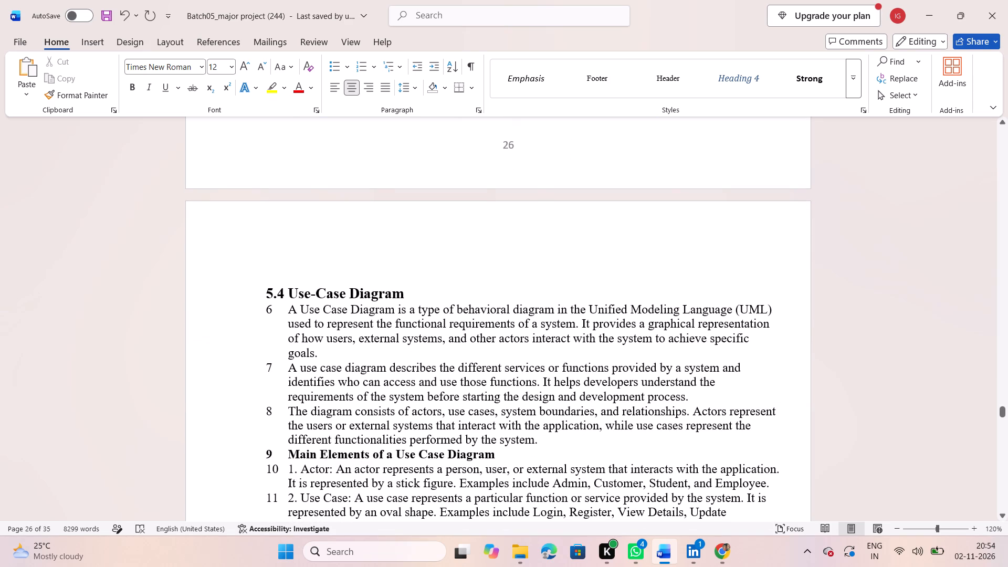
{"action": "scroll", "coordinate": [26, 236], "scroll_direction": "down", "scroll_amount": 1}
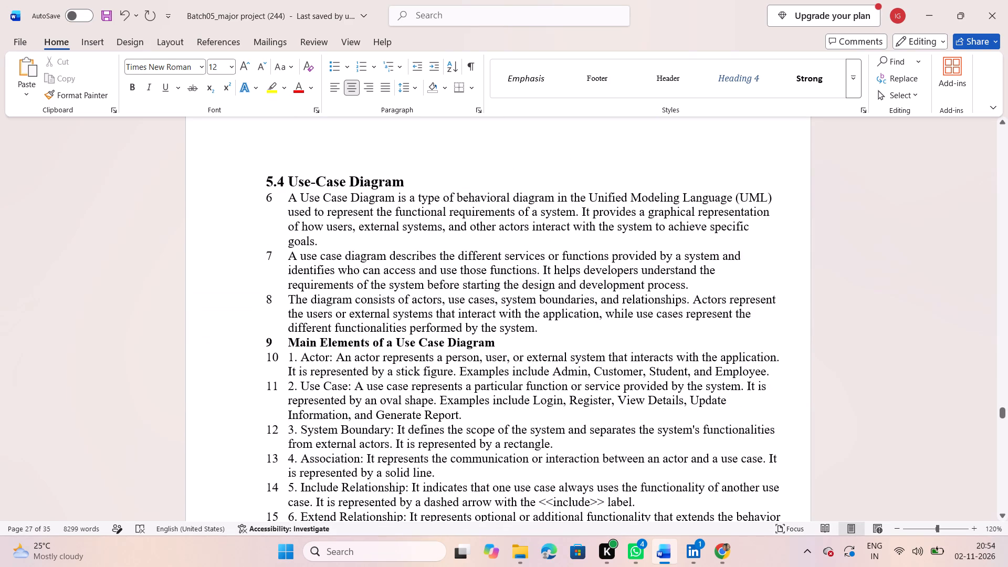
{"action": "left_click_drag", "start_coordinate": [289, 197], "coordinate": [538, 321]}
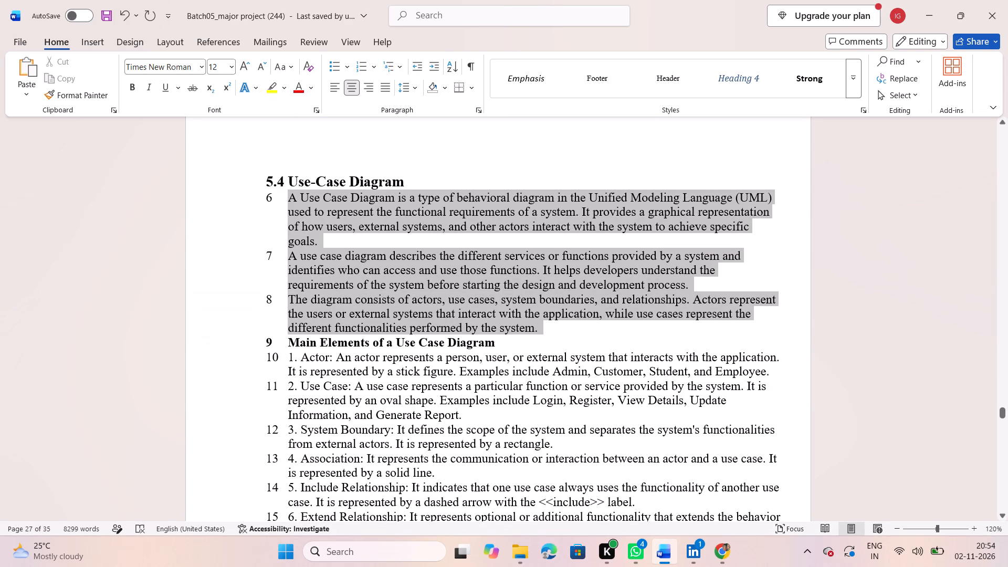
{"action": "left_click_drag", "start_coordinate": [538, 321], "coordinate": [537, 324]}
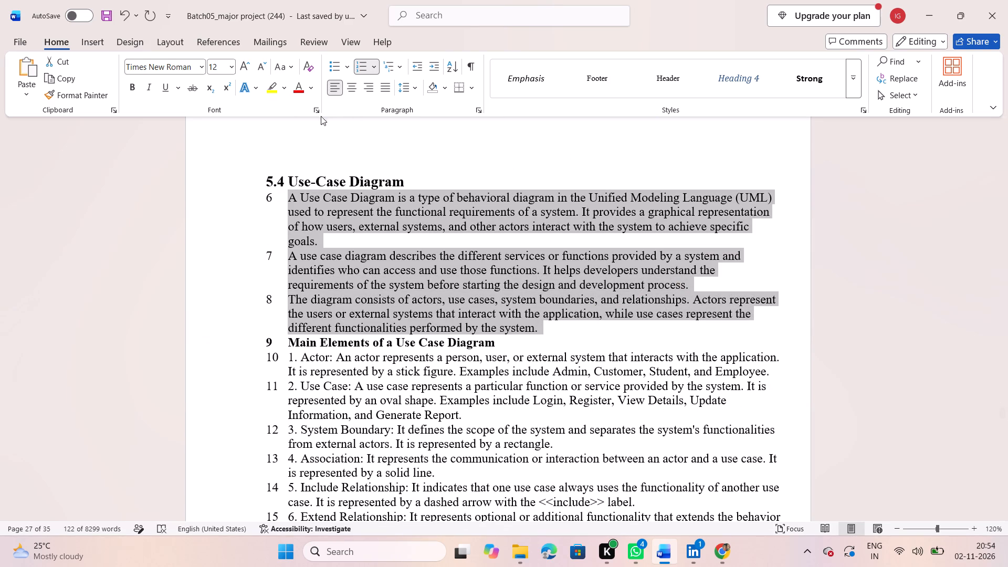
{"action": "left_click", "coordinate": [361, 68]}
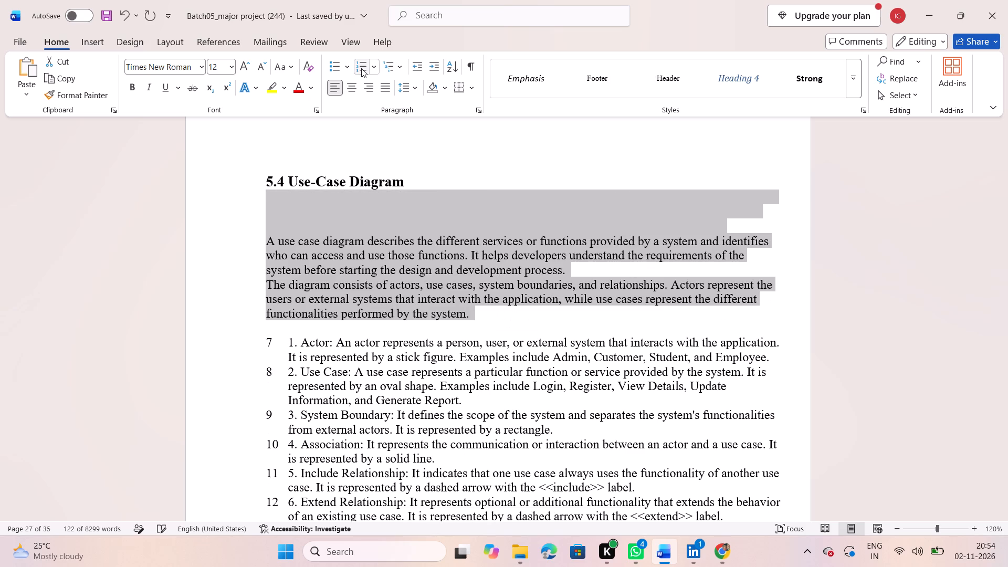
{"action": "left_click", "coordinate": [413, 88]}
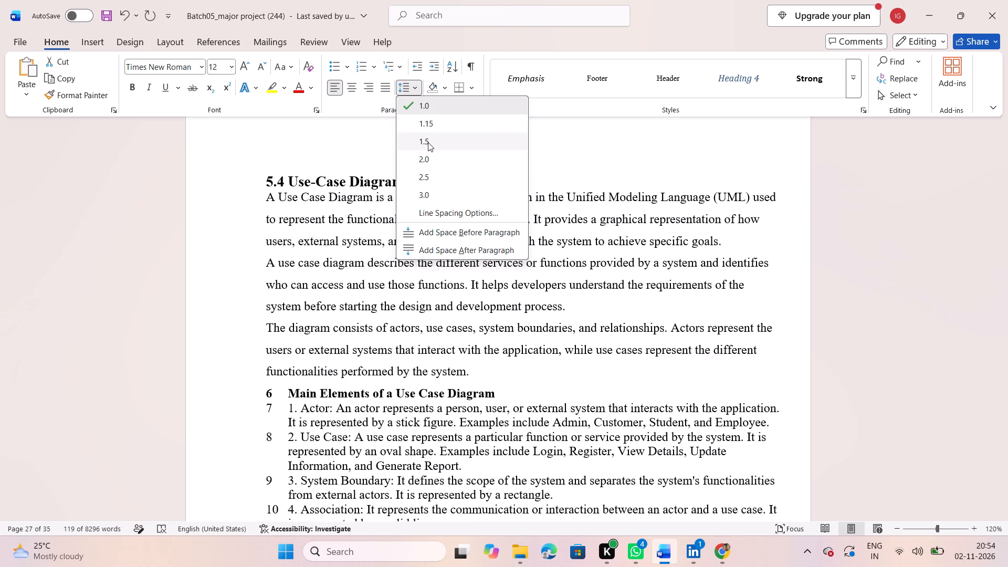
{"action": "left_click", "coordinate": [428, 142]}
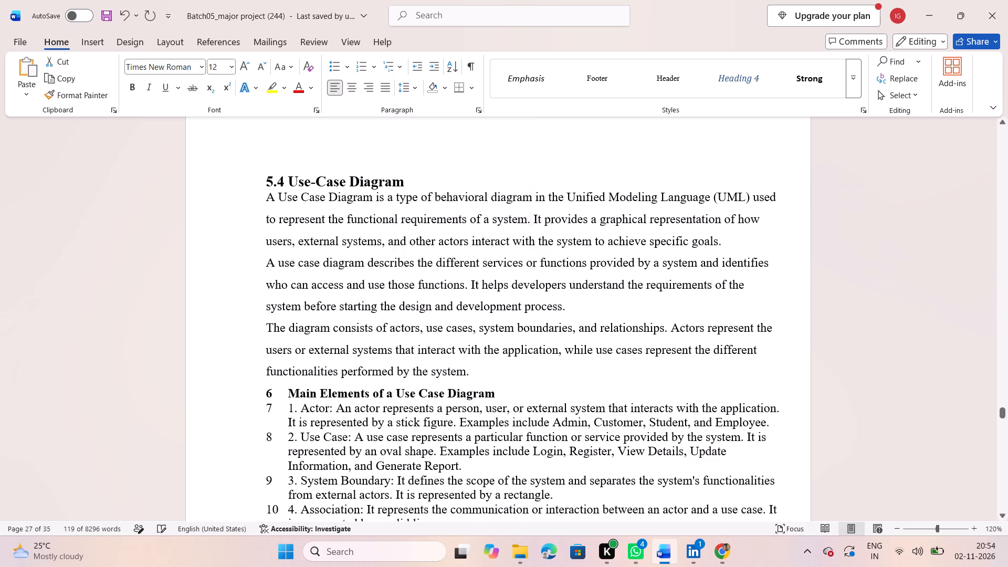
{"action": "left_click", "coordinate": [363, 65]}
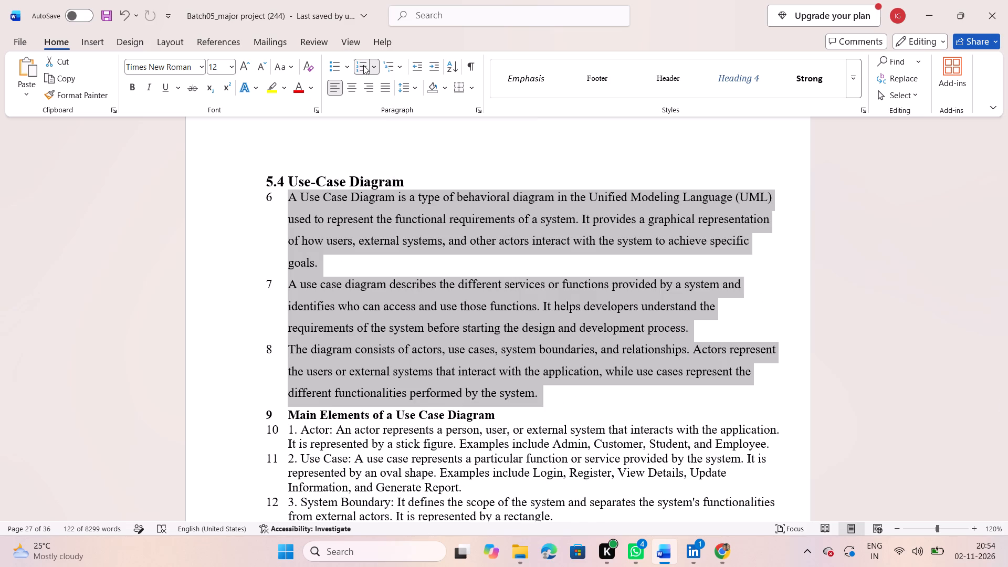
{"action": "left_click", "coordinate": [363, 65]}
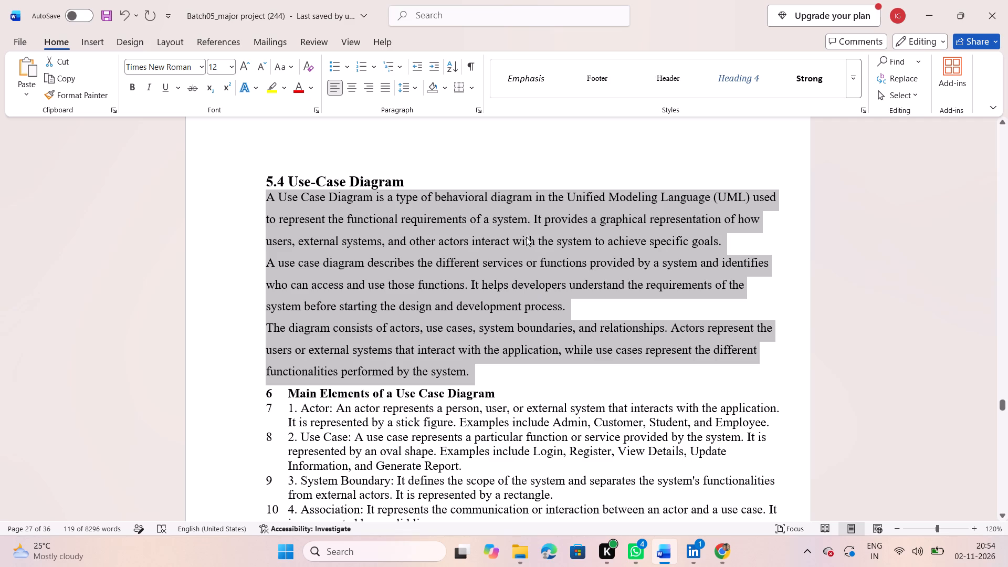
Insert an unnumbered blank line below the 5.4 Use-Case Diagram heading and another before Main Elements of a Use Case Diagram.
{"action": "left_click", "coordinate": [416, 178]}
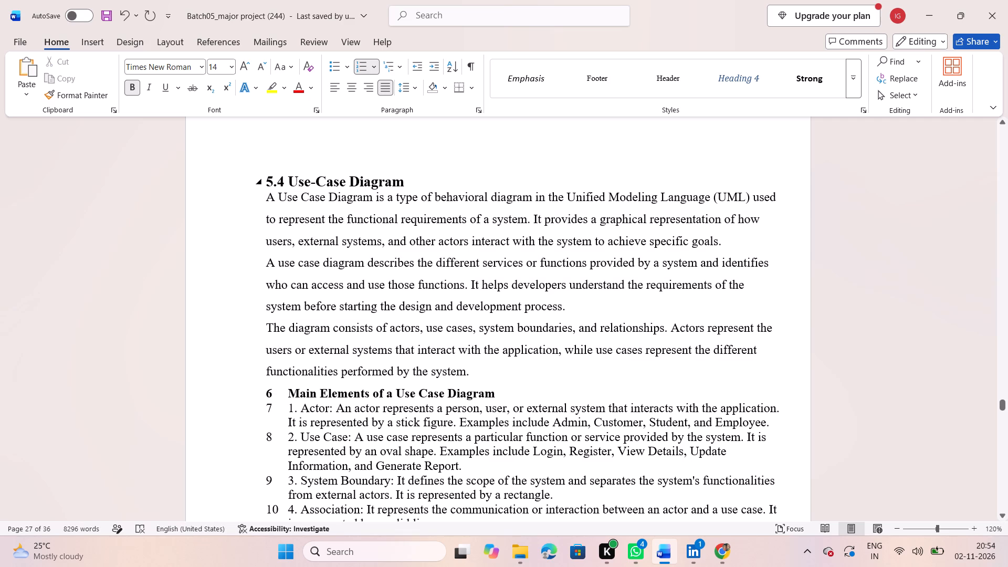
{"action": "key", "text": "Return"}
{"action": "key", "text": "BackSpace"}
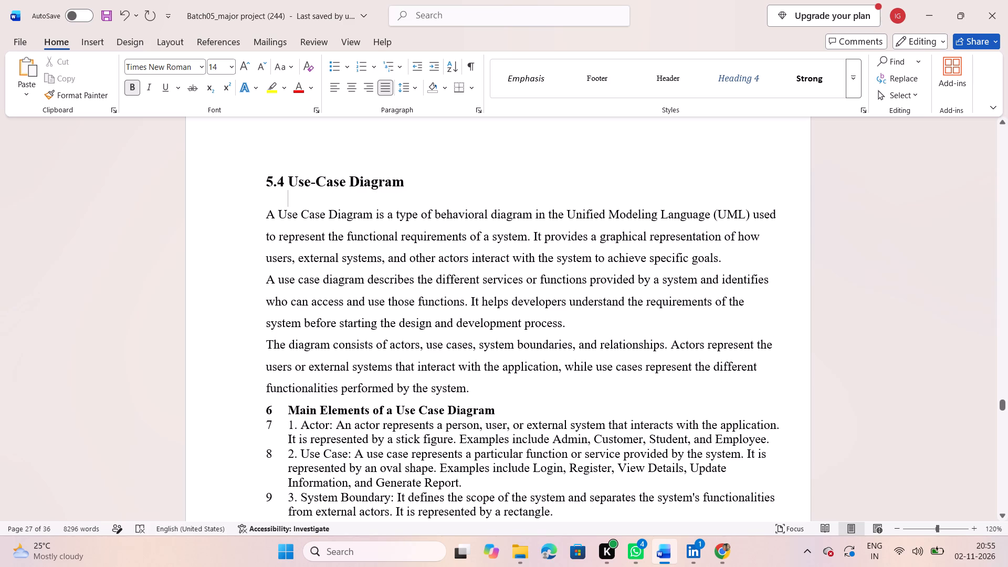
{"action": "left_click", "coordinate": [486, 397]}
{"action": "key", "text": "Return"}
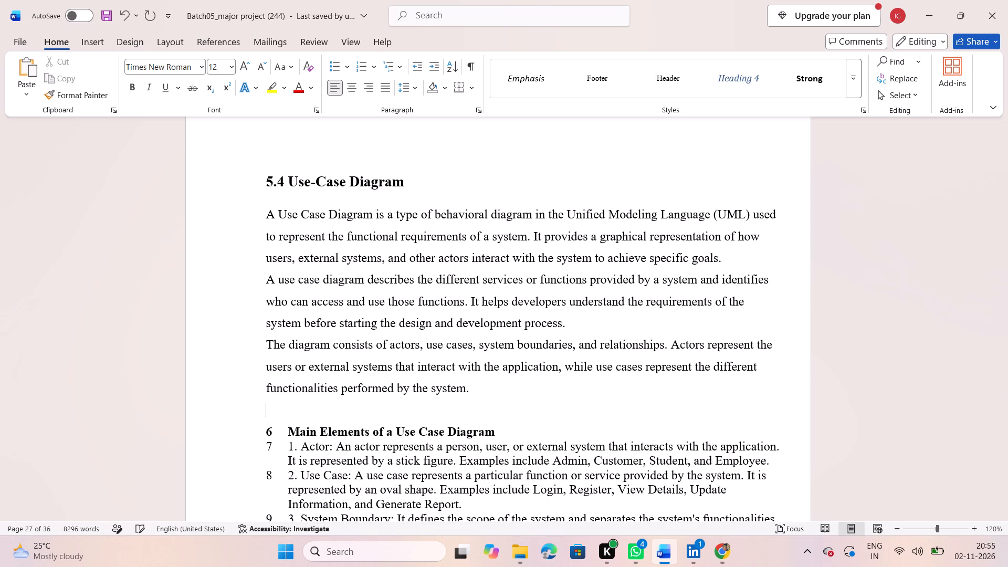
Justify the six element descriptions, Actor through Extend Relationship, under Main Elements of a Use Case Diagram and set 1.5 line spacing.
{"action": "scroll", "coordinate": [486, 397], "scroll_direction": "down", "scroll_amount": 1}
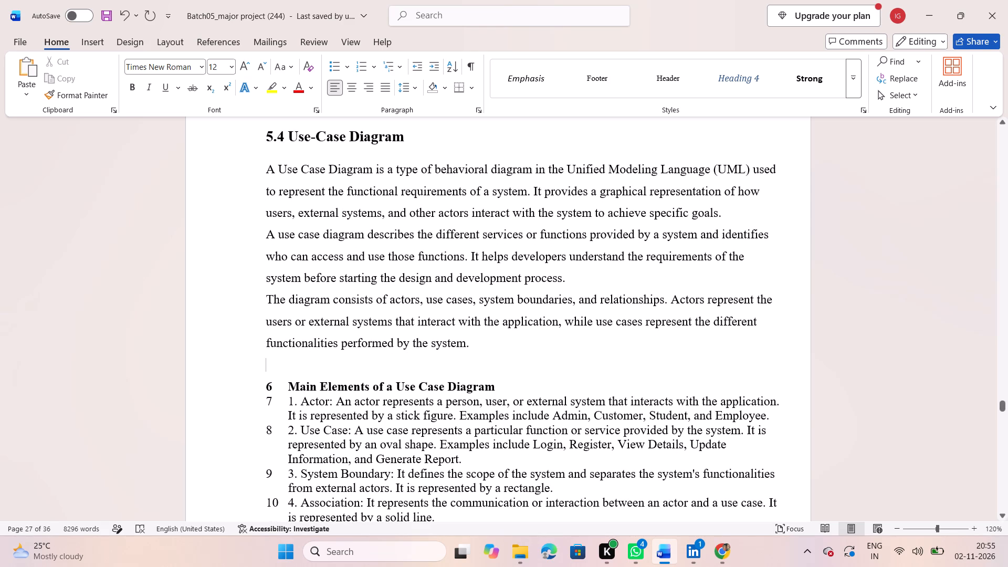
{"action": "scroll", "coordinate": [486, 397], "scroll_direction": "down", "scroll_amount": 1}
{"action": "scroll", "coordinate": [486, 397], "scroll_direction": "left", "scroll_amount": 1}
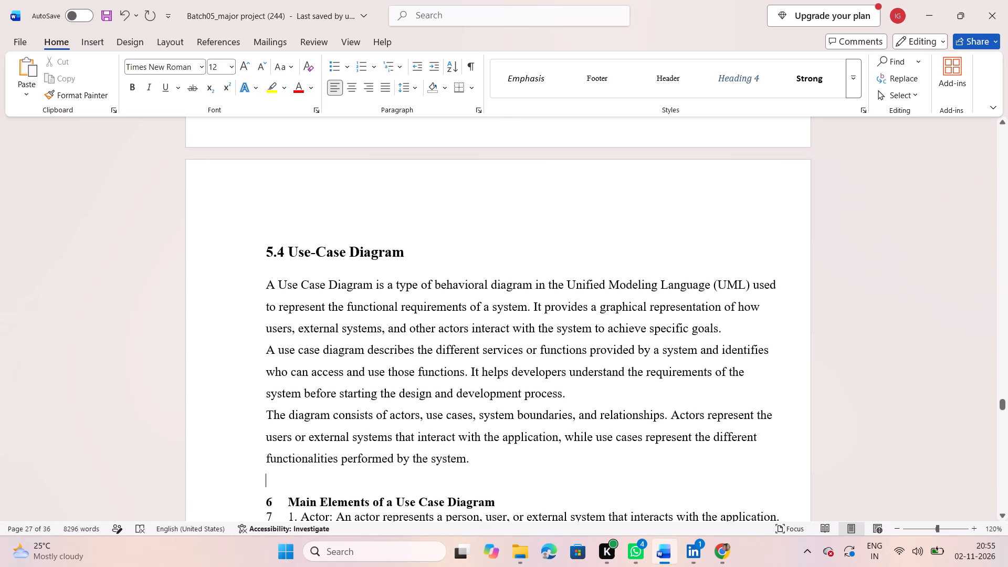
{"action": "scroll", "coordinate": [486, 397], "scroll_direction": "left", "scroll_amount": 1}
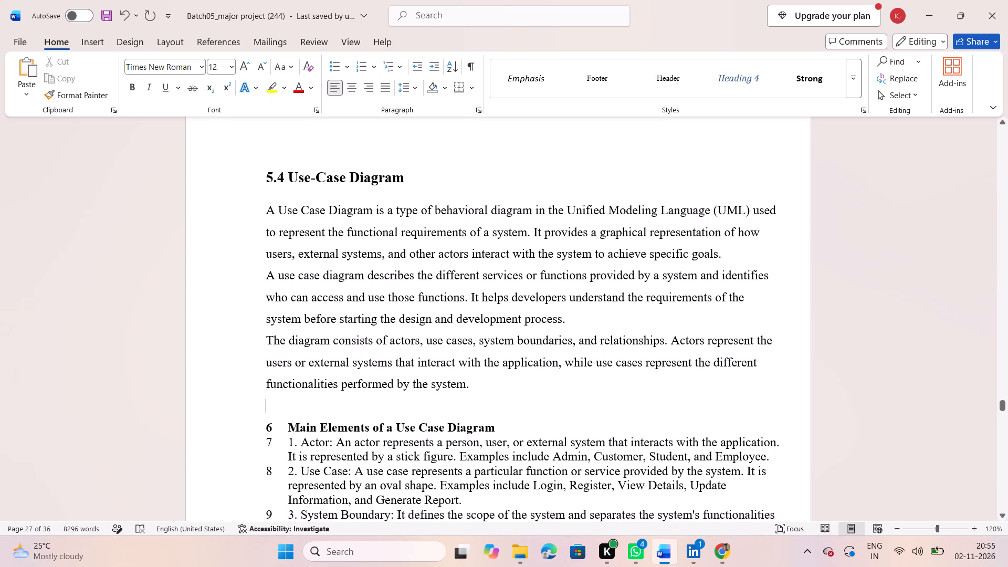
{"action": "scroll", "coordinate": [549, 401], "scroll_direction": "up", "scroll_amount": 2}
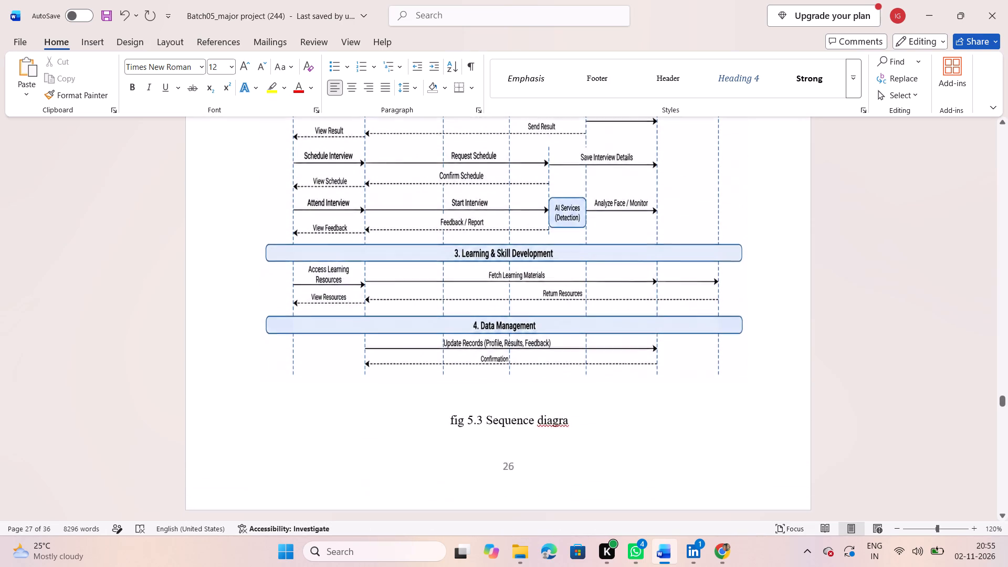
{"action": "scroll", "coordinate": [549, 401], "scroll_direction": "up", "scroll_amount": 1}
{"action": "scroll", "coordinate": [549, 401], "scroll_direction": "down", "scroll_amount": 6}
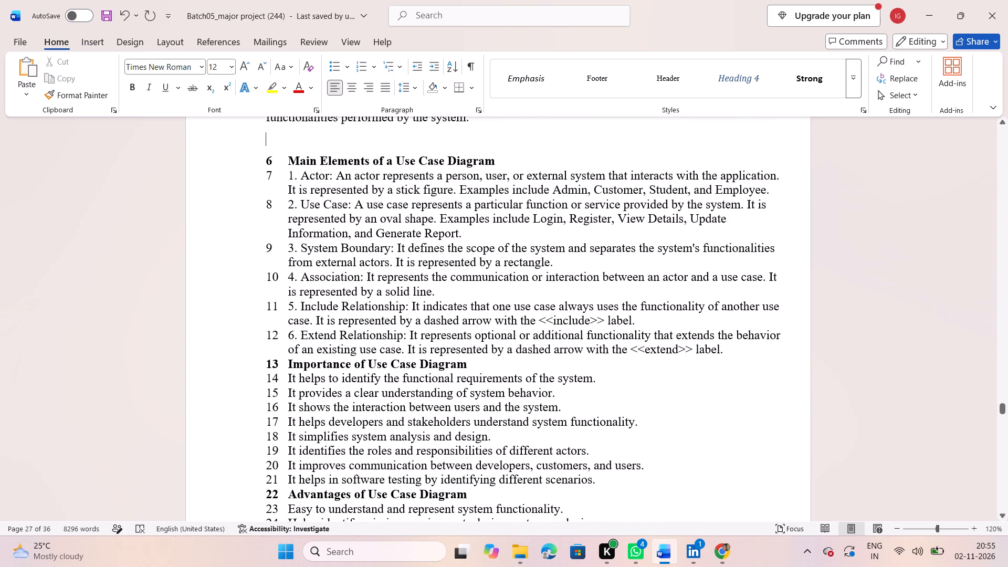
{"action": "left_click_drag", "start_coordinate": [285, 177], "coordinate": [676, 339]}
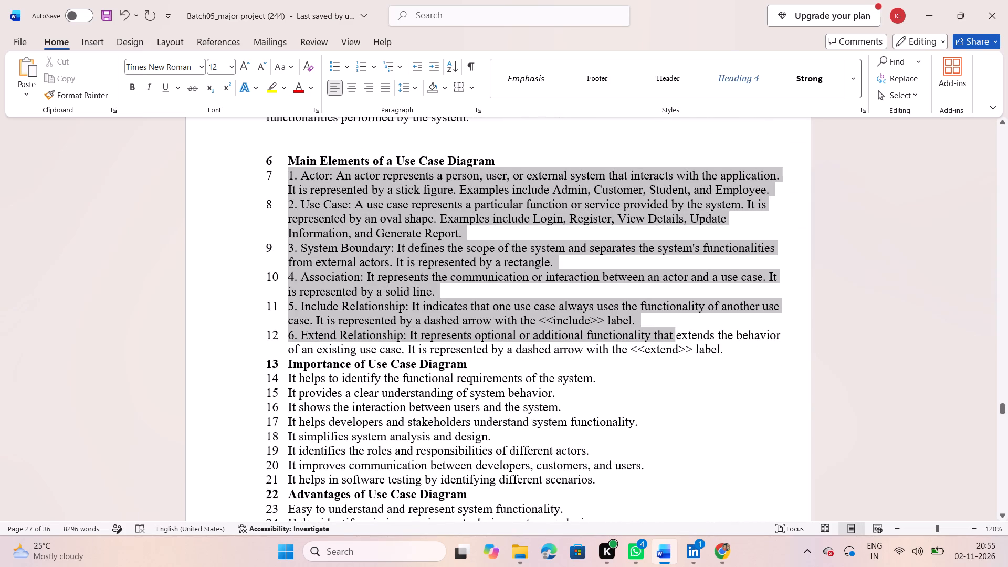
{"action": "left_click_drag", "start_coordinate": [676, 339], "coordinate": [788, 353]}
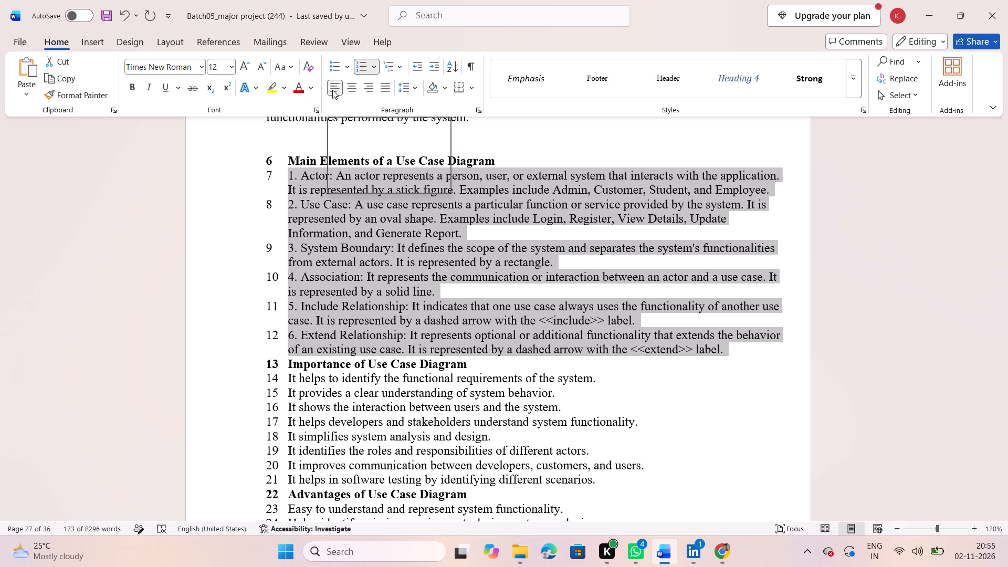
{"action": "left_click", "coordinate": [381, 89]}
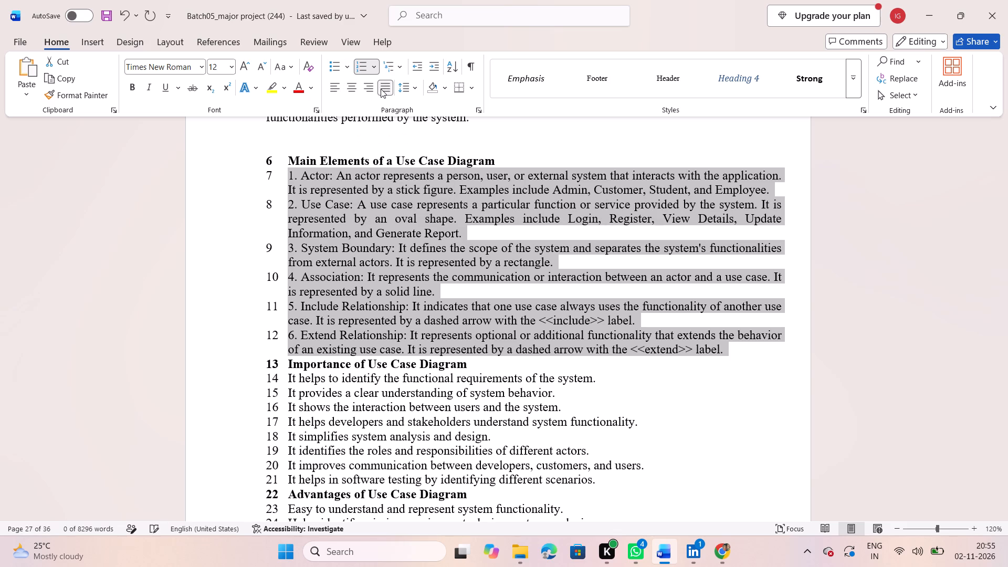
{"action": "scroll", "coordinate": [480, 195], "scroll_direction": "up", "scroll_amount": 1}
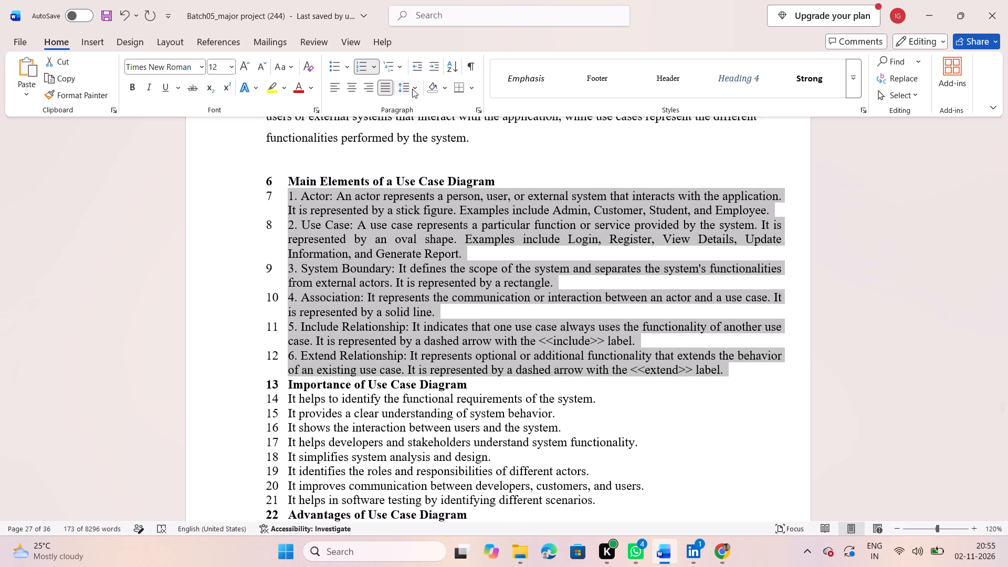
{"action": "left_click", "coordinate": [409, 86]}
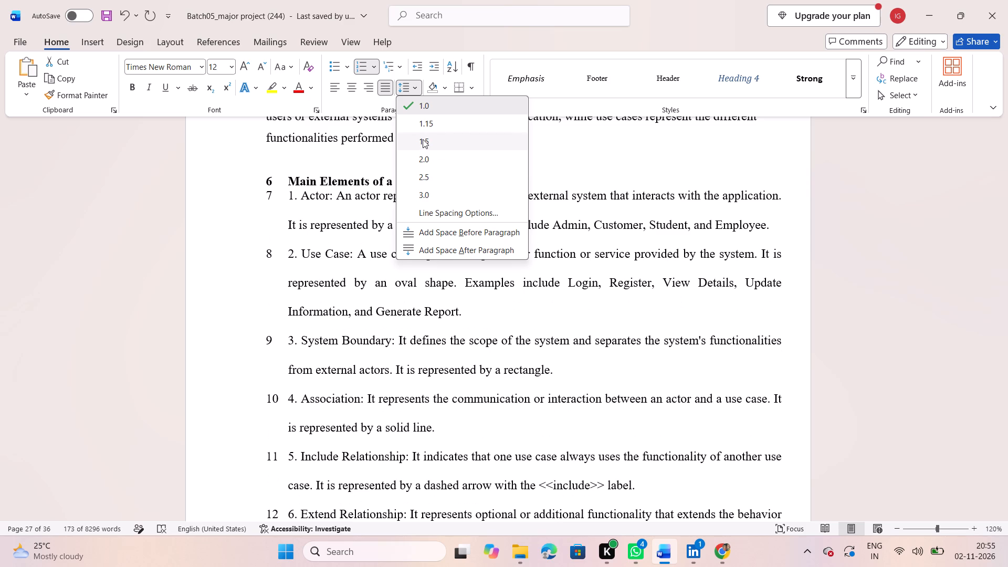
{"action": "left_click", "coordinate": [423, 139]}
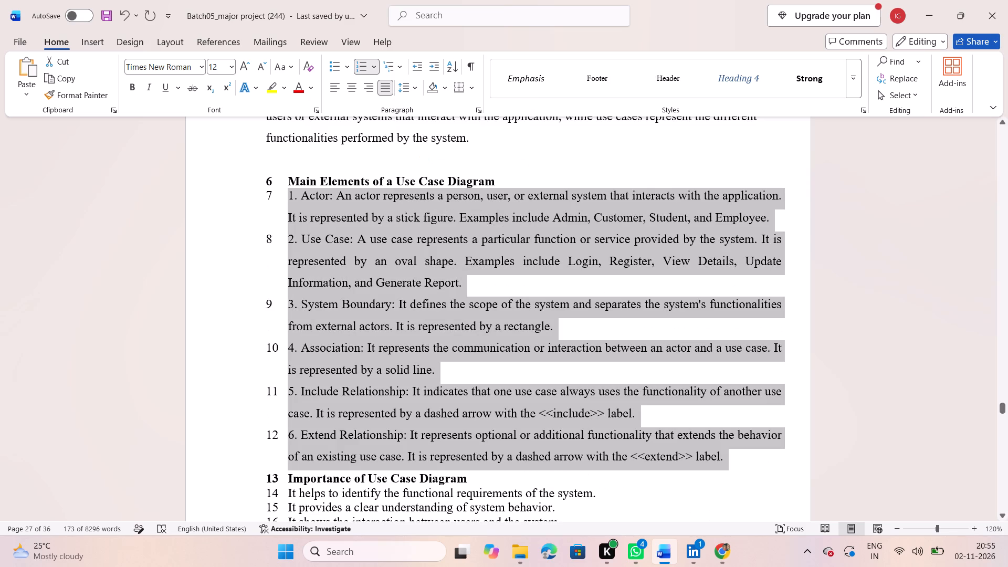
Remove the automatic list numbering from the six element descriptions, keeping their typed numbers 1 to 6.
{"action": "left_click", "coordinate": [360, 67]}
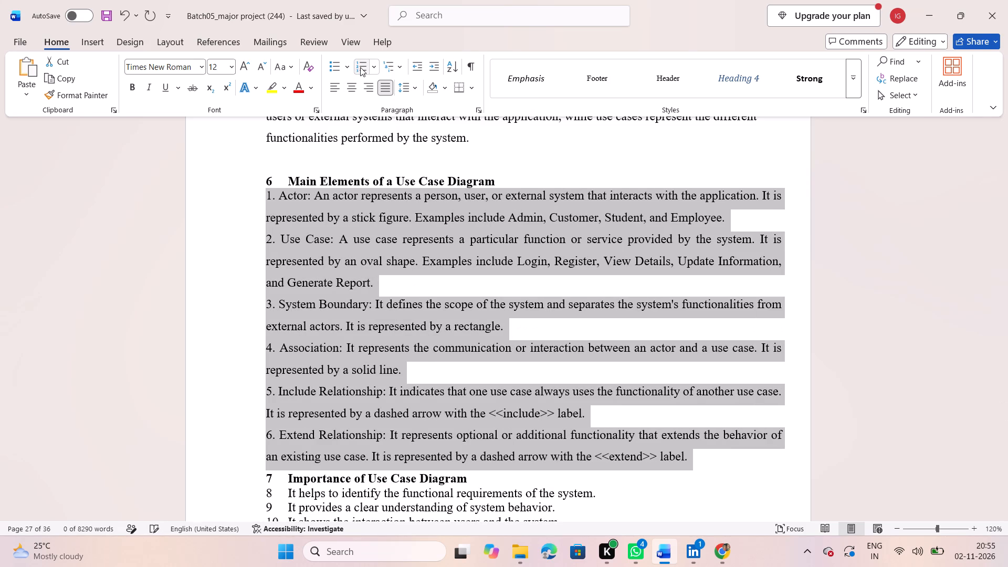
Insert an unnumbered blank line below the Main Elements of a Use Case Diagram heading and another after the Extend Relationship description.
{"action": "left_click", "coordinate": [519, 180]}
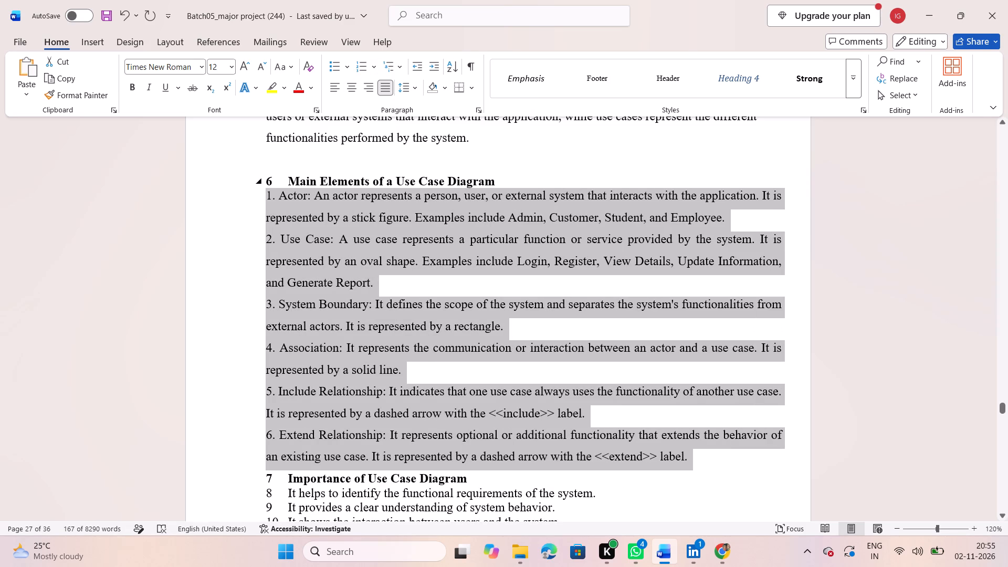
{"action": "key", "text": "Return"}
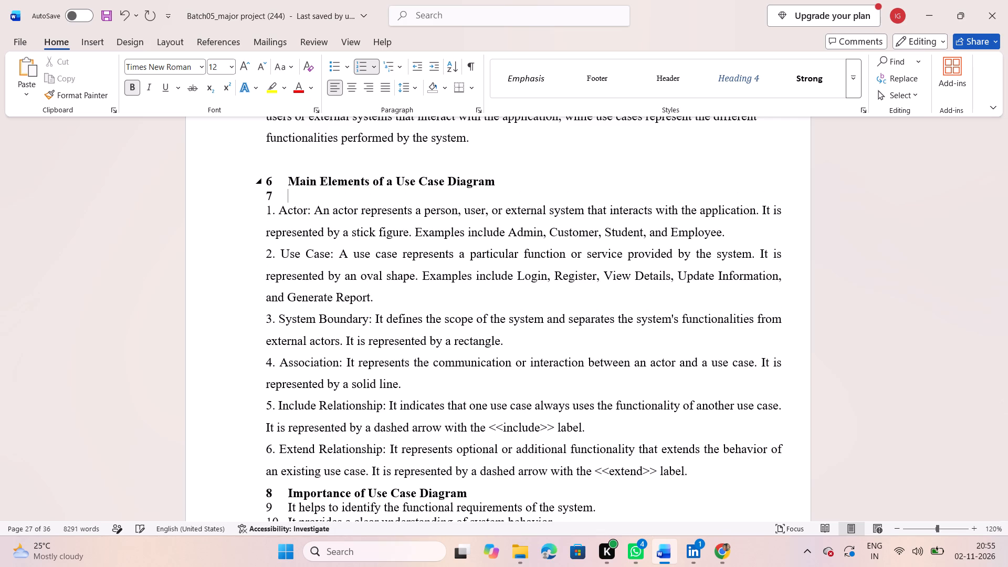
{"action": "key", "text": "BackSpace"}
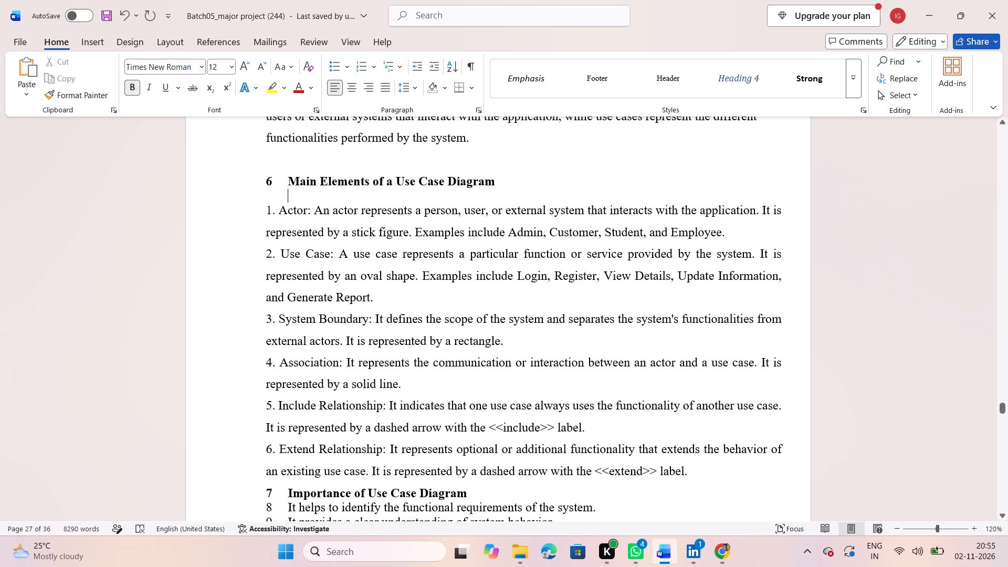
{"action": "left_click", "coordinate": [694, 465]}
{"action": "key", "text": "Return"}
Delete the Importance of Use Case Diagram and Advantages of Use Case Diagram headings together with all their listed points.
{"action": "scroll", "coordinate": [694, 465], "scroll_direction": "down", "scroll_amount": 1}
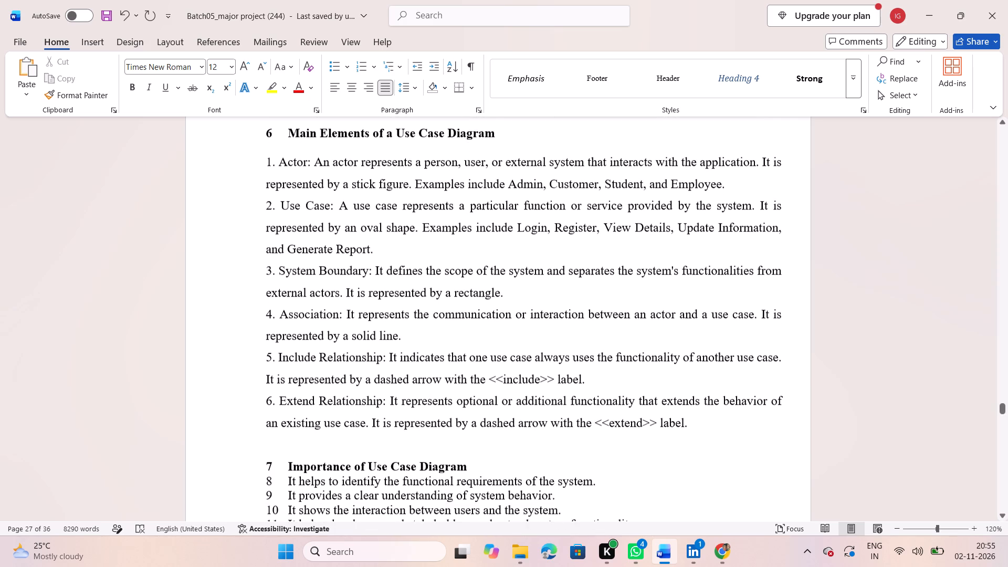
{"action": "scroll", "coordinate": [694, 465], "scroll_direction": "down", "scroll_amount": 2}
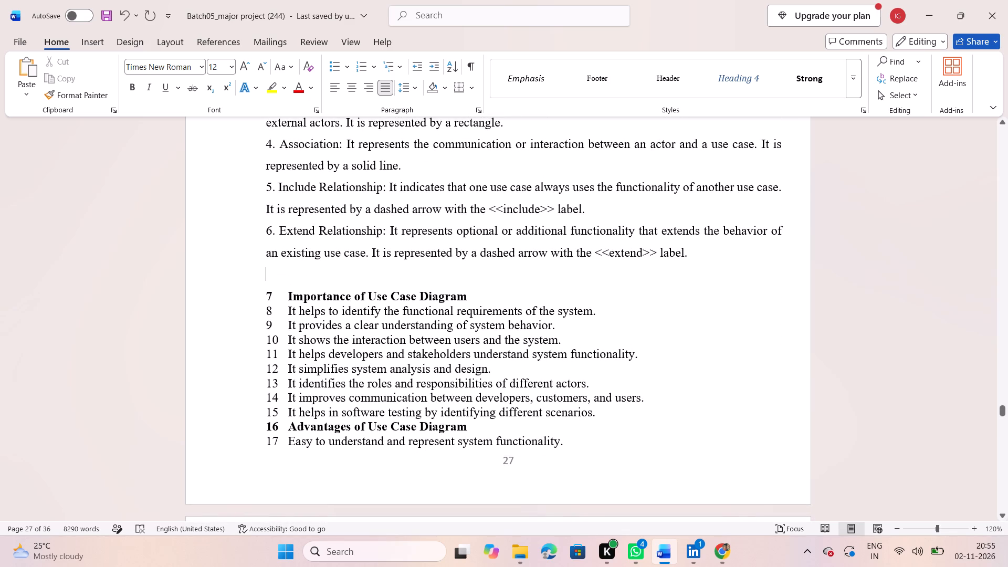
{"action": "scroll", "coordinate": [311, 329], "scroll_direction": "down", "scroll_amount": 3}
{"action": "scroll", "coordinate": [311, 329], "scroll_direction": "up", "scroll_amount": 3}
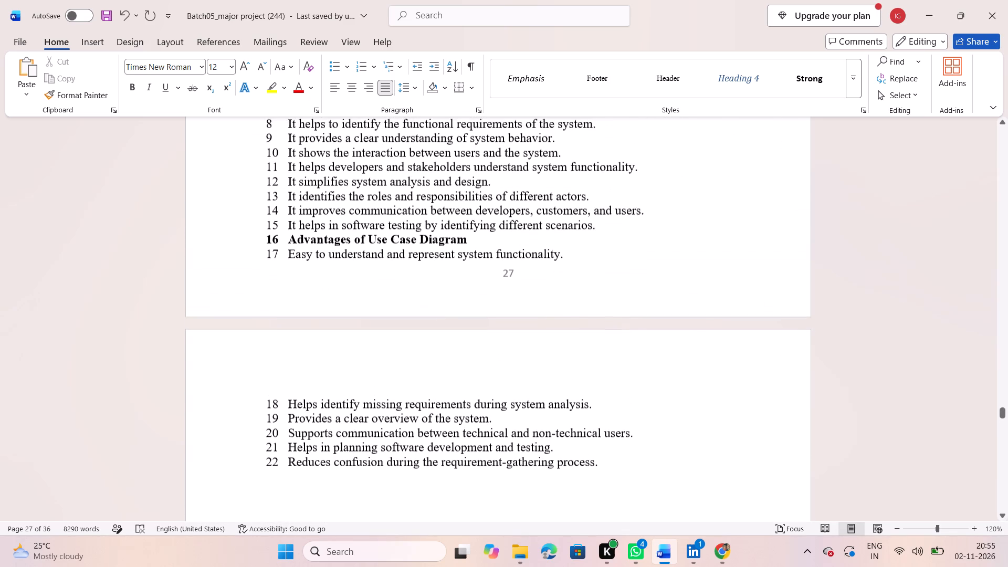
{"action": "scroll", "coordinate": [596, 461], "scroll_direction": "left", "scroll_amount": 1}
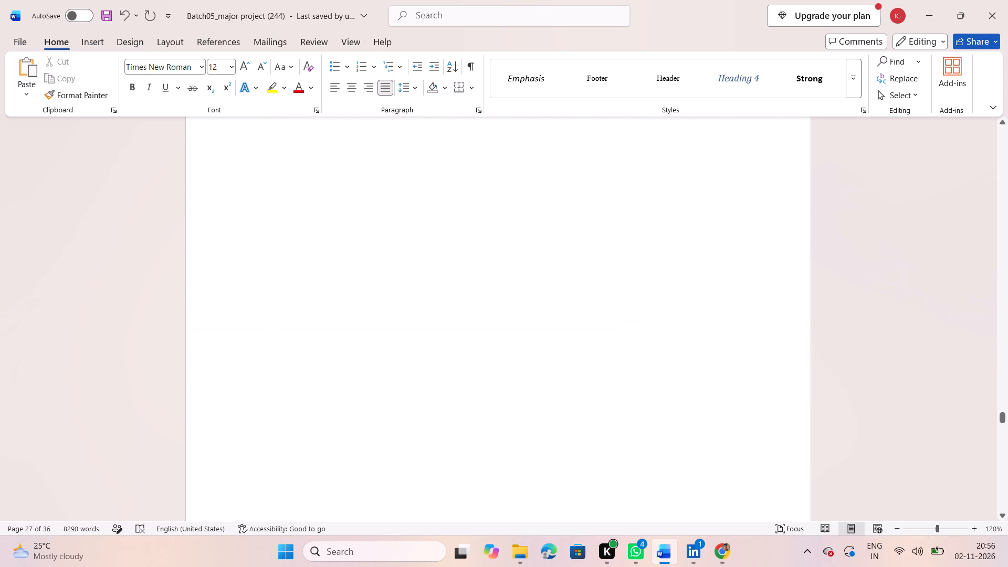
{"action": "scroll", "coordinate": [596, 461], "scroll_direction": "left", "scroll_amount": 1}
{"action": "scroll", "coordinate": [596, 461], "scroll_direction": "up", "scroll_amount": 1}
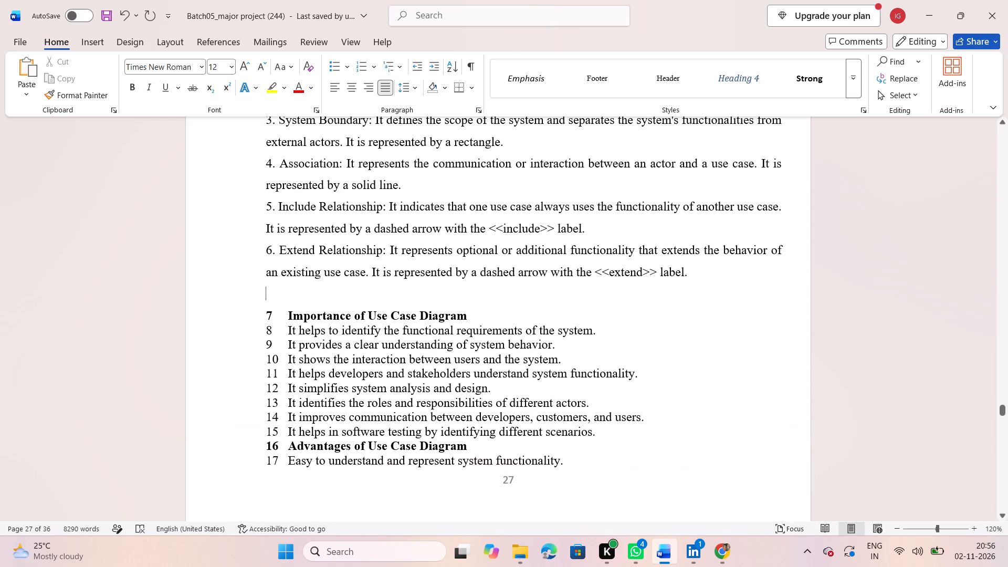
{"action": "scroll", "coordinate": [583, 521], "scroll_direction": "up", "scroll_amount": 4}
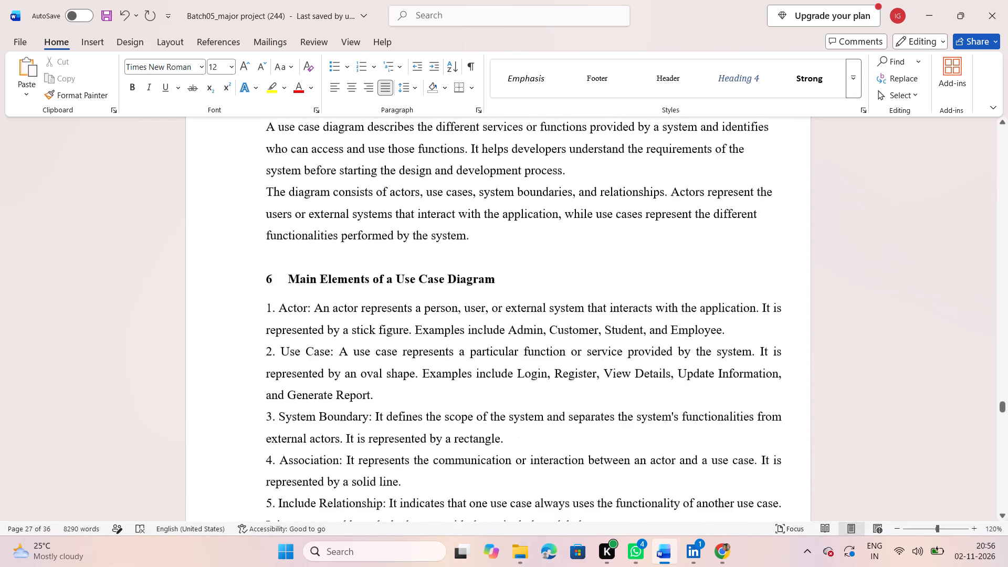
{"action": "scroll", "coordinate": [583, 521], "scroll_direction": "down", "scroll_amount": 1}
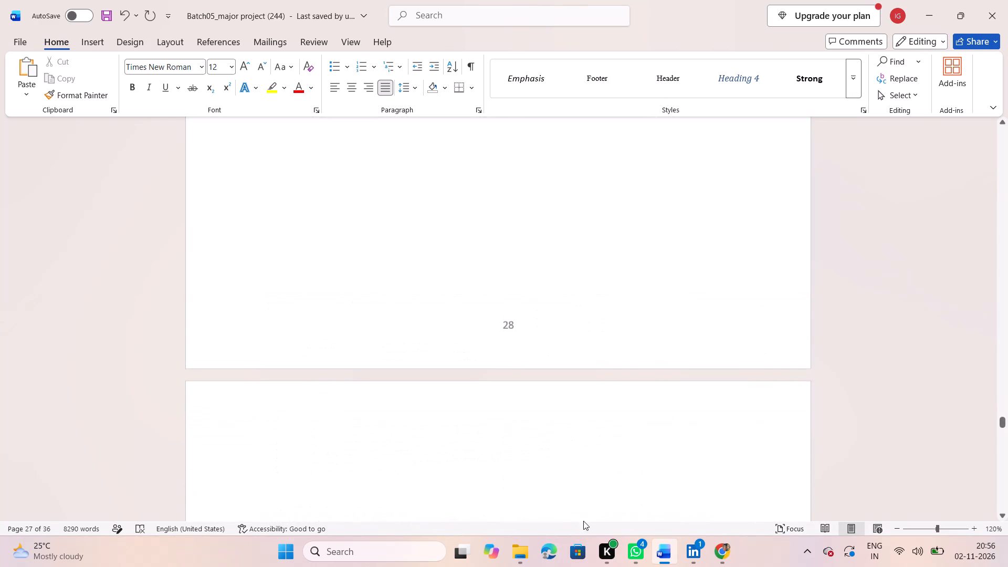
{"action": "scroll", "coordinate": [583, 521], "scroll_direction": "up", "scroll_amount": 1}
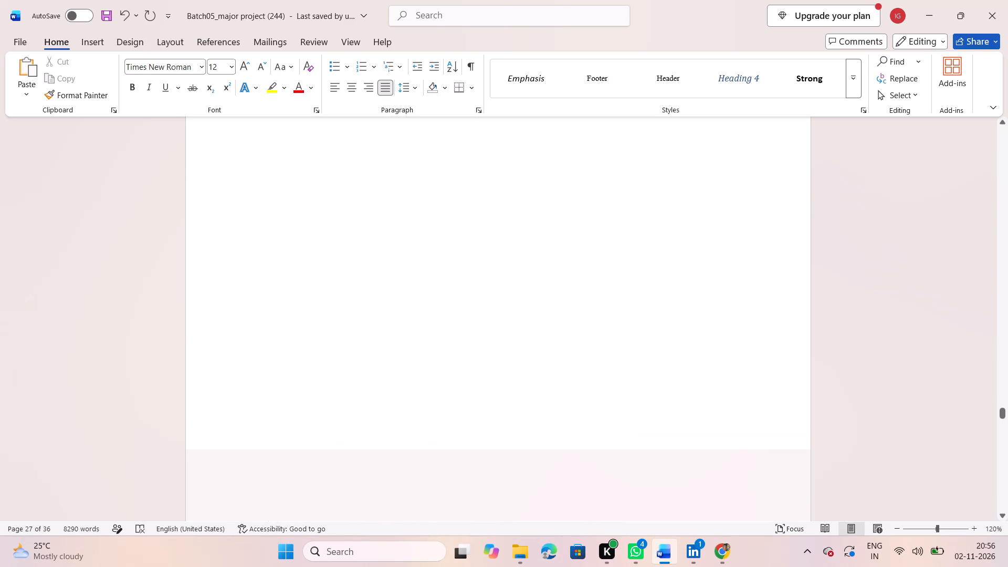
{"action": "scroll", "coordinate": [583, 521], "scroll_direction": "up", "scroll_amount": 1}
{"action": "scroll", "coordinate": [583, 521], "scroll_direction": "down", "scroll_amount": 2}
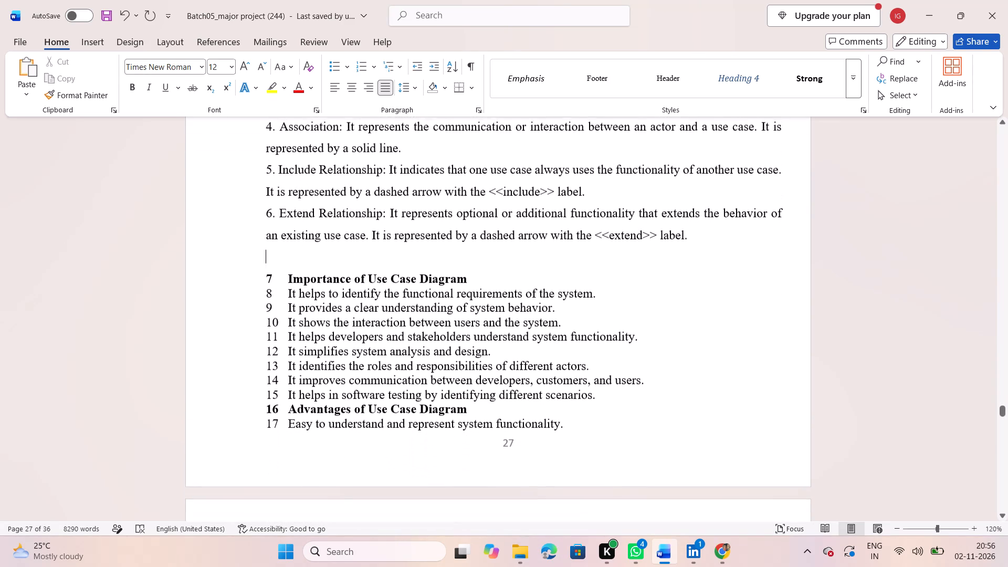
{"action": "scroll", "coordinate": [583, 521], "scroll_direction": "down", "scroll_amount": 3}
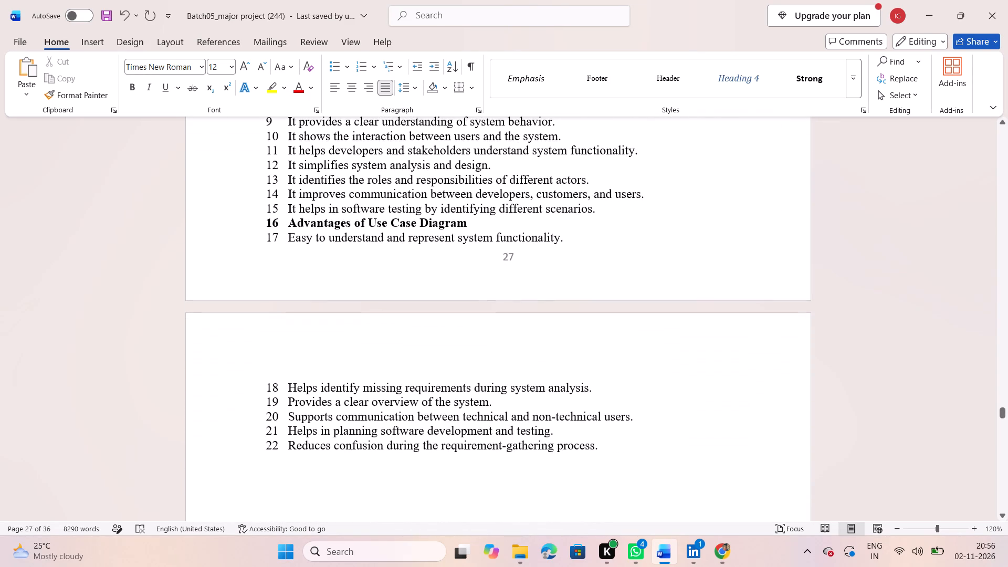
{"action": "left_click_drag", "start_coordinate": [611, 456], "coordinate": [373, 224]}
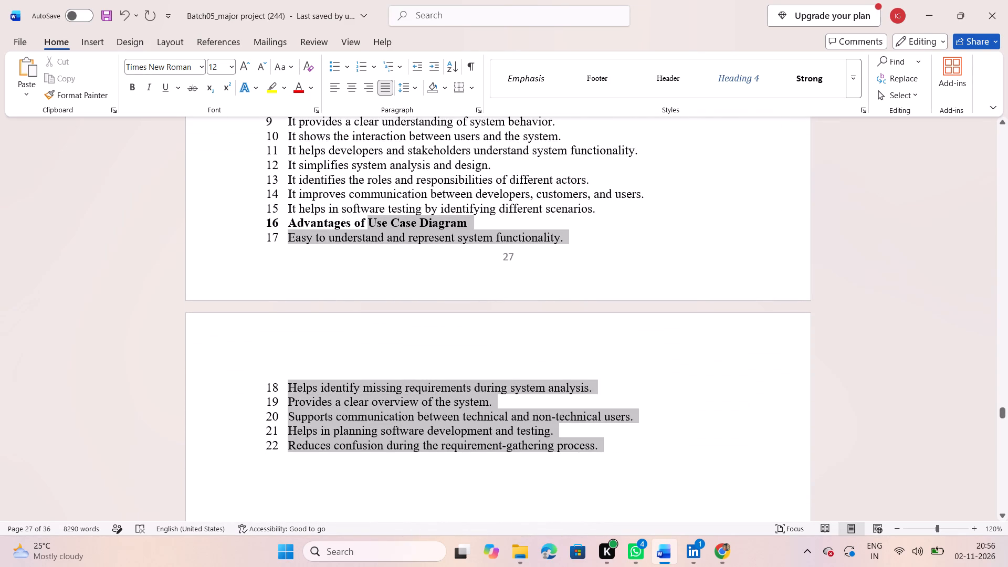
{"action": "left_click_drag", "start_coordinate": [373, 224], "coordinate": [342, 201]}
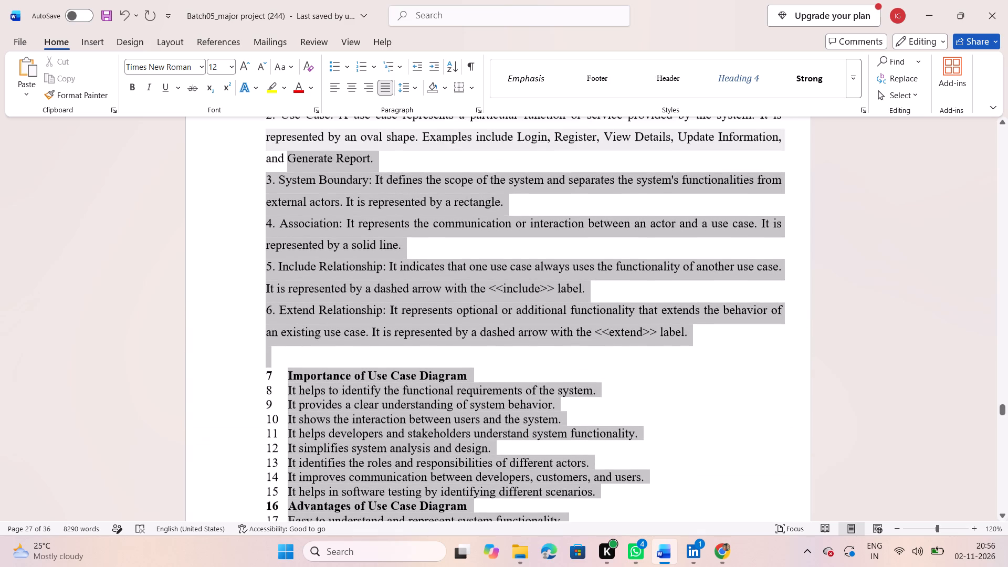
{"action": "left_click_drag", "start_coordinate": [342, 201], "coordinate": [287, 398]}
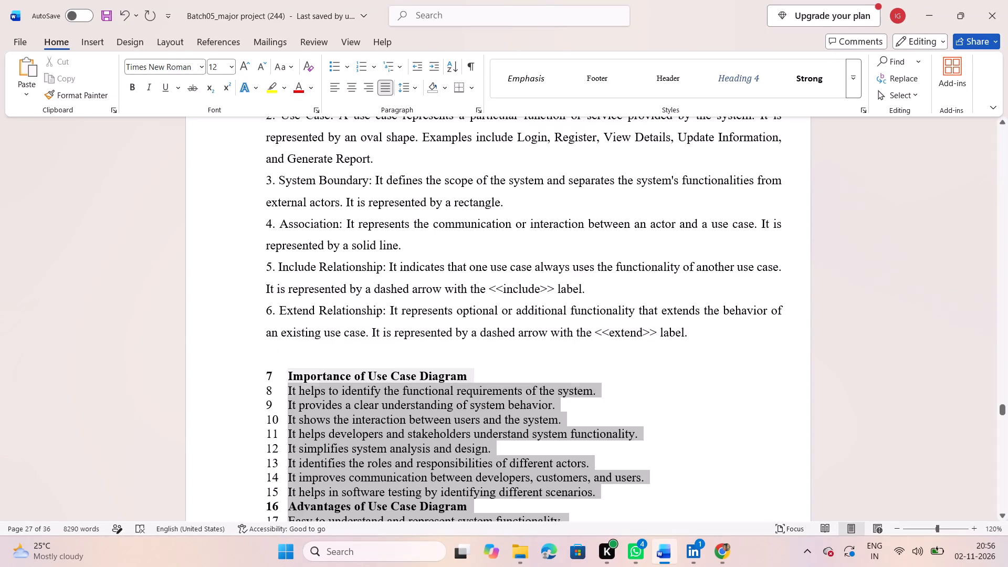
{"action": "left_click_drag", "start_coordinate": [287, 398], "coordinate": [283, 376]}
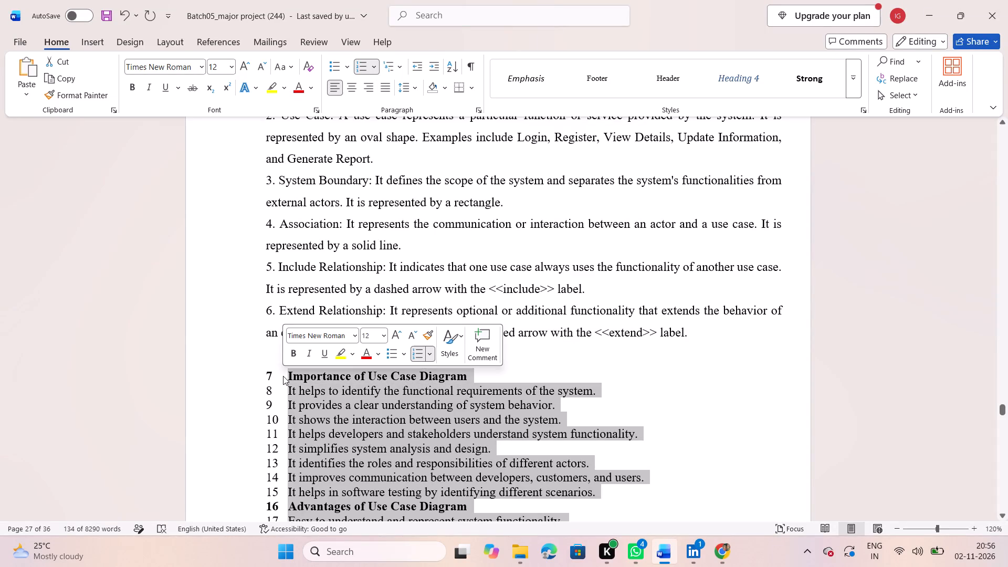
{"action": "key", "text": "BackSpace"}
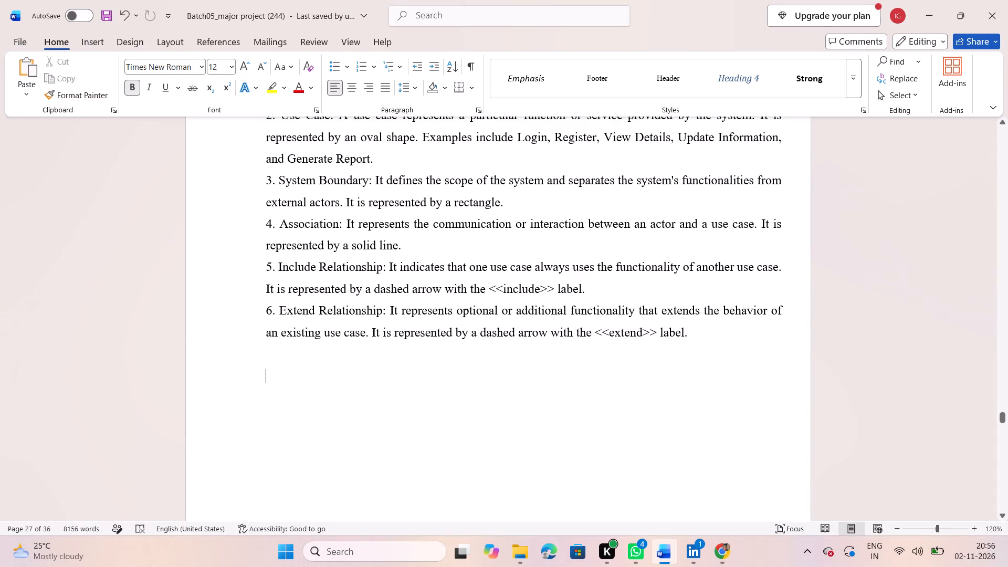
Delete the Advantages label and its four points under 6.1 Python, leaving one blank line before 6.2 Django Framework.
{"action": "scroll", "coordinate": [283, 376], "scroll_direction": "down", "scroll_amount": 2}
{"action": "scroll", "coordinate": [283, 376], "scroll_direction": "up", "scroll_amount": 1}
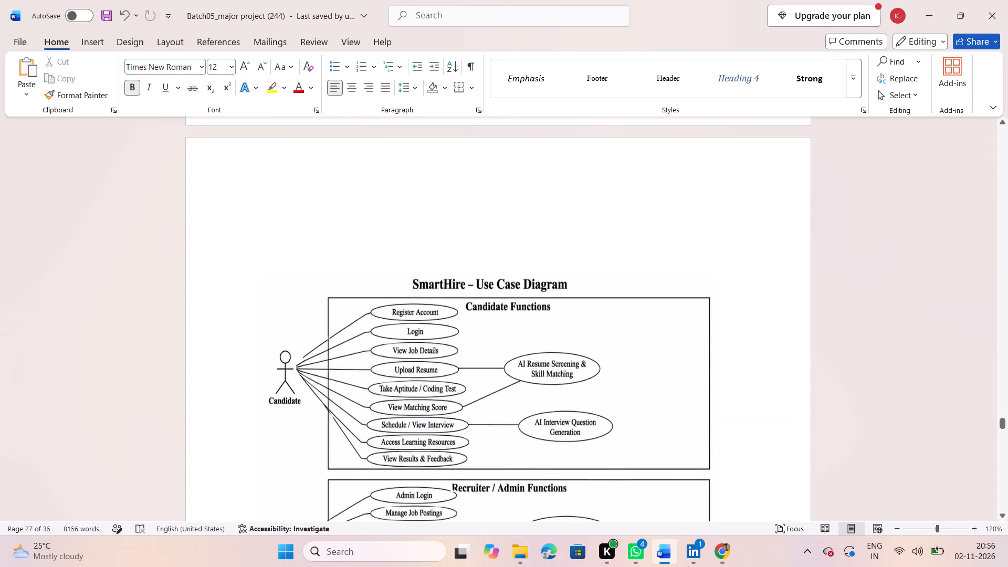
{"action": "scroll", "coordinate": [283, 376], "scroll_direction": "up", "scroll_amount": 1}
{"action": "scroll", "coordinate": [283, 376], "scroll_direction": "down", "scroll_amount": 5}
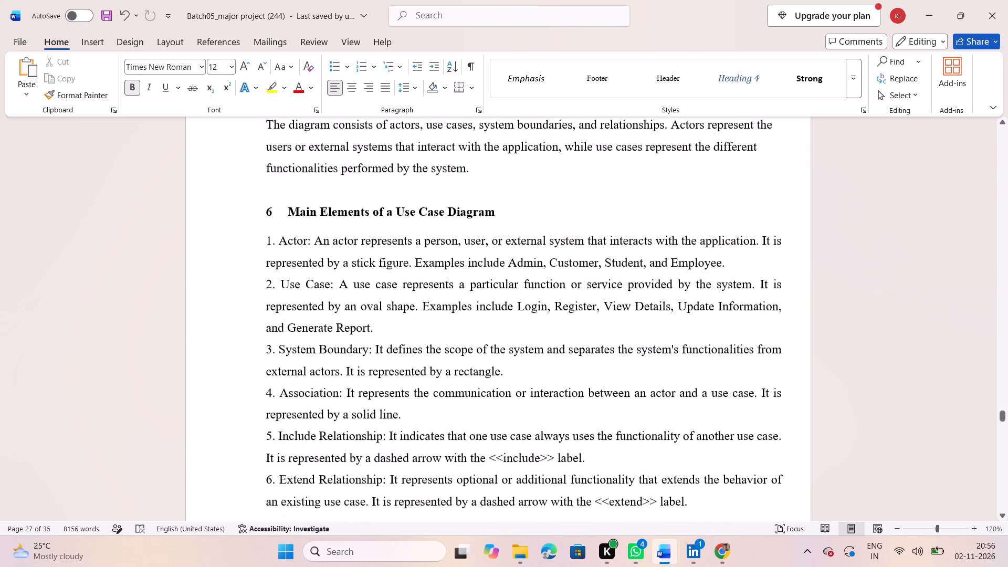
{"action": "scroll", "coordinate": [283, 376], "scroll_direction": "down", "scroll_amount": 8}
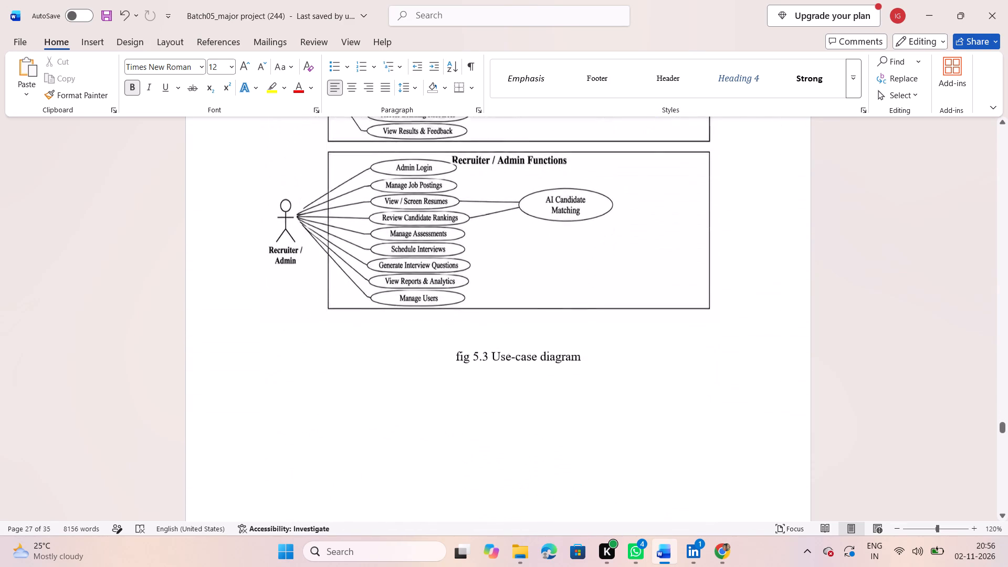
{"action": "scroll", "coordinate": [283, 376], "scroll_direction": "down", "scroll_amount": 2}
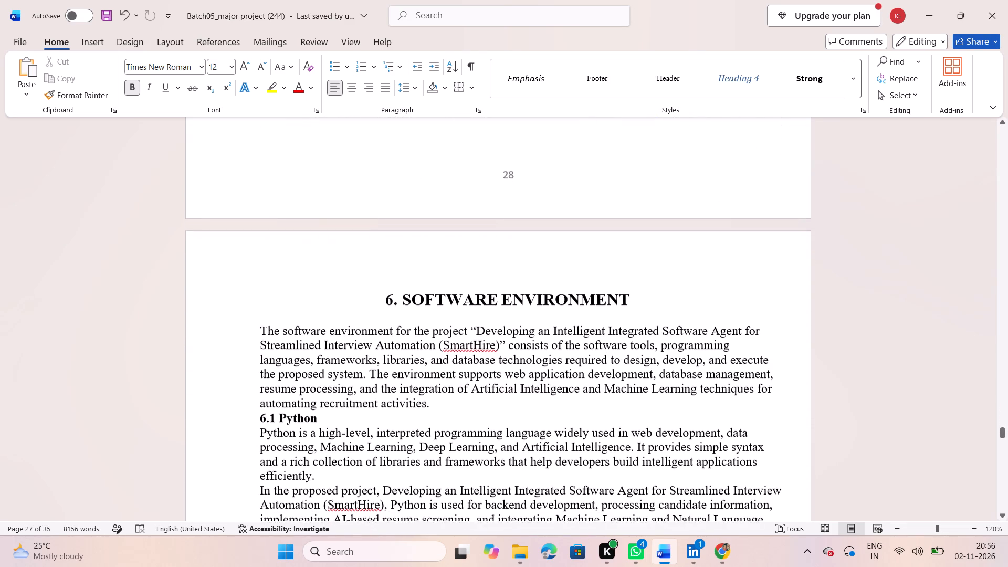
{"action": "scroll", "coordinate": [283, 376], "scroll_direction": "down", "scroll_amount": 2}
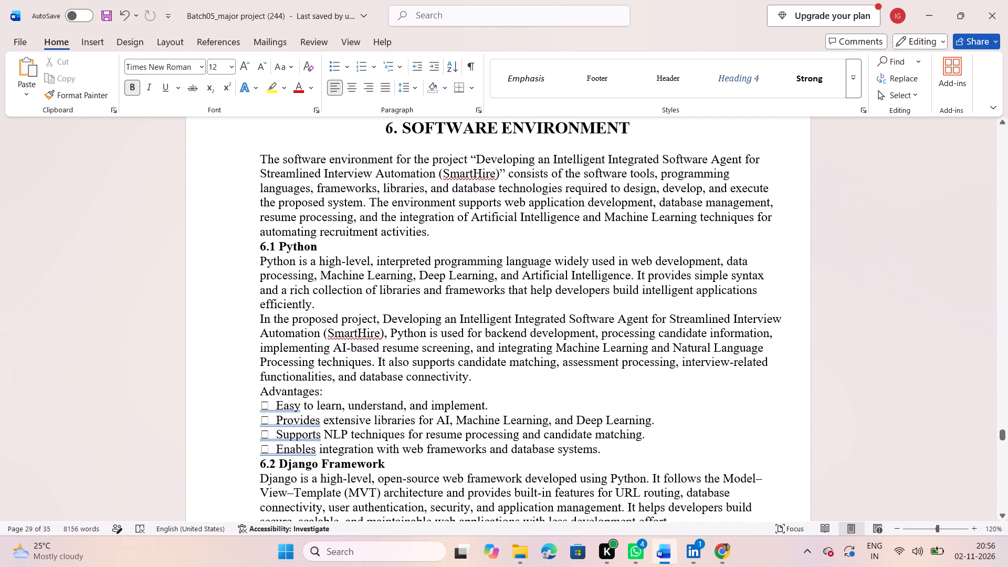
{"action": "left_click_drag", "start_coordinate": [620, 453], "coordinate": [296, 425]}
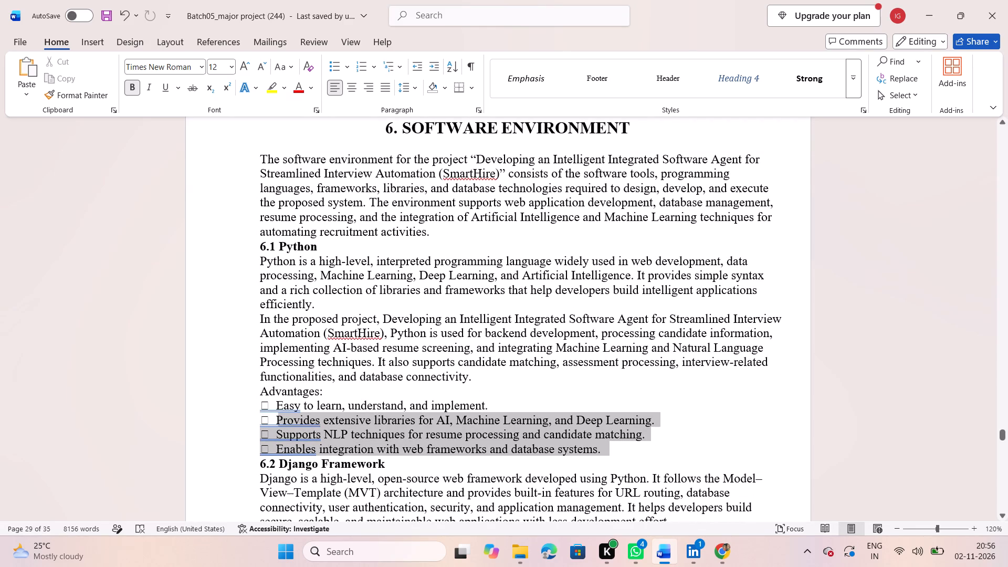
{"action": "left_click_drag", "start_coordinate": [296, 425], "coordinate": [261, 393]}
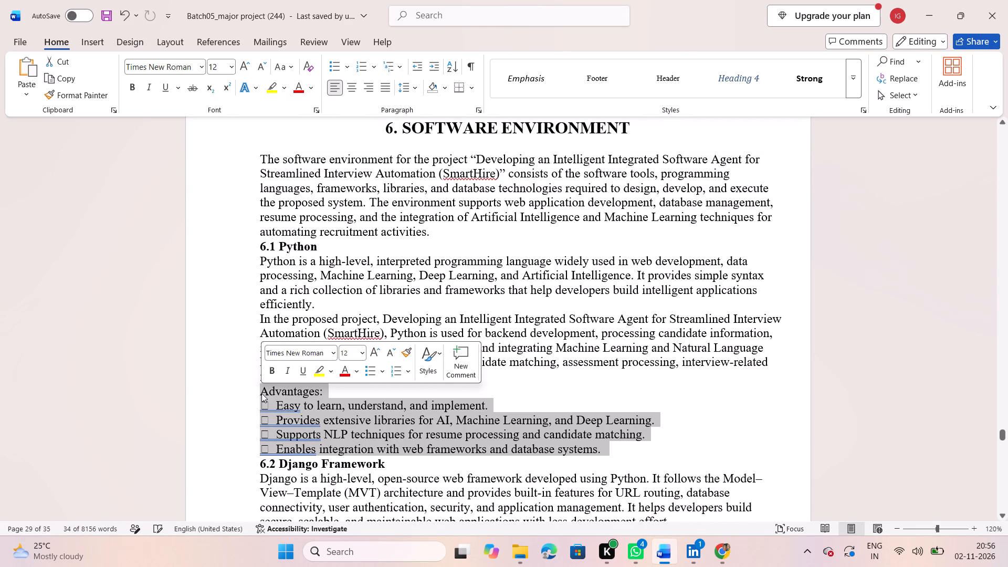
{"action": "key", "text": "BackSpace"}
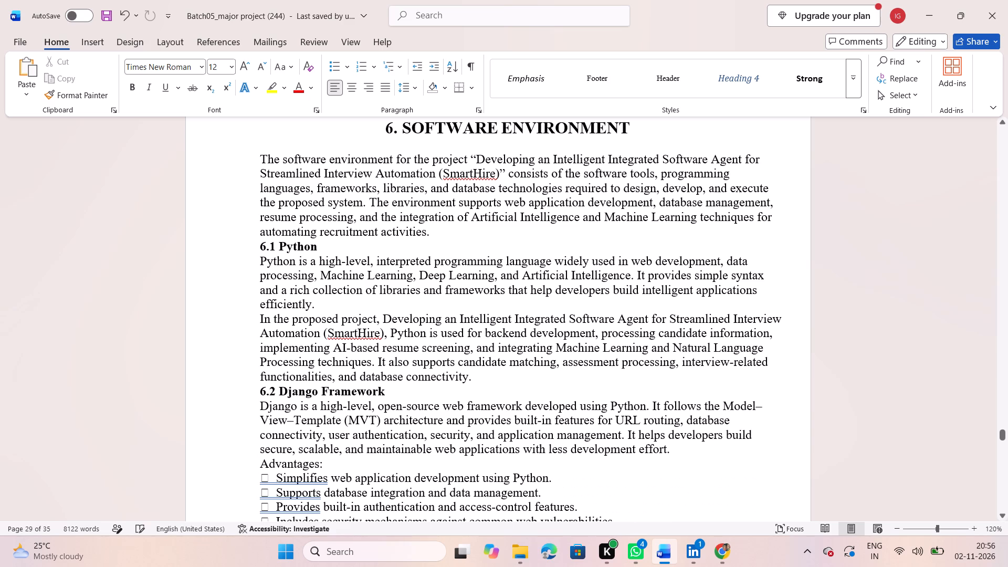
{"action": "key", "text": "Return"}
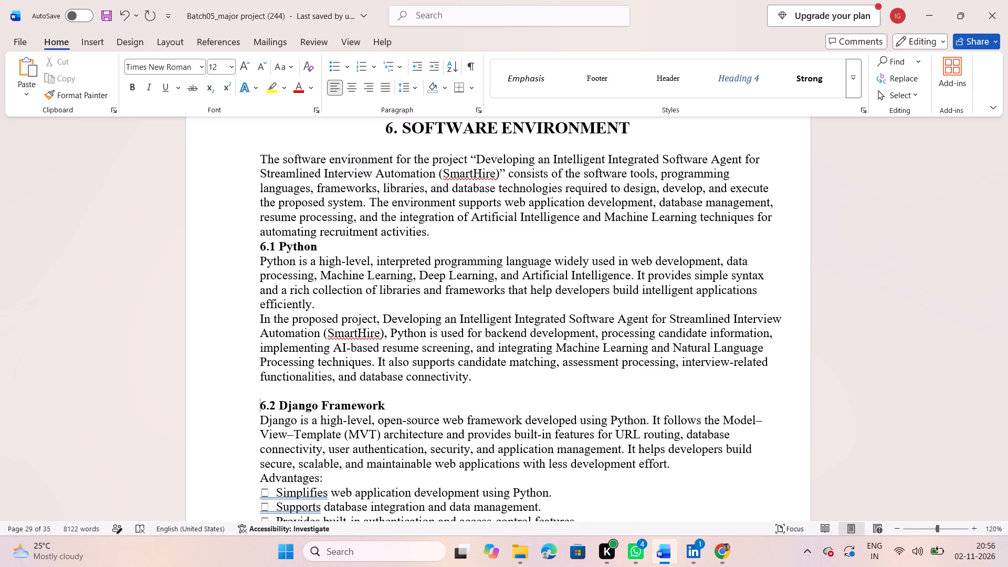
Justify the three introductory paragraphs under the 5.4 Use-Case Diagram heading.
{"action": "scroll", "coordinate": [261, 393], "scroll_direction": "up", "scroll_amount": 2}
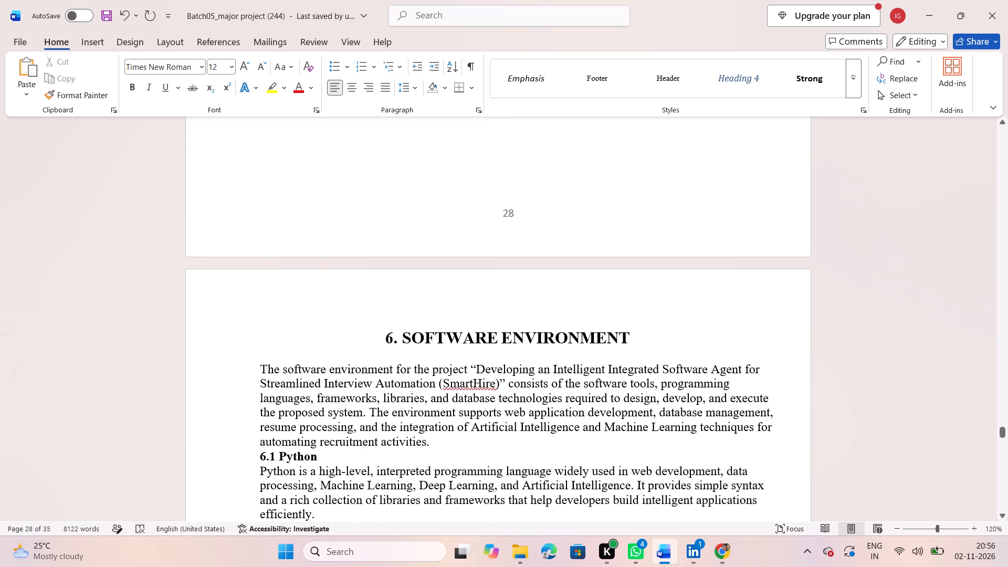
{"action": "left_click_drag", "start_coordinate": [258, 364], "coordinate": [440, 445]}
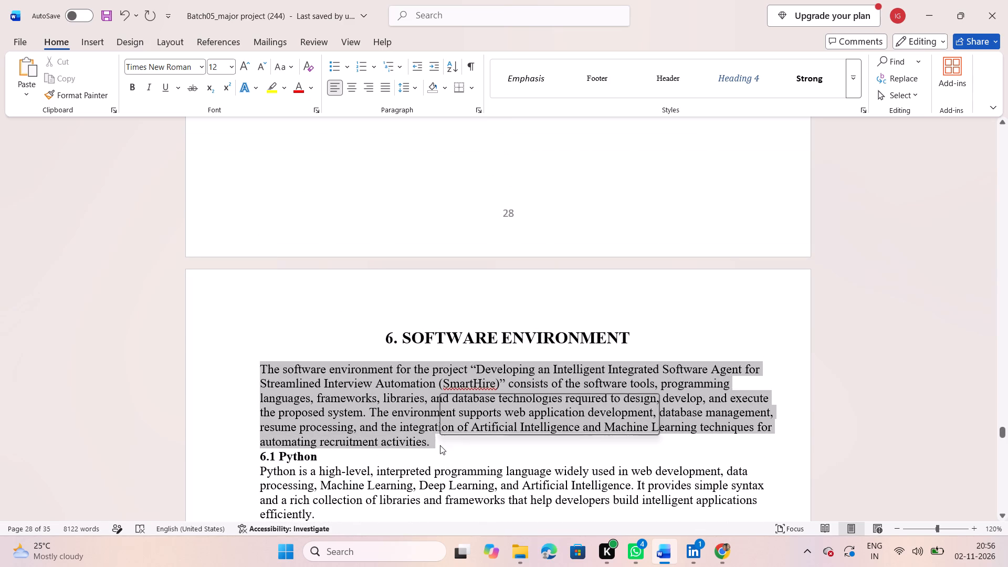
{"action": "scroll", "coordinate": [506, 280], "scroll_direction": "up", "scroll_amount": 5}
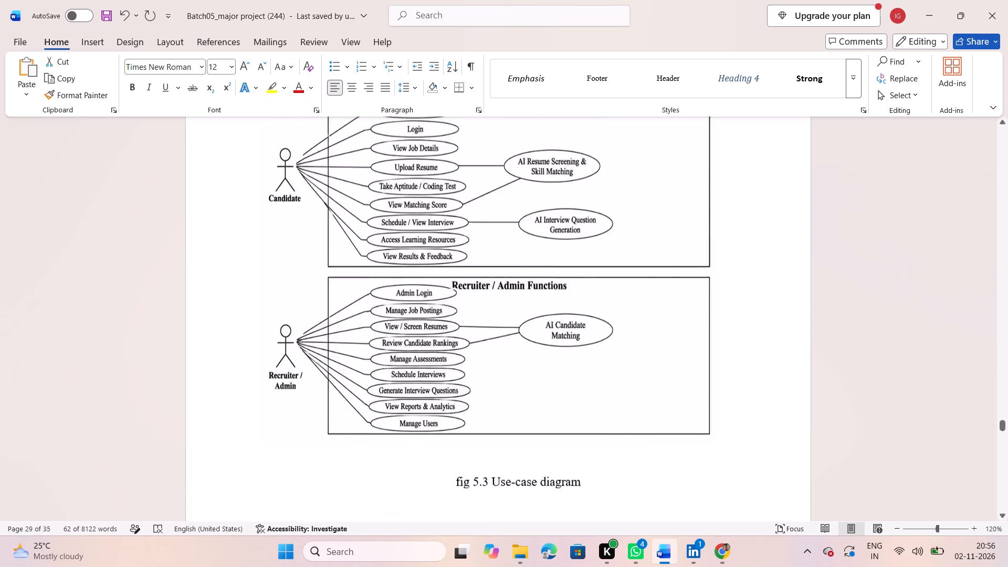
{"action": "scroll", "coordinate": [506, 280], "scroll_direction": "up", "scroll_amount": 3}
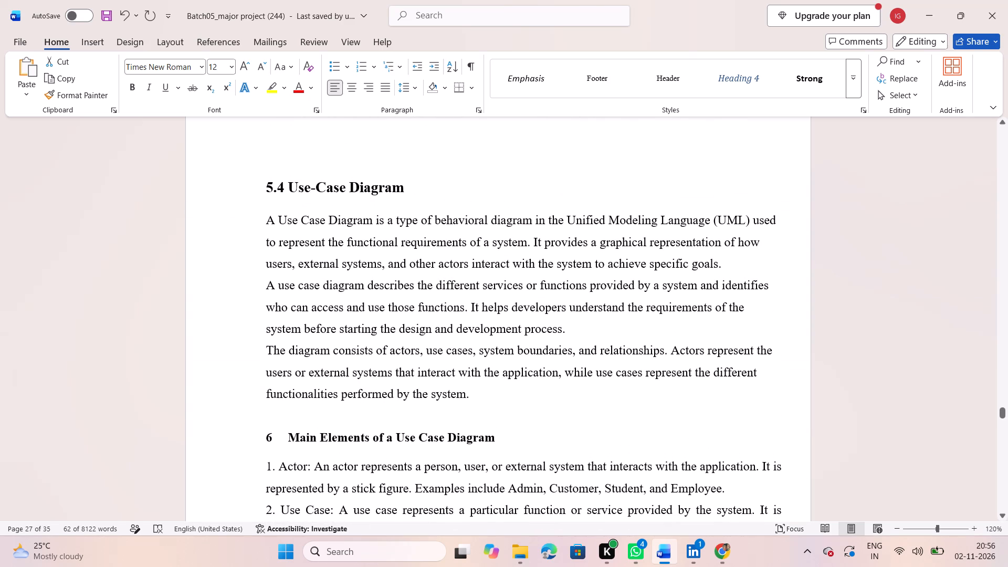
{"action": "left_click_drag", "start_coordinate": [267, 222], "coordinate": [448, 375]}
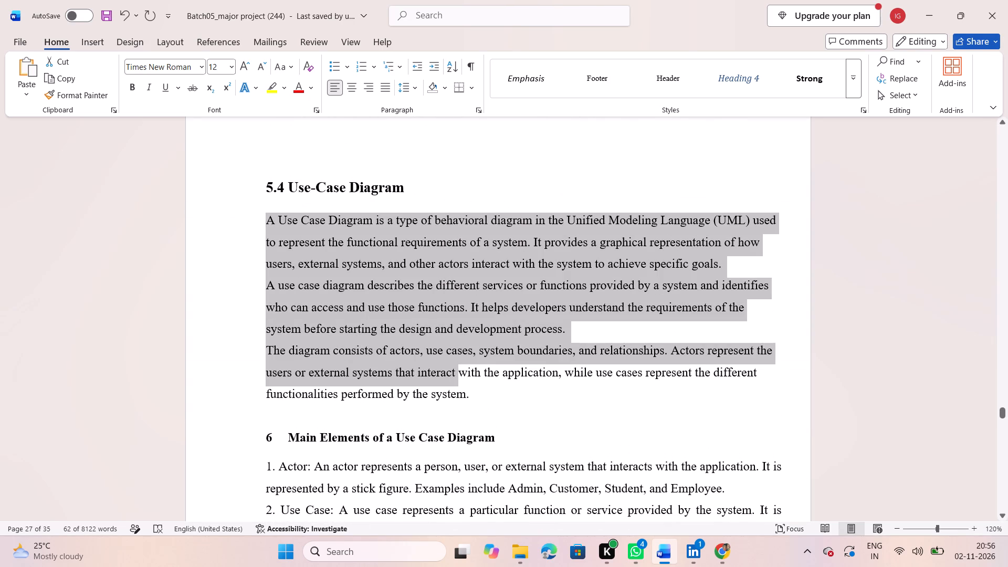
{"action": "left_click_drag", "start_coordinate": [448, 375], "coordinate": [471, 393]}
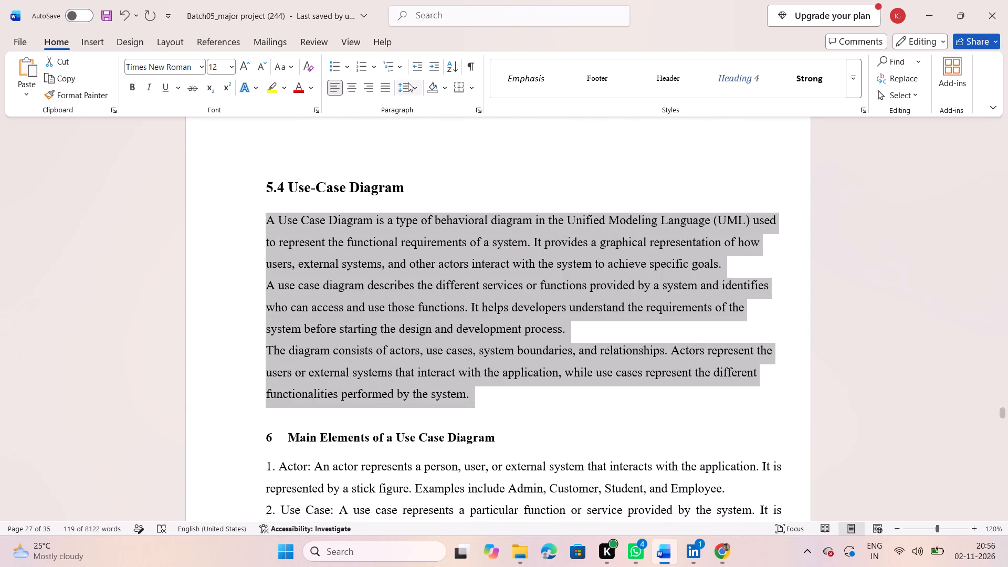
{"action": "left_click", "coordinate": [384, 88]}
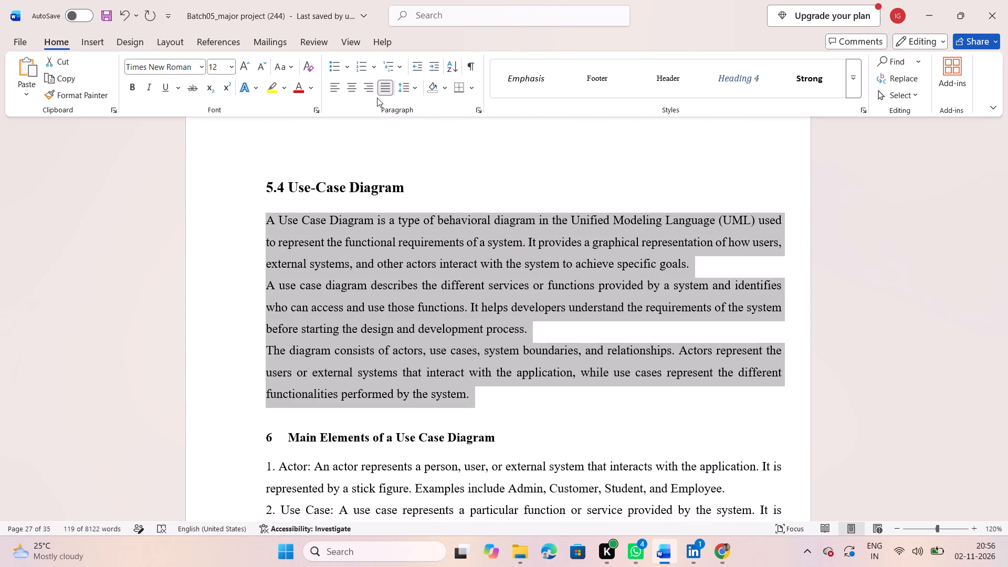
Review the Chapter 5 diagram pages from the class diagram through 5.4 Use-Case Diagram for layout, alignment and spacing.
{"action": "left_click", "coordinate": [592, 337]}
{"action": "scroll", "coordinate": [592, 337], "scroll_direction": "up", "scroll_amount": 3}
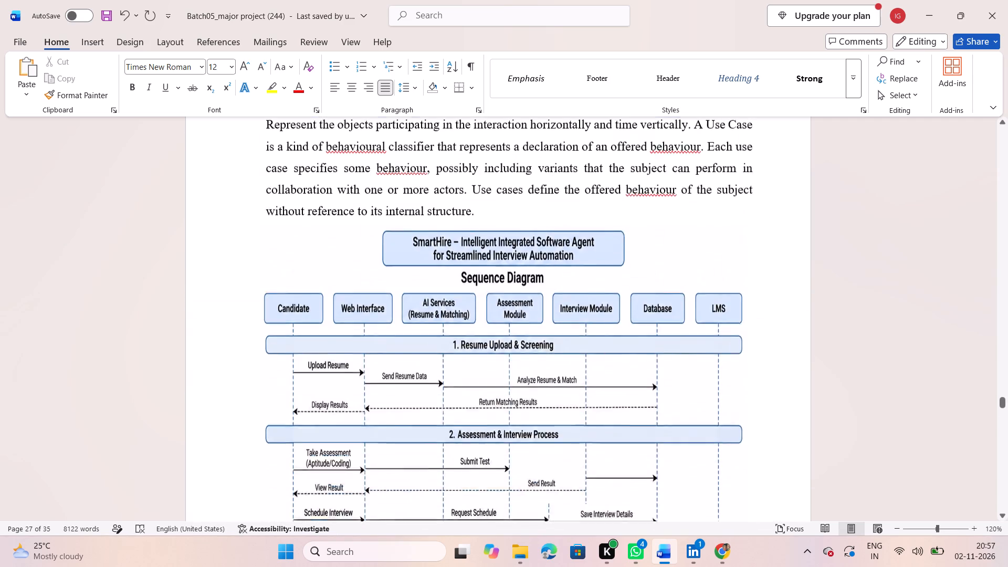
{"action": "scroll", "coordinate": [592, 337], "scroll_direction": "up", "scroll_amount": 3}
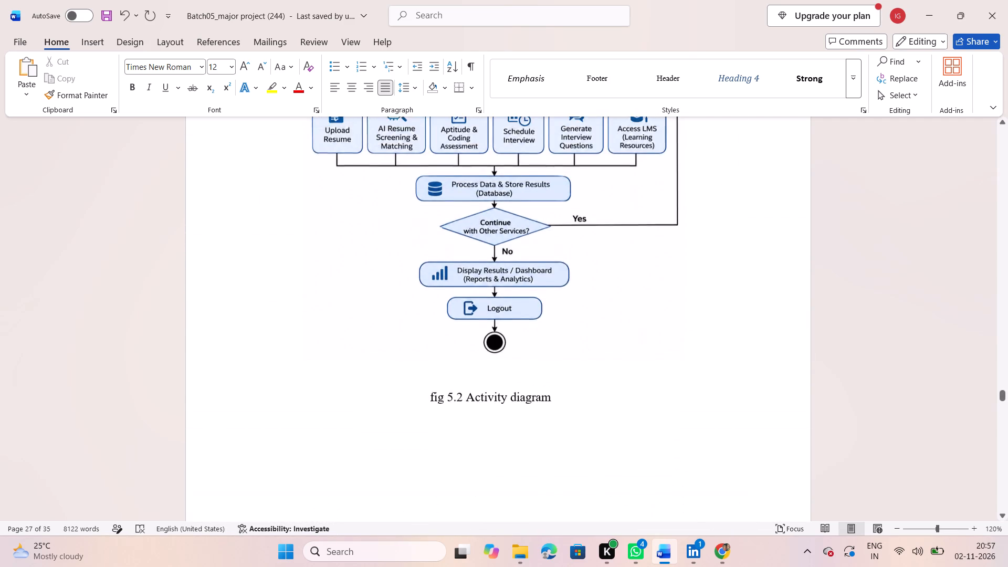
{"action": "scroll", "coordinate": [592, 337], "scroll_direction": "up", "scroll_amount": 4}
{"action": "scroll", "coordinate": [592, 337], "scroll_direction": "down", "scroll_amount": 1}
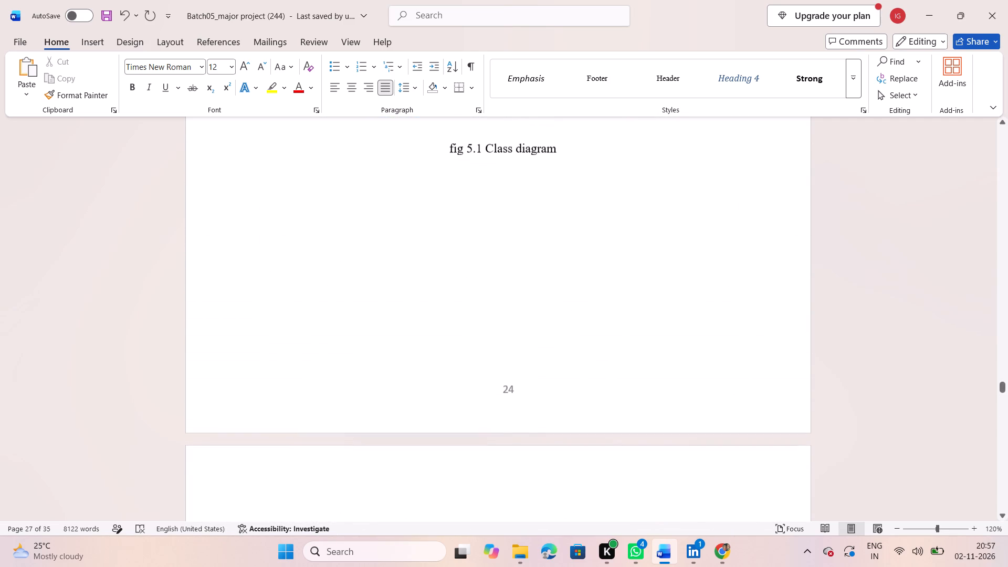
{"action": "scroll", "coordinate": [592, 337], "scroll_direction": "down", "scroll_amount": 3}
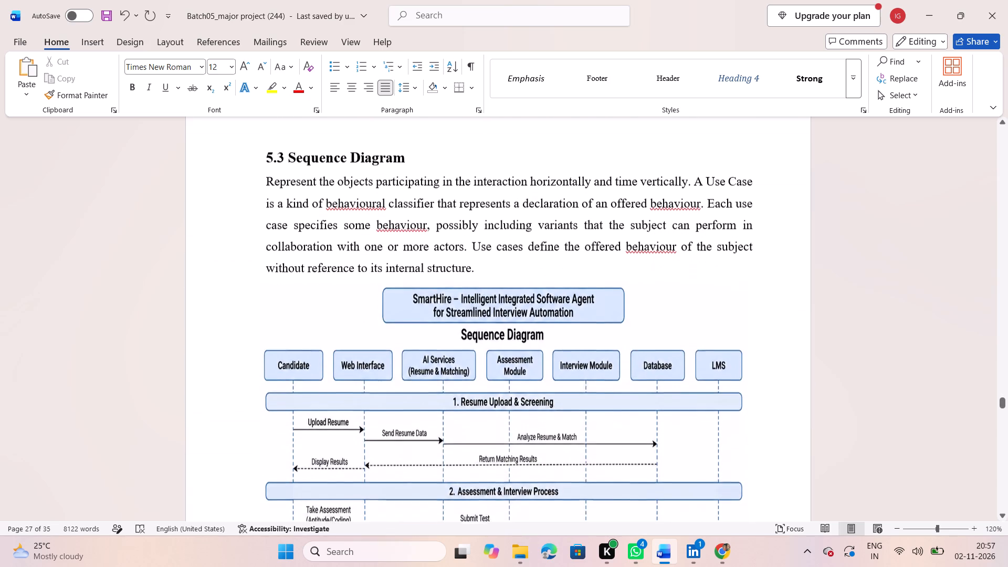
{"action": "scroll", "coordinate": [592, 337], "scroll_direction": "down", "scroll_amount": 7}
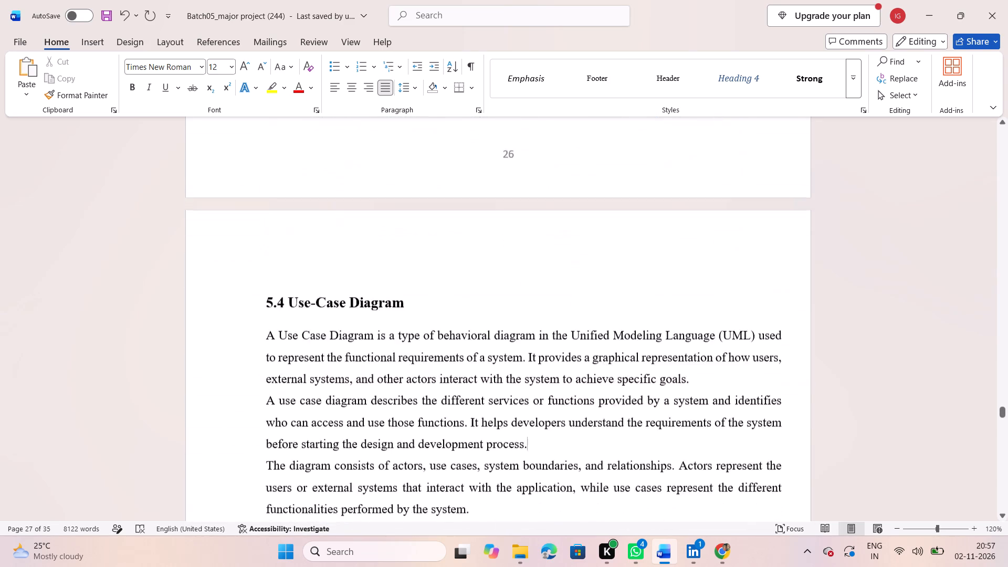
{"action": "scroll", "coordinate": [592, 337], "scroll_direction": "down", "scroll_amount": 2}
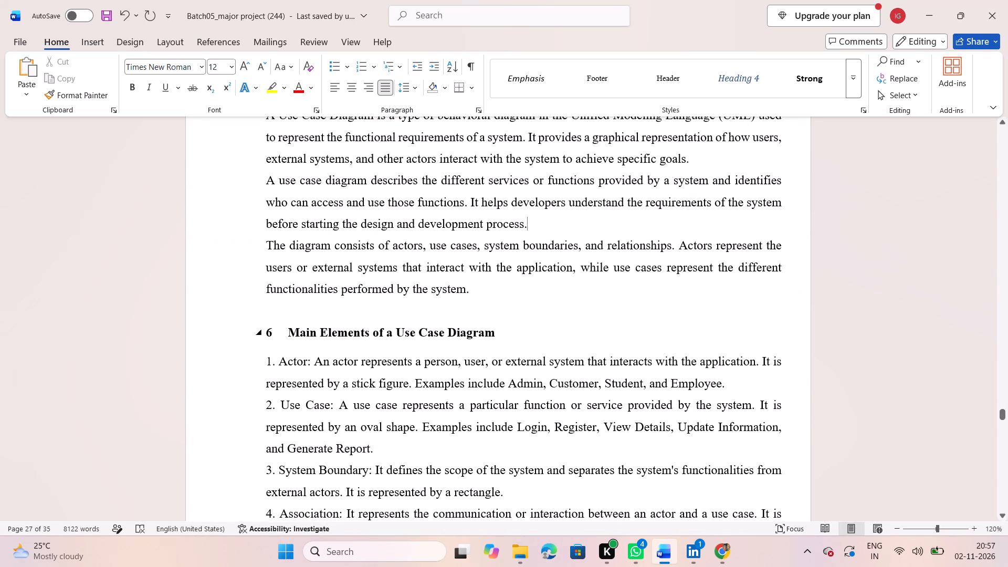
{"action": "scroll", "coordinate": [592, 337], "scroll_direction": "down", "scroll_amount": 2}
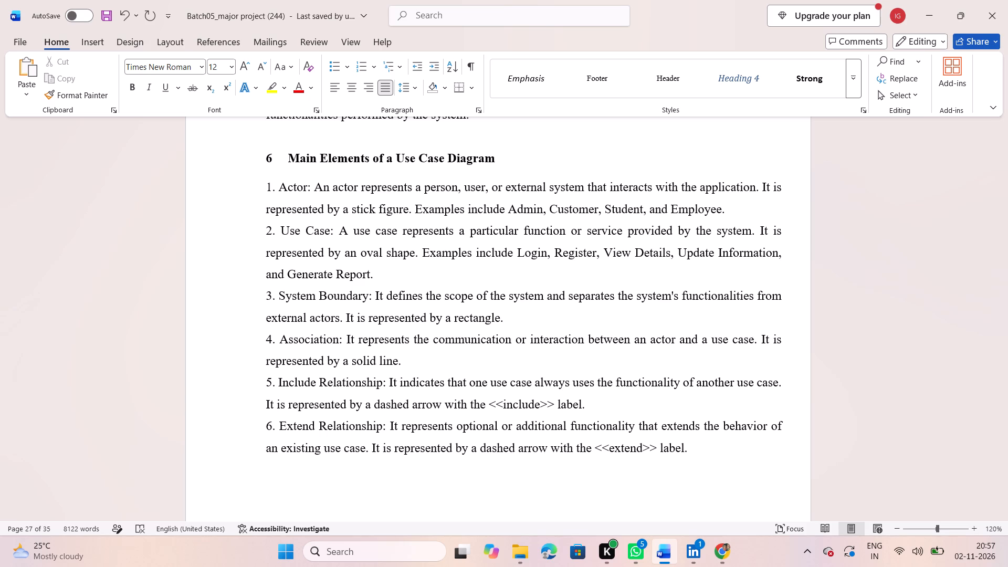
{"action": "scroll", "coordinate": [592, 337], "scroll_direction": "left", "scroll_amount": 1}
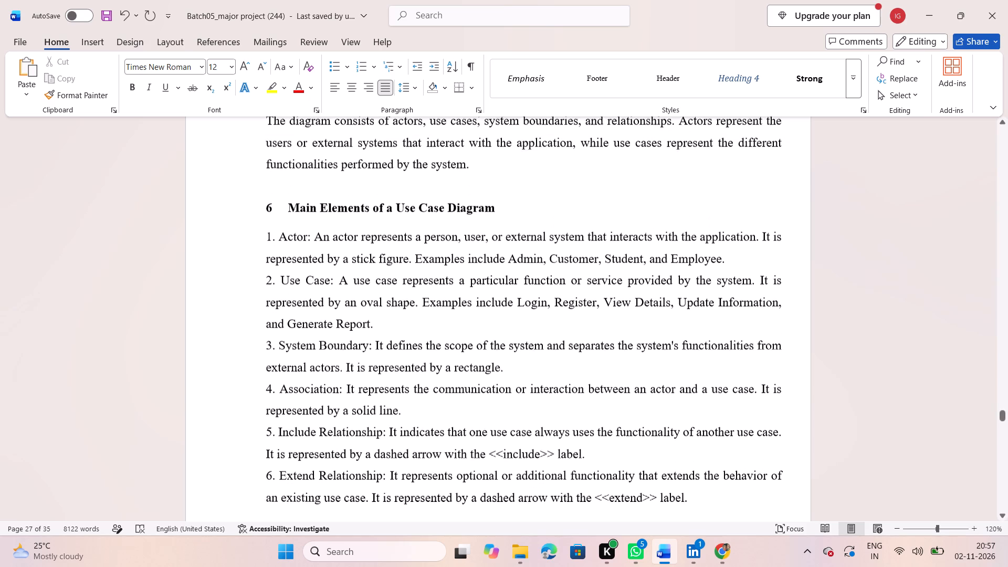
{"action": "scroll", "coordinate": [592, 337], "scroll_direction": "left", "scroll_amount": 1}
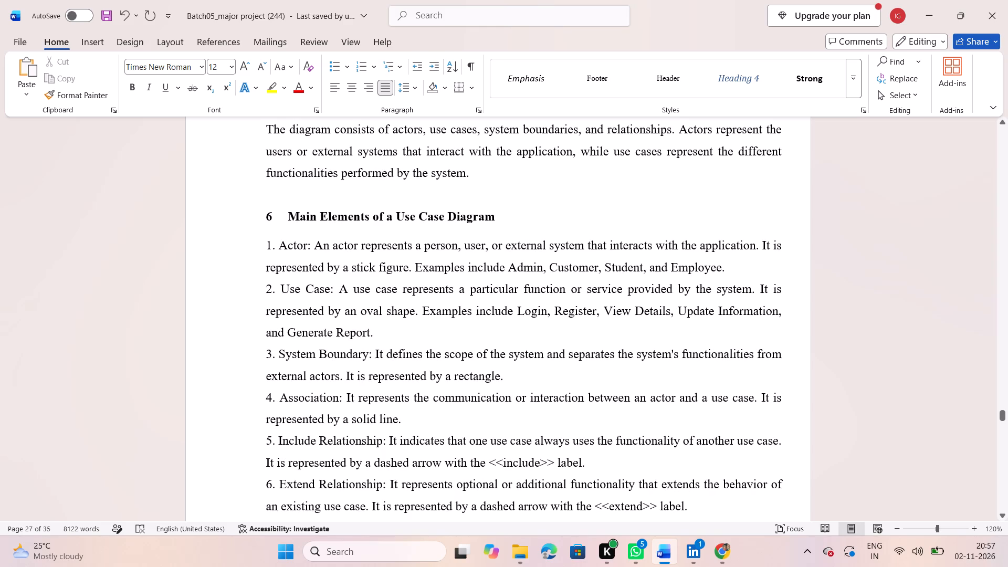
{"action": "scroll", "coordinate": [592, 337], "scroll_direction": "left", "scroll_amount": 3}
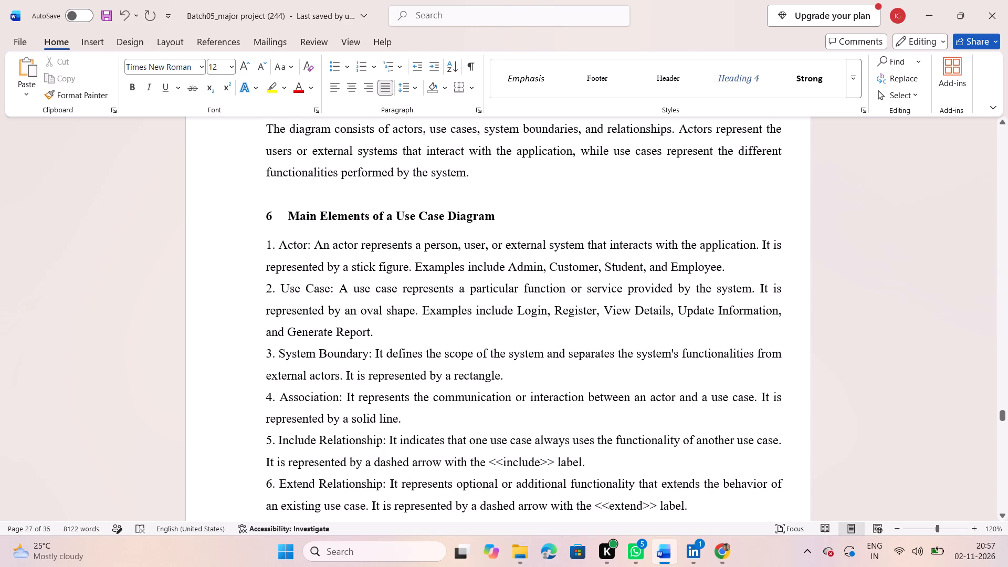
{"action": "scroll", "coordinate": [592, 337], "scroll_direction": "left", "scroll_amount": 1}
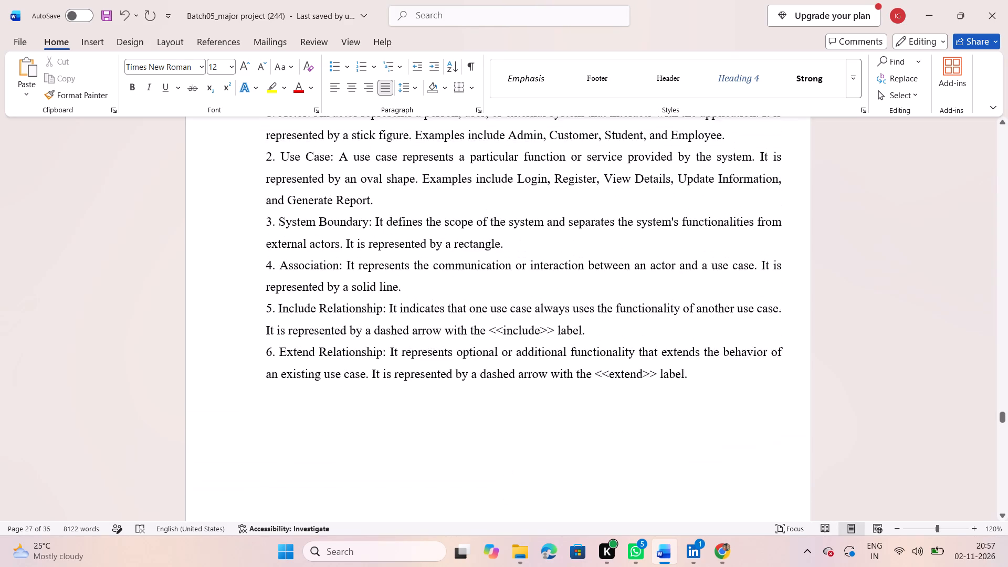
{"action": "scroll", "coordinate": [592, 337], "scroll_direction": "up", "scroll_amount": 12}
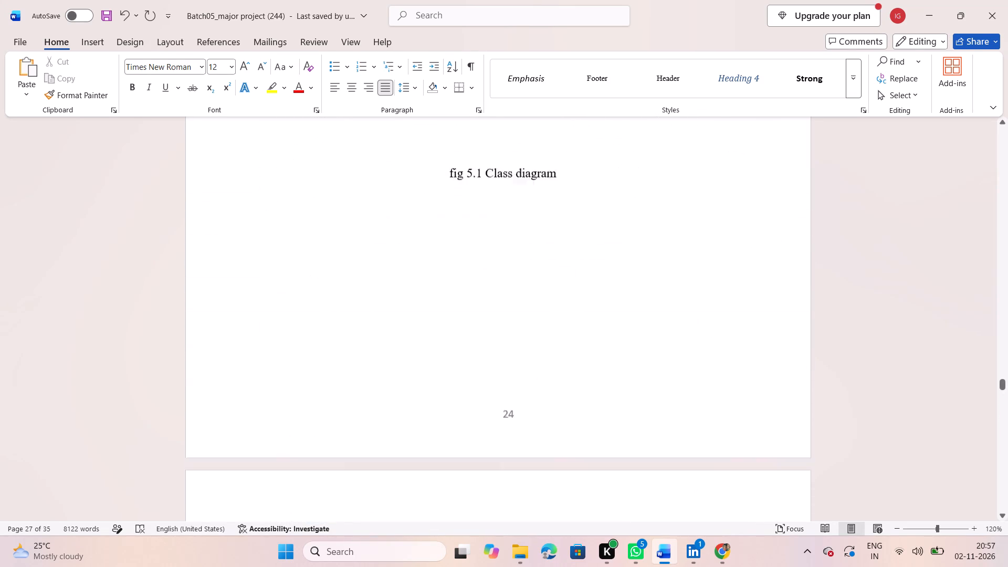
{"action": "scroll", "coordinate": [592, 337], "scroll_direction": "down", "scroll_amount": 6}
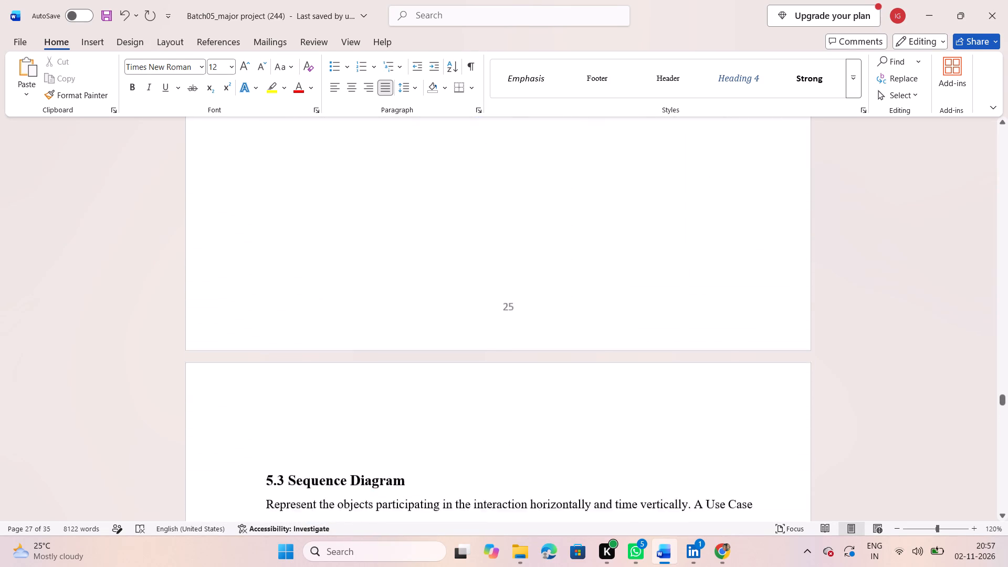
{"action": "scroll", "coordinate": [592, 337], "scroll_direction": "down", "scroll_amount": 7}
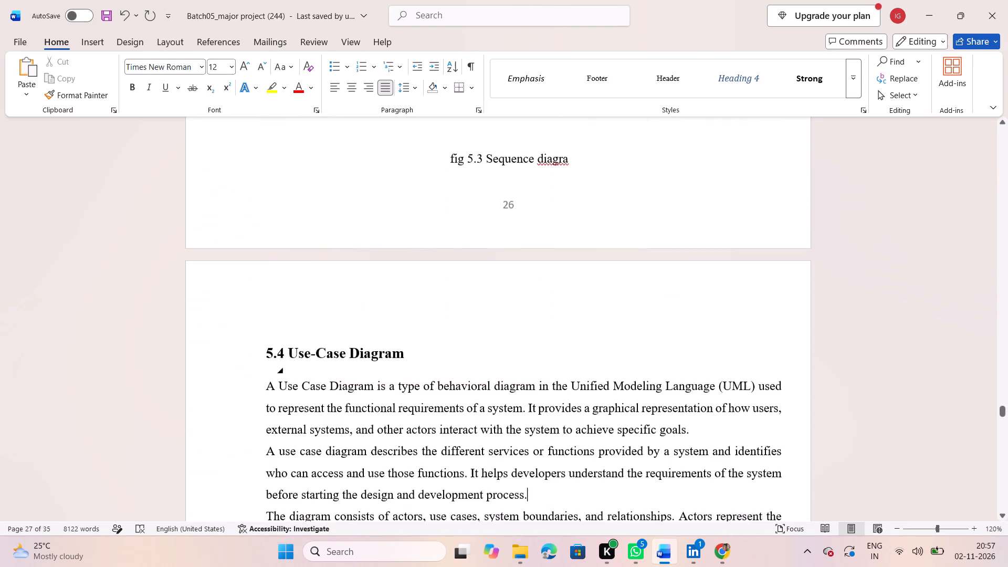
{"action": "scroll", "coordinate": [592, 337], "scroll_direction": "down", "scroll_amount": 6}
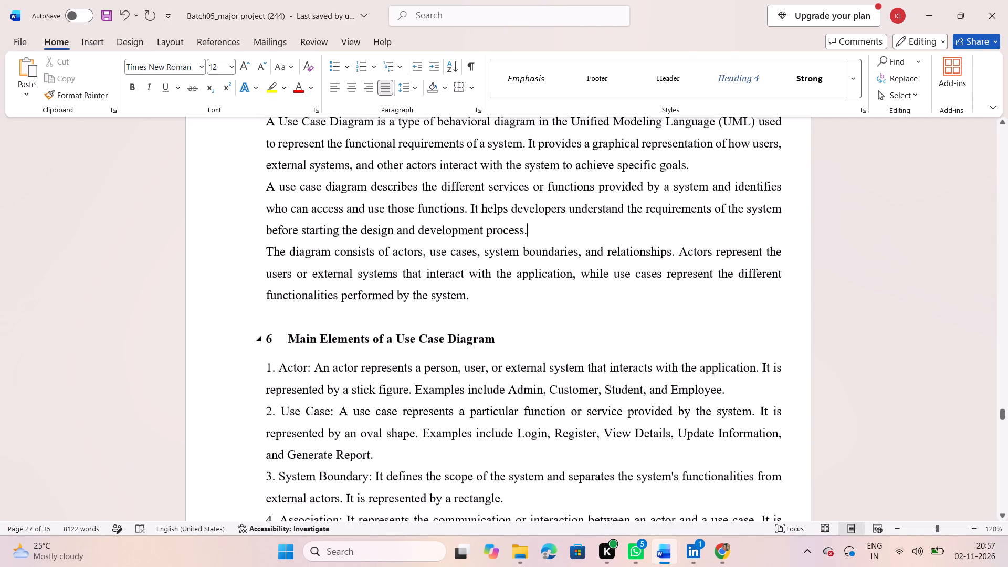
{"action": "scroll", "coordinate": [592, 337], "scroll_direction": "down", "scroll_amount": 7}
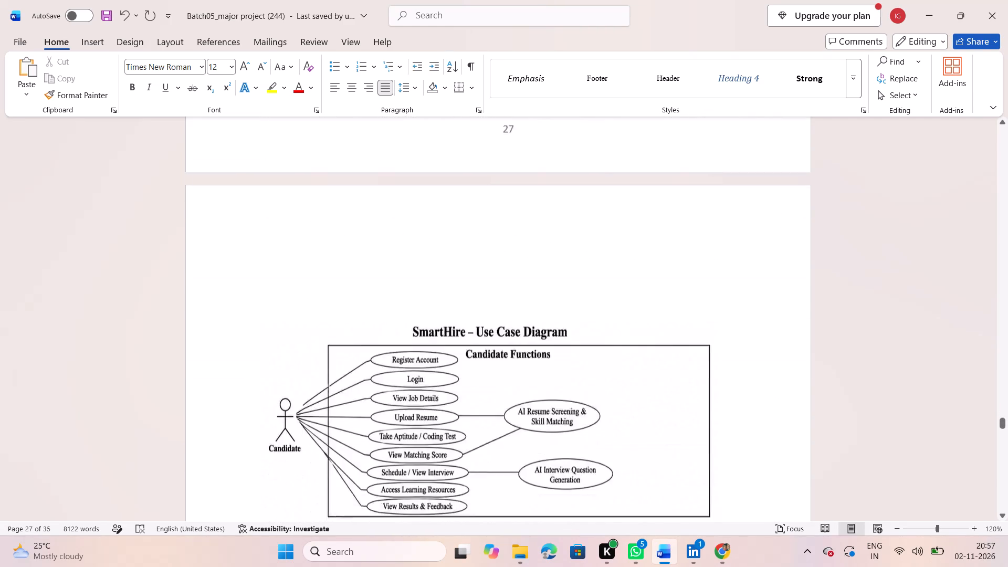
Justify the introductory paragraph under 6. SOFTWARE ENVIRONMENT and set its line spacing to 1.5.
{"action": "scroll", "coordinate": [592, 337], "scroll_direction": "down", "scroll_amount": 5}
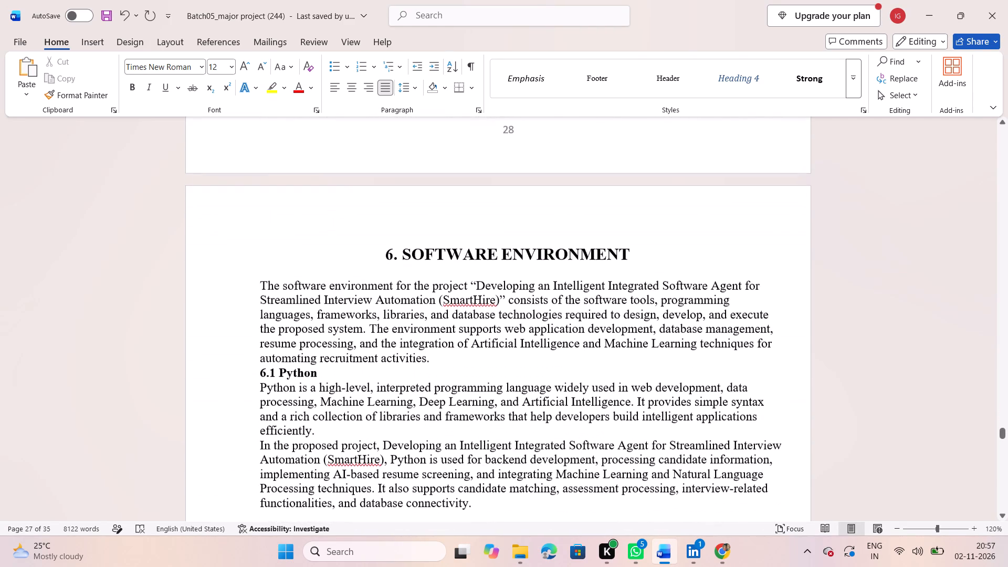
{"action": "scroll", "coordinate": [592, 337], "scroll_direction": "down", "scroll_amount": 1}
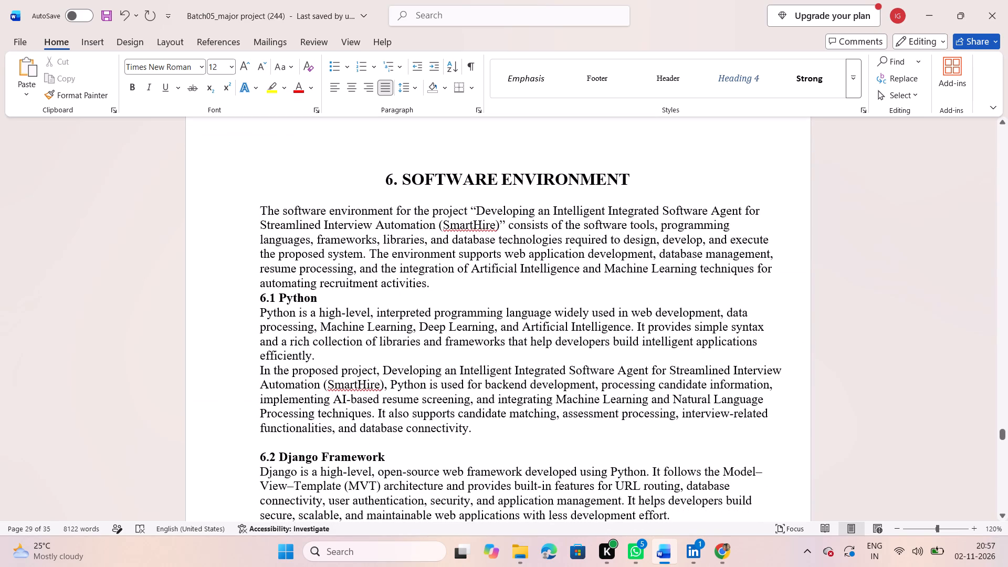
{"action": "left_click_drag", "start_coordinate": [256, 206], "coordinate": [449, 288]}
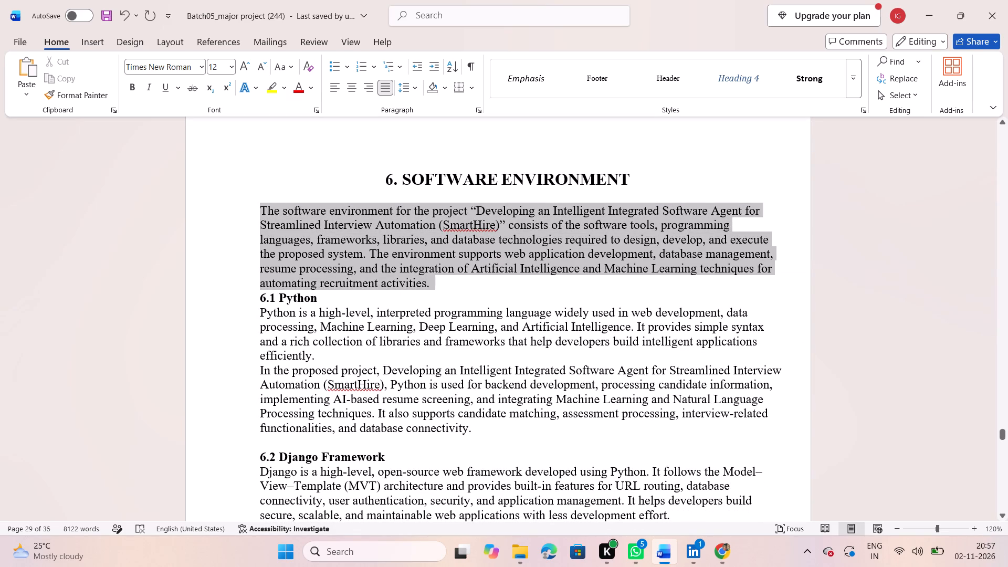
{"action": "left_click_drag", "start_coordinate": [449, 288], "coordinate": [448, 288]}
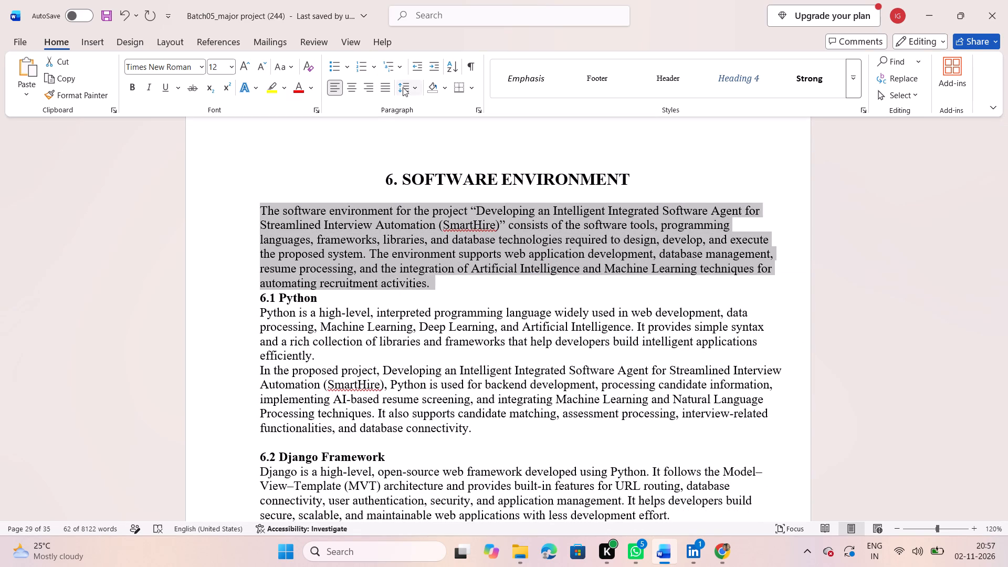
{"action": "left_click", "coordinate": [384, 84]}
{"action": "left_click", "coordinate": [409, 88]}
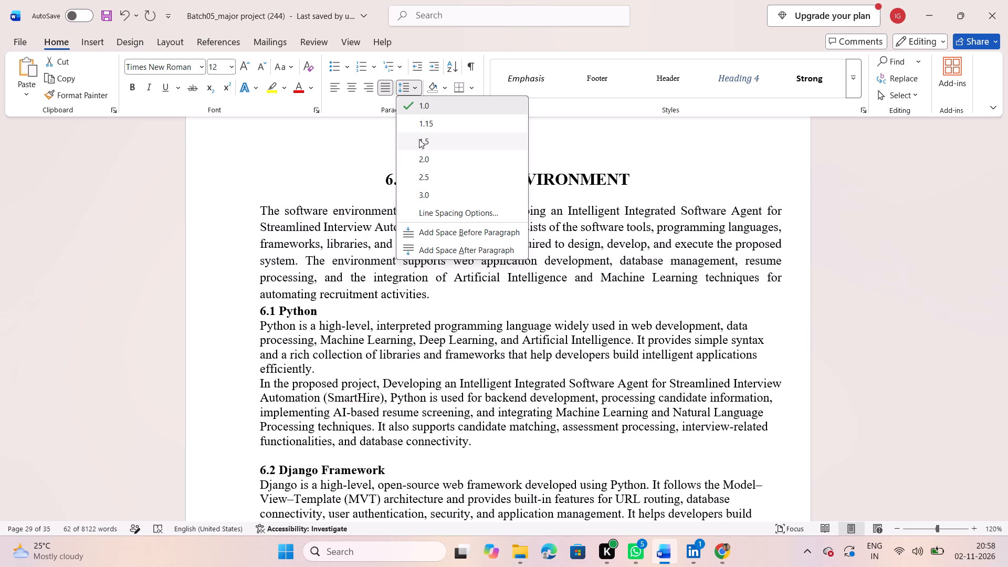
{"action": "left_click", "coordinate": [421, 142]}
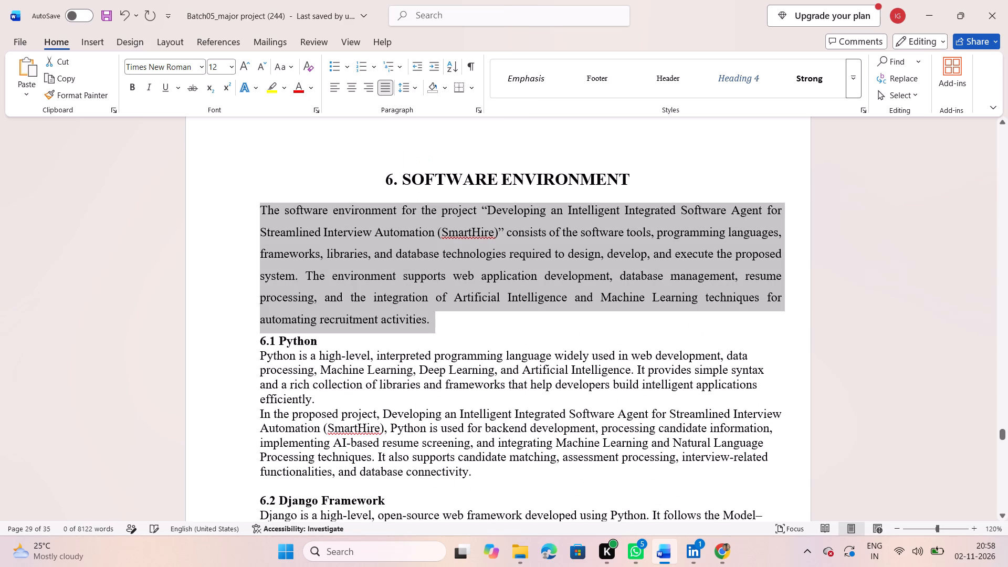
Justify the two paragraphs under 6.1 Python and set their line spacing to 1.5.
{"action": "scroll", "coordinate": [334, 385], "scroll_direction": "down", "scroll_amount": 1}
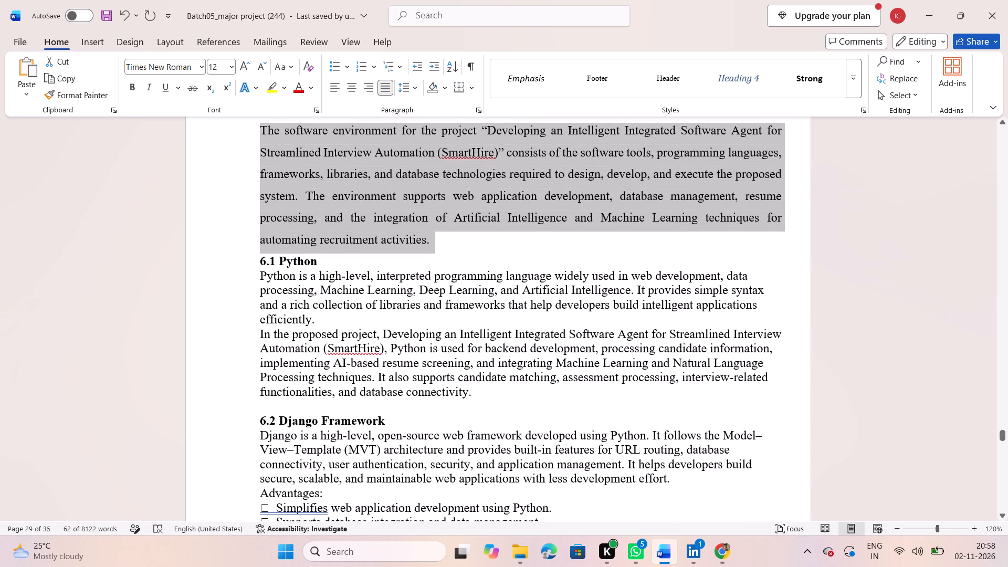
{"action": "left_click_drag", "start_coordinate": [259, 277], "coordinate": [453, 386]}
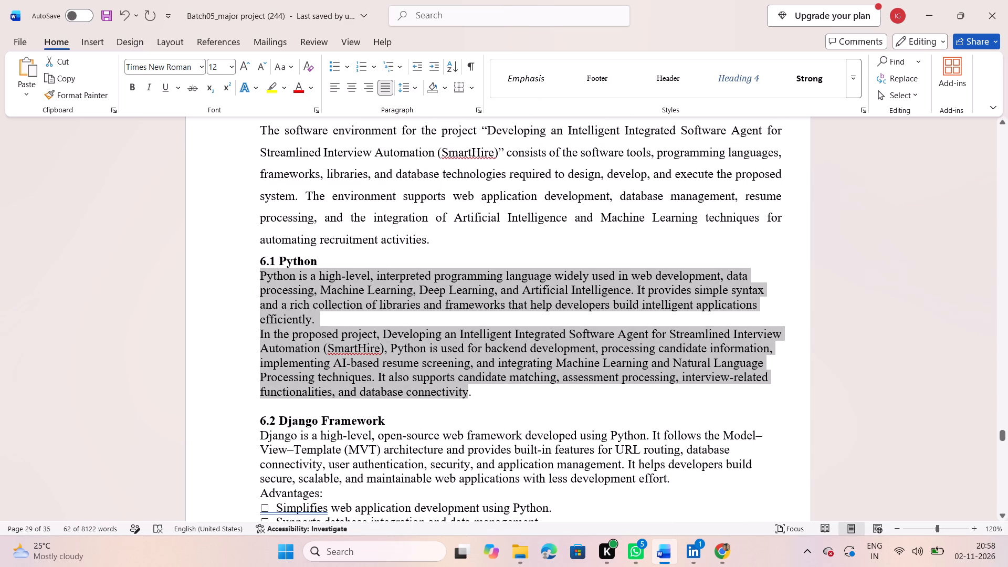
{"action": "left_click_drag", "start_coordinate": [453, 386], "coordinate": [474, 392]}
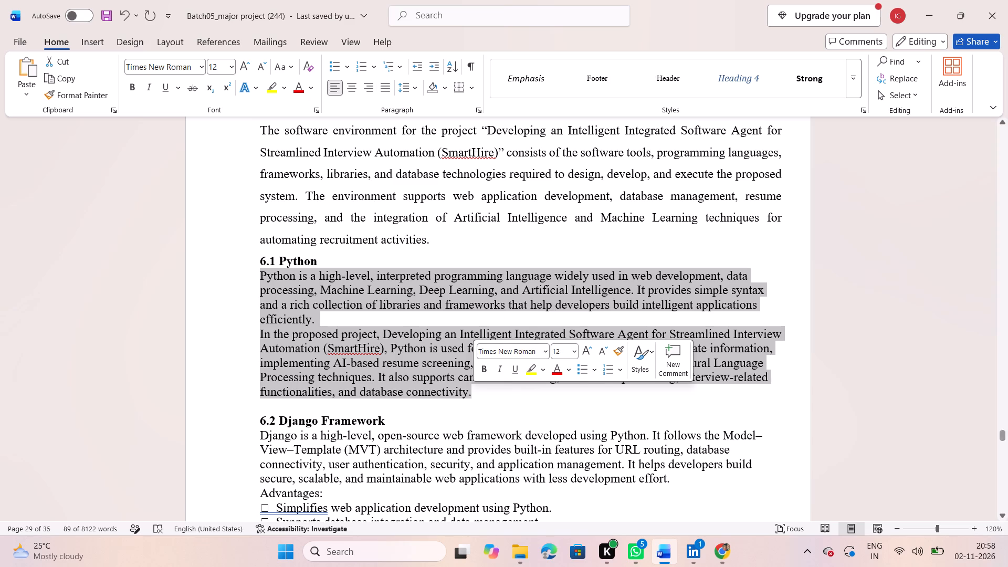
{"action": "left_click", "coordinate": [389, 90]}
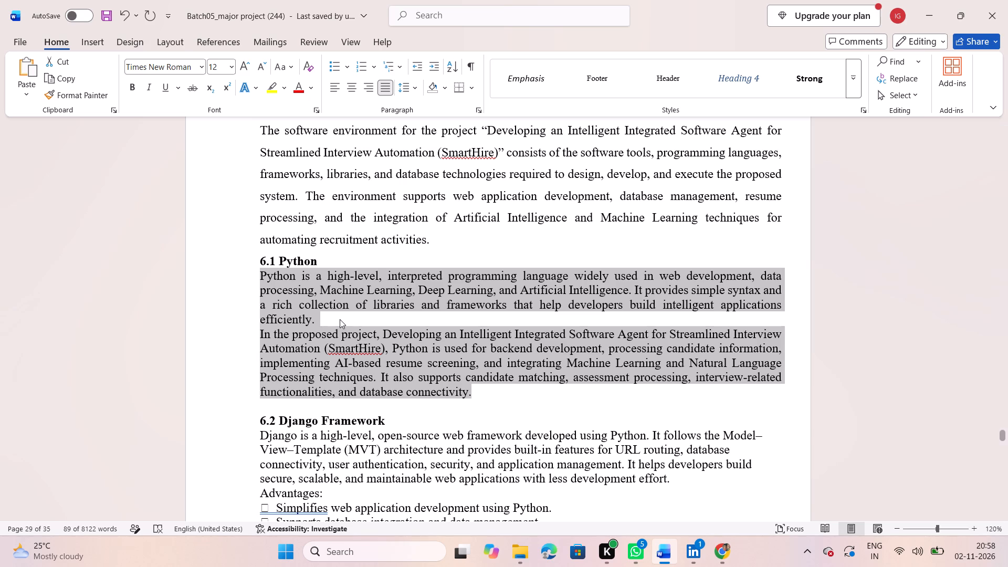
{"action": "scroll", "coordinate": [340, 319], "scroll_direction": "down", "scroll_amount": 1}
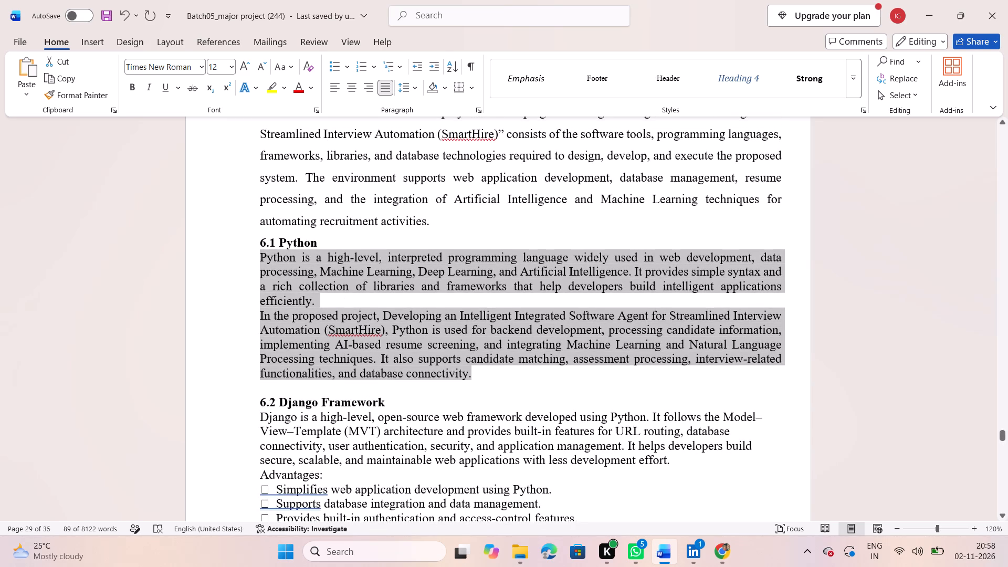
{"action": "left_click", "coordinate": [410, 92]}
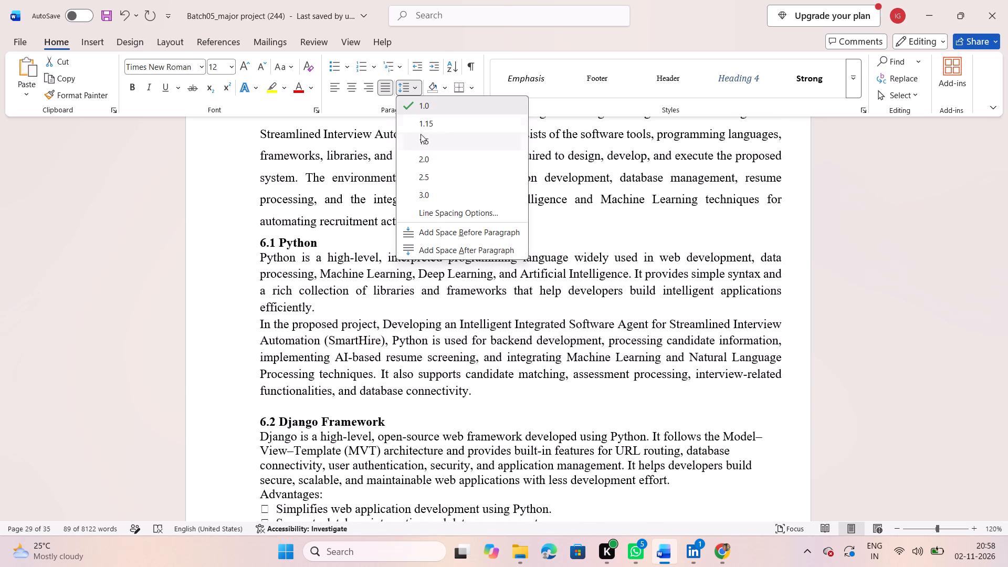
{"action": "left_click", "coordinate": [423, 139]}
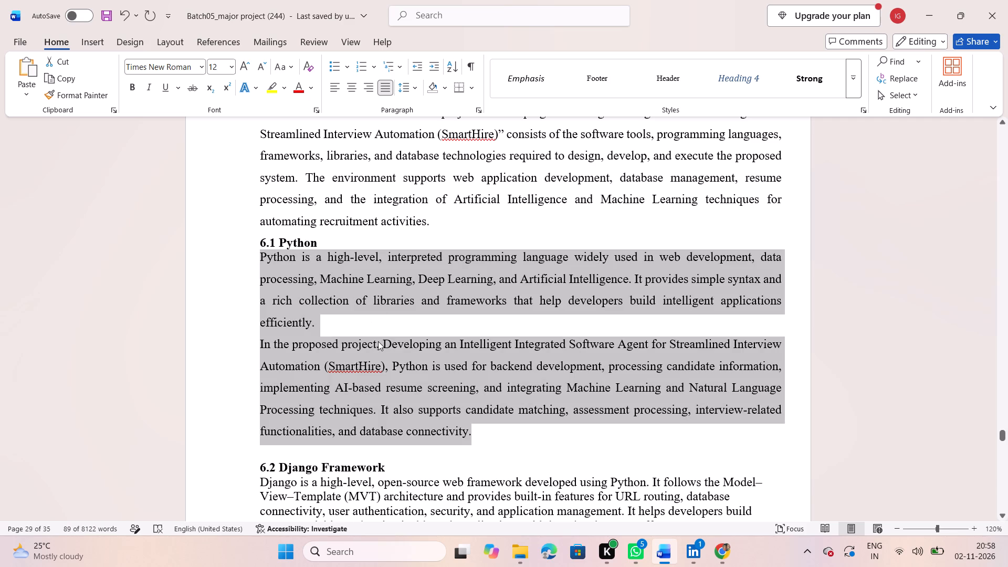
Delete the Advantages label and its six points under 6.2 Django Framework.
{"action": "scroll", "coordinate": [313, 319], "scroll_direction": "up", "scroll_amount": 1}
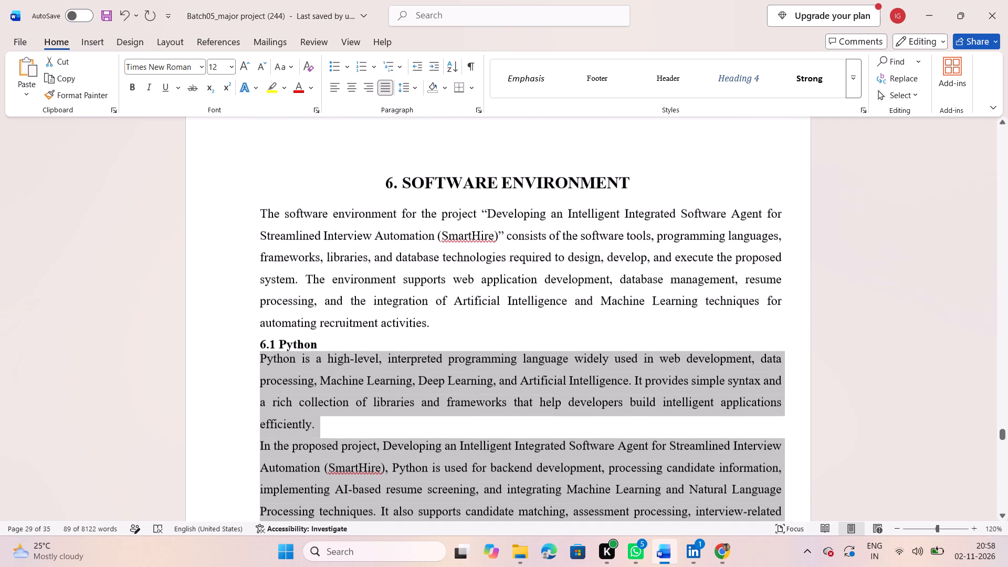
{"action": "scroll", "coordinate": [313, 319], "scroll_direction": "up", "scroll_amount": 1}
{"action": "scroll", "coordinate": [313, 319], "scroll_direction": "down", "scroll_amount": 3}
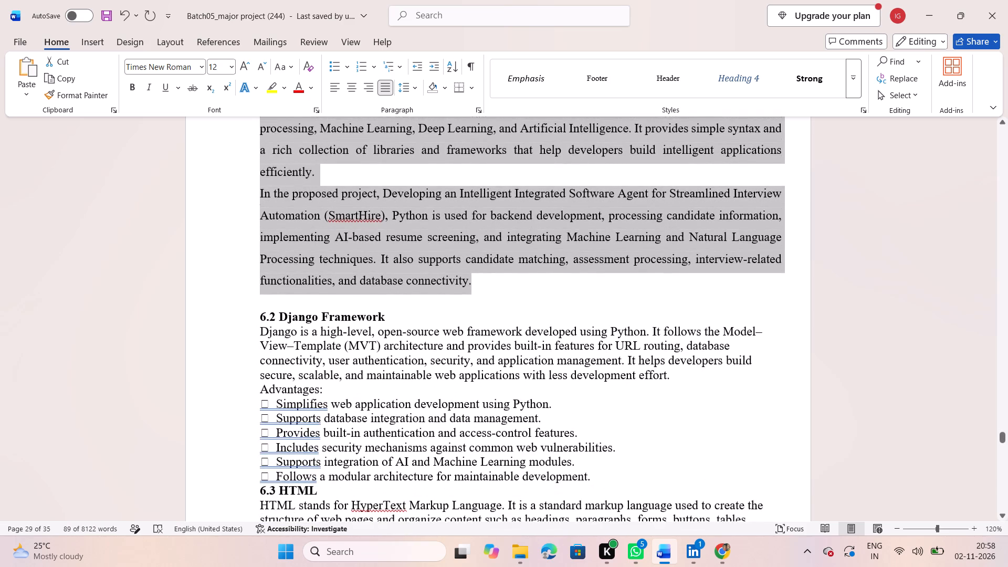
{"action": "scroll", "coordinate": [313, 319], "scroll_direction": "down", "scroll_amount": 1}
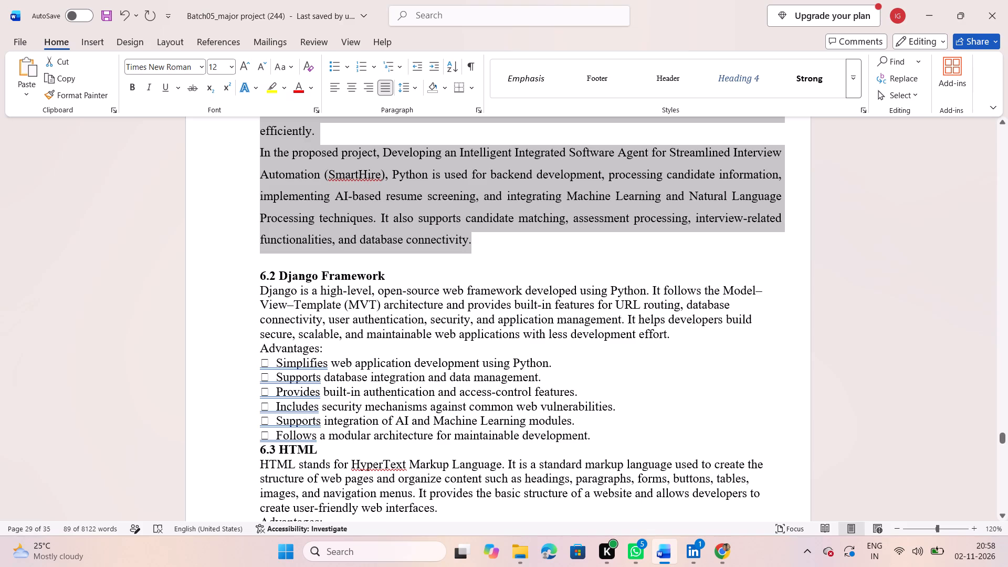
{"action": "left_click_drag", "start_coordinate": [594, 434], "coordinate": [270, 355]}
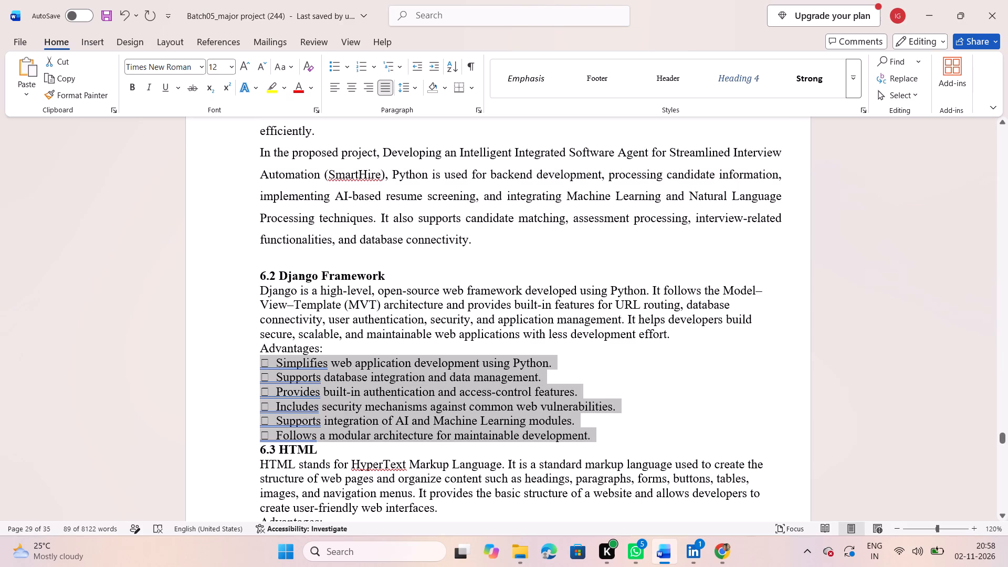
{"action": "left_click_drag", "start_coordinate": [270, 355], "coordinate": [262, 353]}
{"action": "key", "text": "BackSpace"}
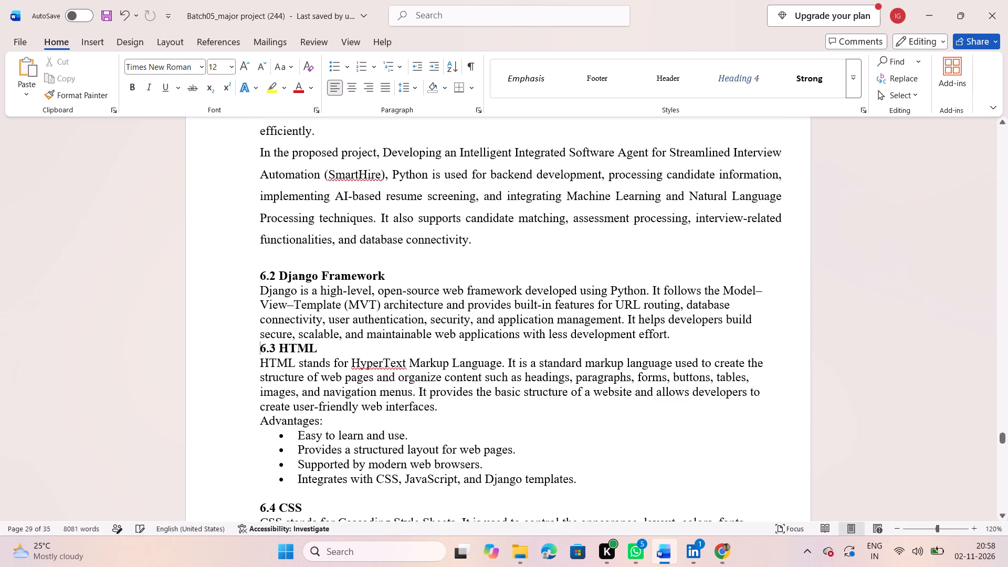
Justify the paragraph under 6.2 Django Framework and set its line spacing to 1.5.
{"action": "scroll", "coordinate": [262, 353], "scroll_direction": "up", "scroll_amount": 2}
{"action": "scroll", "coordinate": [262, 353], "scroll_direction": "down", "scroll_amount": 1}
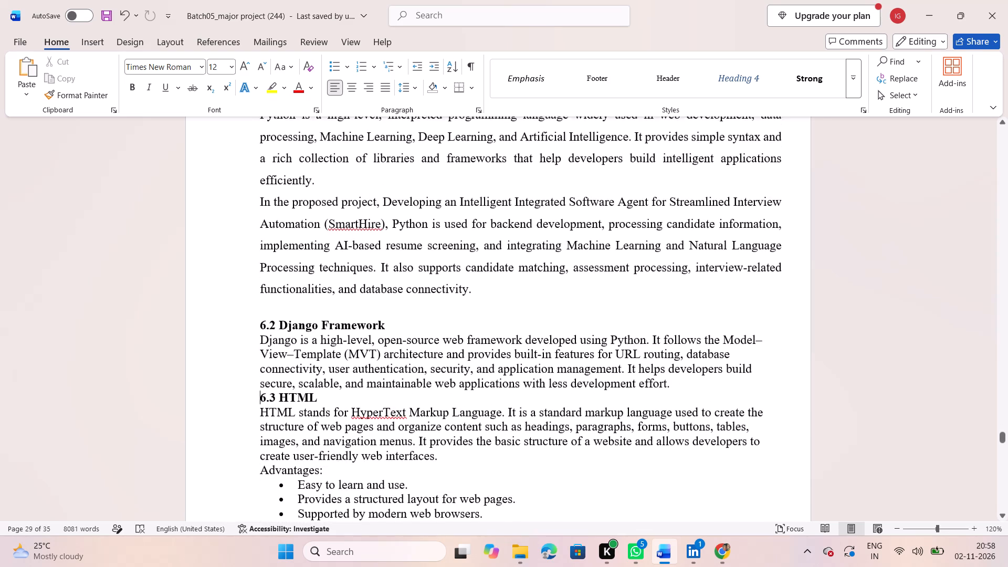
{"action": "scroll", "coordinate": [262, 353], "scroll_direction": "down", "scroll_amount": 1}
{"action": "left_click_drag", "start_coordinate": [260, 326], "coordinate": [639, 360]}
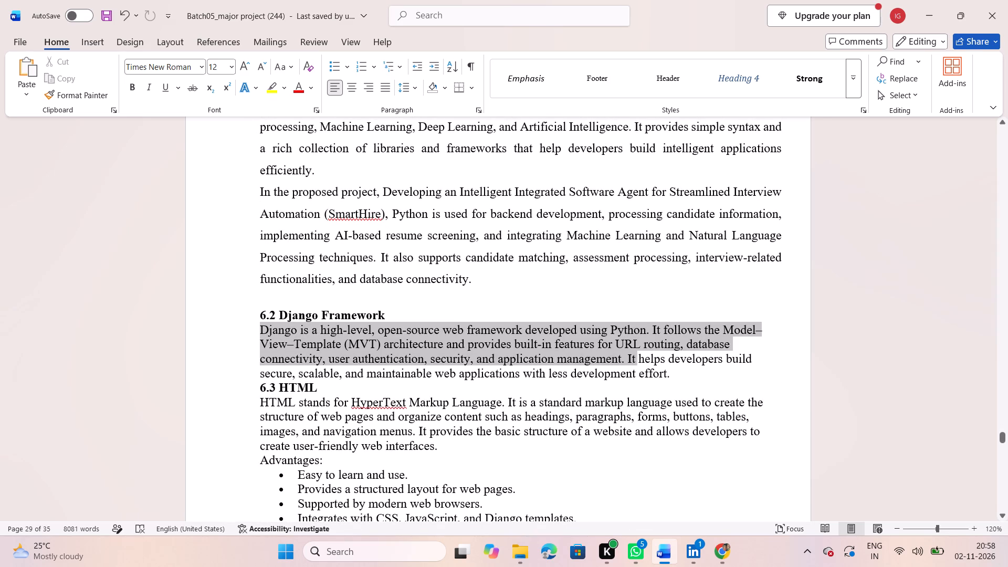
{"action": "left_click_drag", "start_coordinate": [639, 360], "coordinate": [675, 374]}
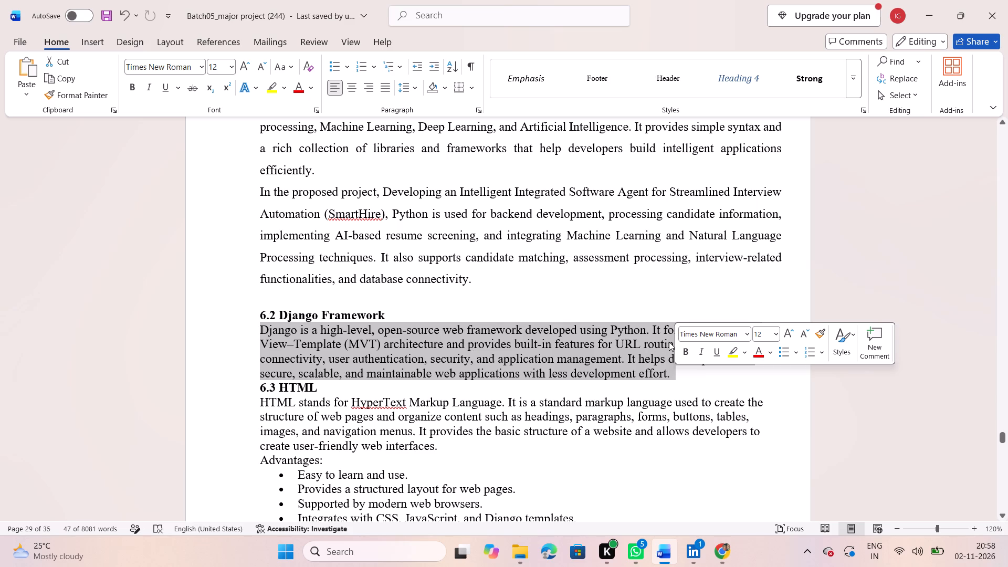
{"action": "left_click", "coordinate": [386, 89]}
{"action": "left_click", "coordinate": [415, 84]}
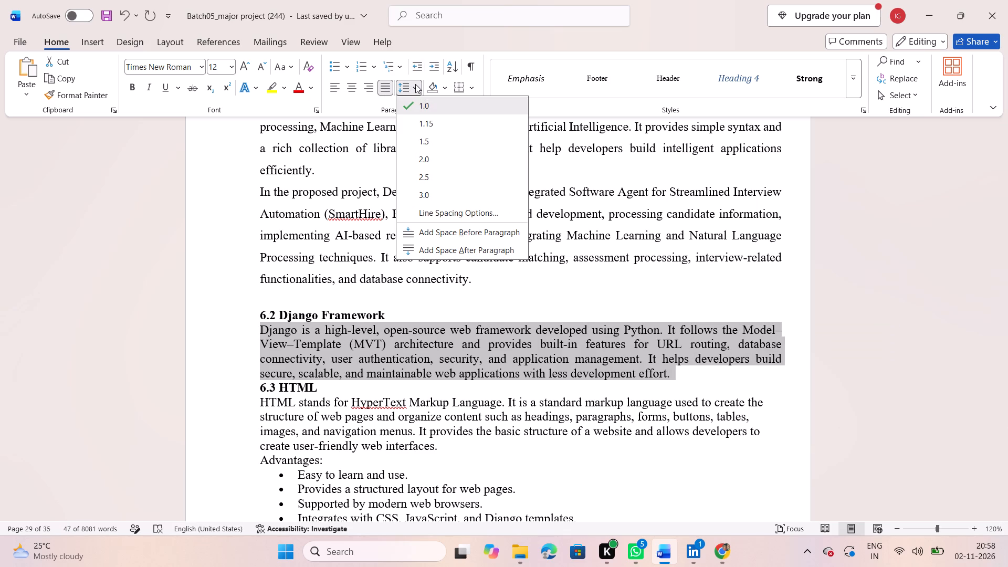
{"action": "left_click", "coordinate": [429, 141]}
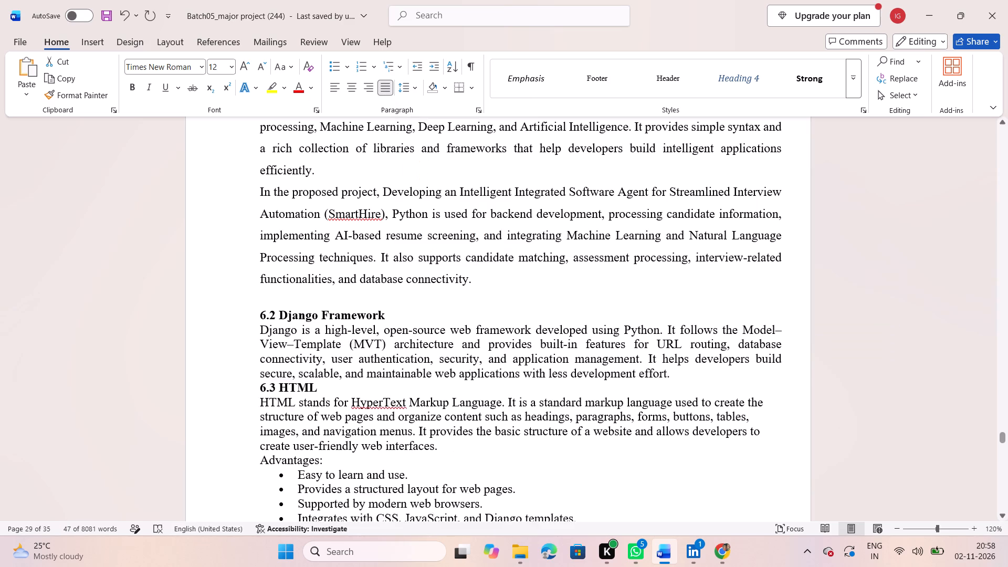
Insert a blank line between the 6.2 Django Framework heading and its paragraph.
{"action": "left_click", "coordinate": [416, 313]}
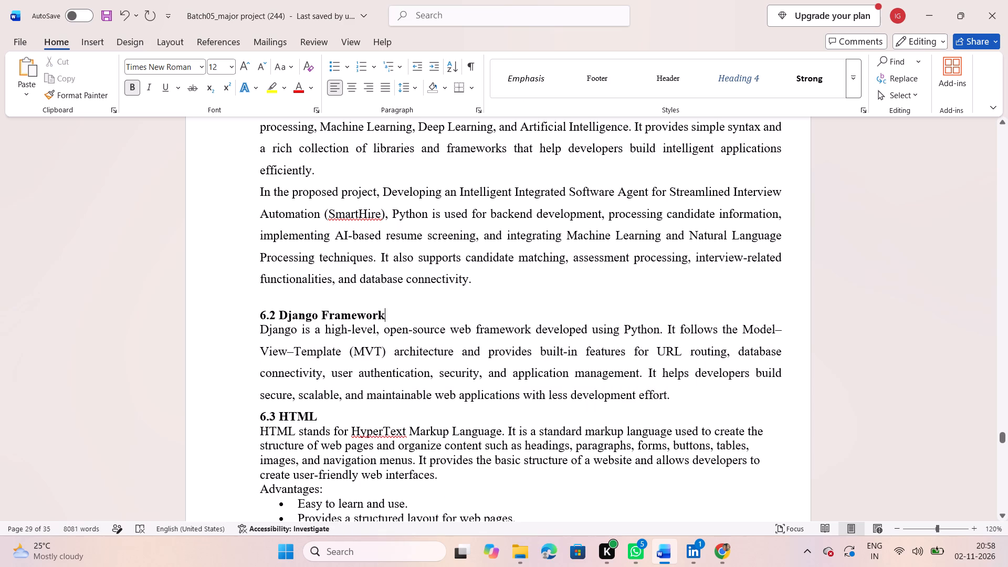
{"action": "scroll", "coordinate": [416, 313], "scroll_direction": "up", "scroll_amount": 1}
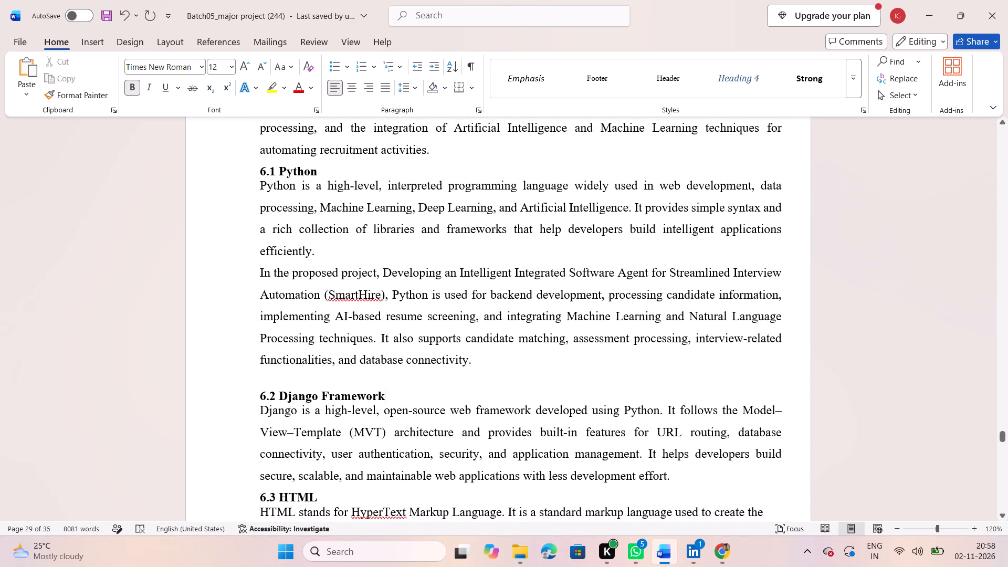
{"action": "scroll", "coordinate": [416, 313], "scroll_direction": "down", "scroll_amount": 1}
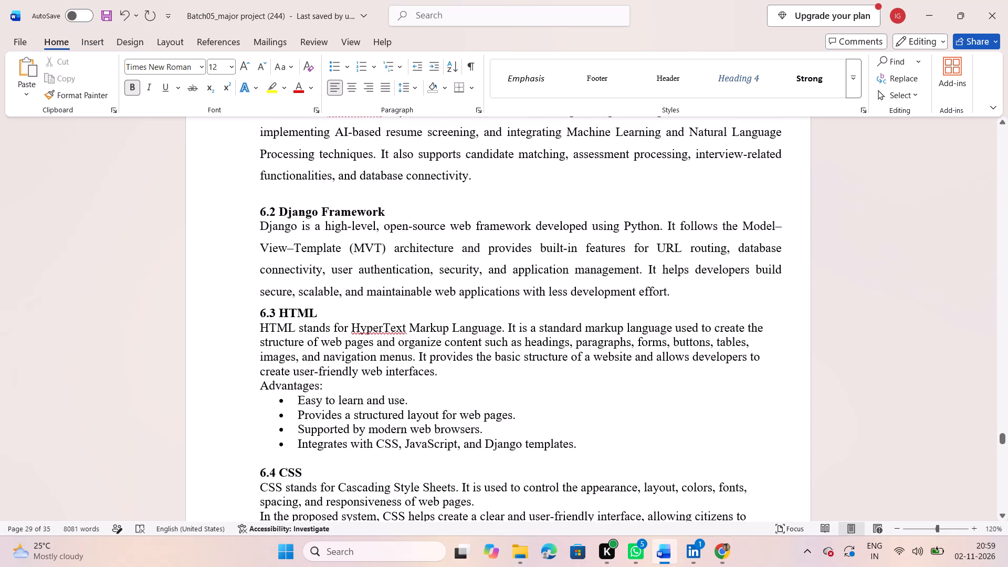
{"action": "key", "text": "Return"}
Insert an unnumbered blank line between the 6.1 Python heading and its first paragraph.
{"action": "scroll", "coordinate": [416, 313], "scroll_direction": "up", "scroll_amount": 1}
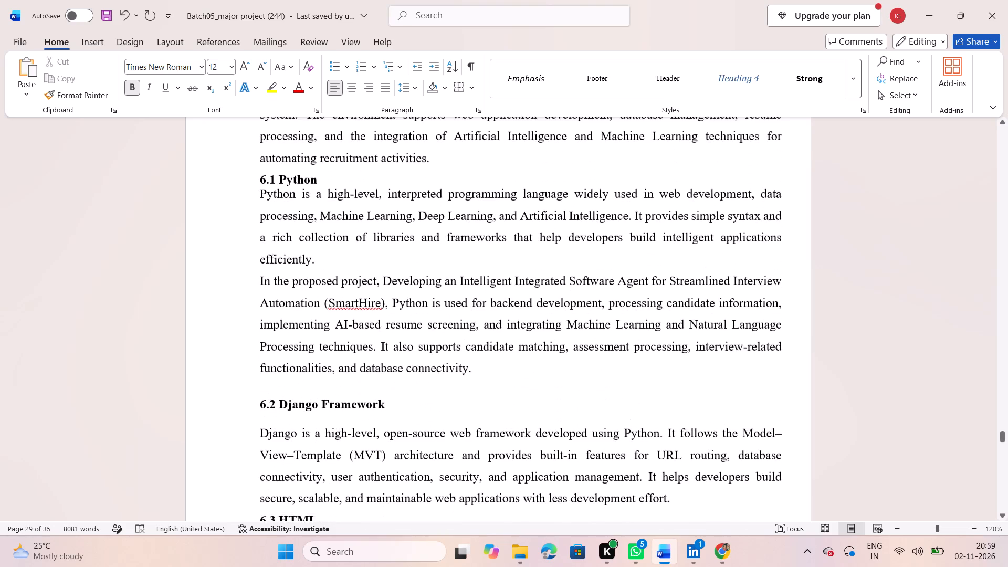
{"action": "scroll", "coordinate": [416, 313], "scroll_direction": "up", "scroll_amount": 1}
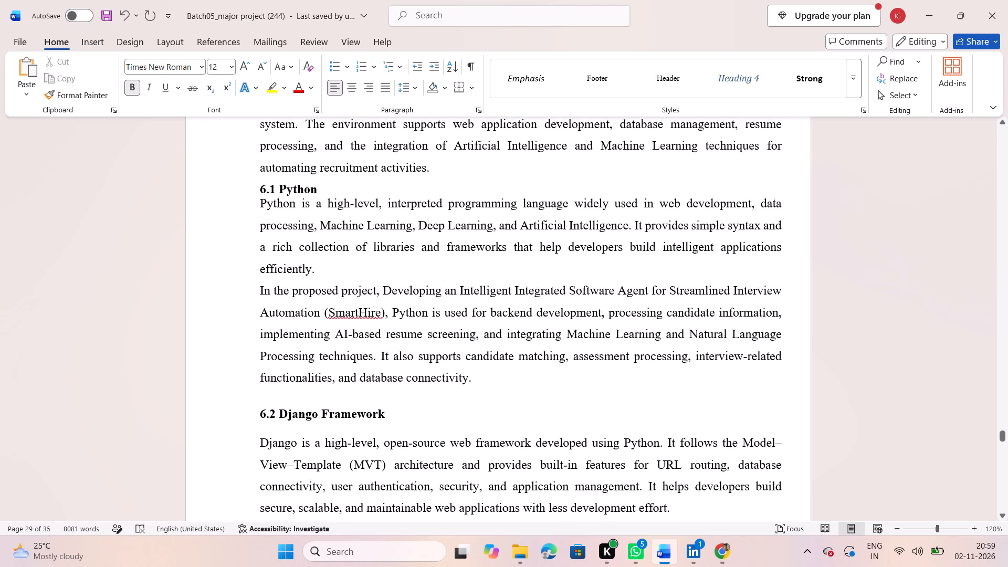
{"action": "left_click", "coordinate": [332, 184]}
{"action": "key", "text": "Return"}
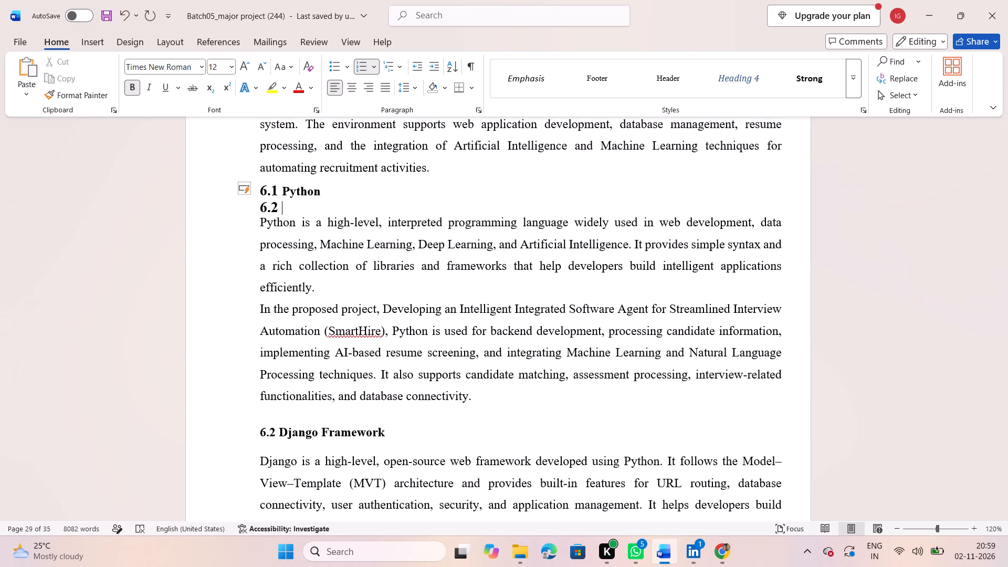
{"action": "key", "text": "BackSpace"}
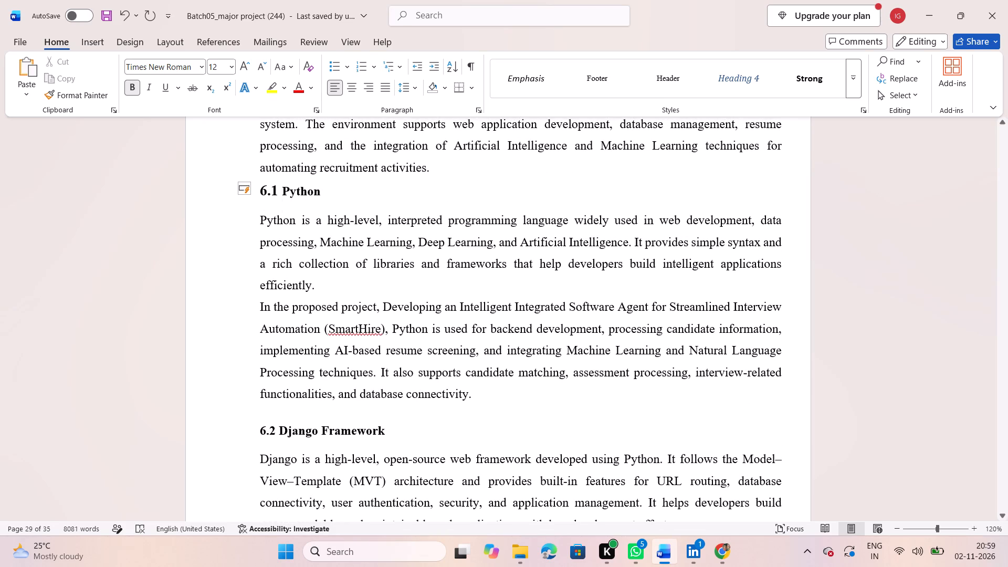
Examine the number formatting of the 6.1 Python heading against the 6.2 Django Framework heading and the preceding pages.
{"action": "scroll", "coordinate": [322, 369], "scroll_direction": "up", "scroll_amount": 1}
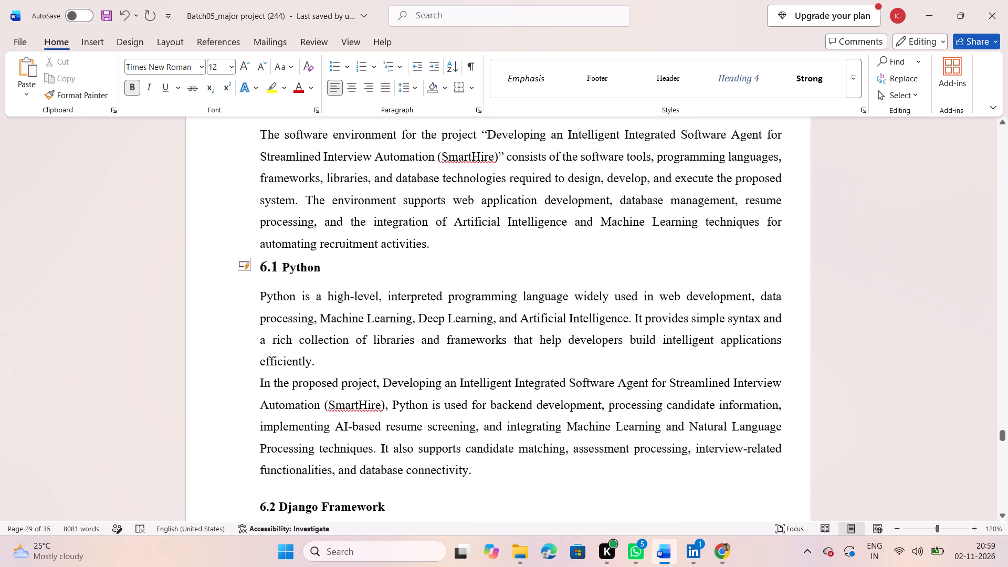
{"action": "left_click_drag", "start_coordinate": [278, 268], "coordinate": [249, 266]}
{"action": "left_click_drag", "start_coordinate": [249, 266], "coordinate": [333, 275]}
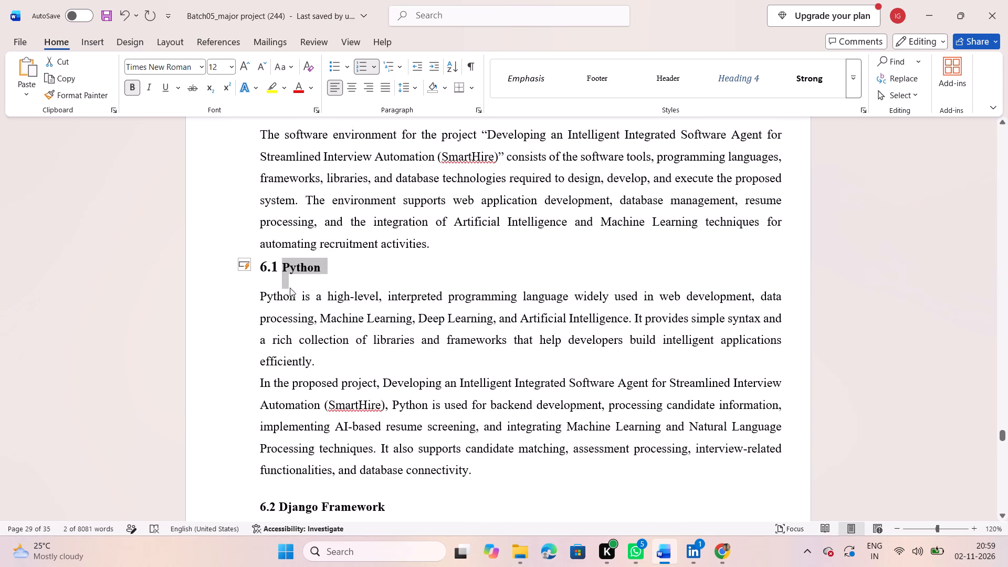
{"action": "left_click", "coordinate": [276, 307]}
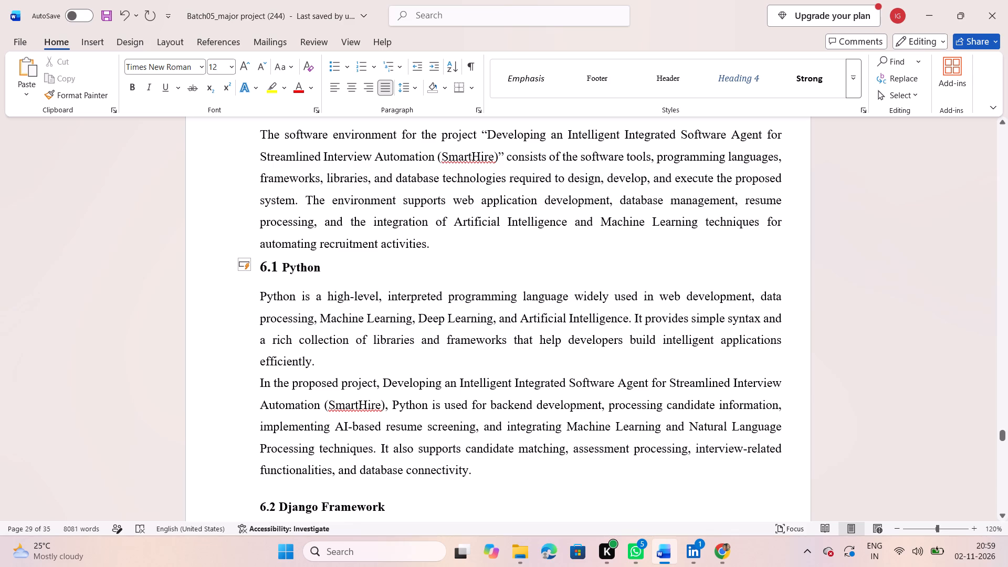
{"action": "left_click_drag", "start_coordinate": [281, 264], "coordinate": [258, 266]}
{"action": "left_click", "coordinate": [258, 266]}
{"action": "scroll", "coordinate": [338, 230], "scroll_direction": "left", "scroll_amount": 1}
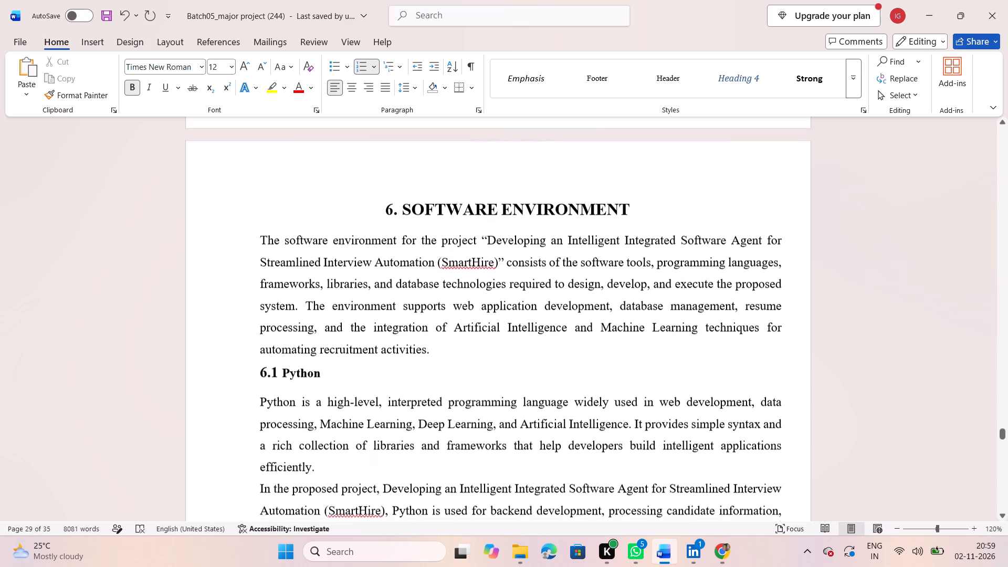
{"action": "scroll", "coordinate": [338, 230], "scroll_direction": "left", "scroll_amount": 1}
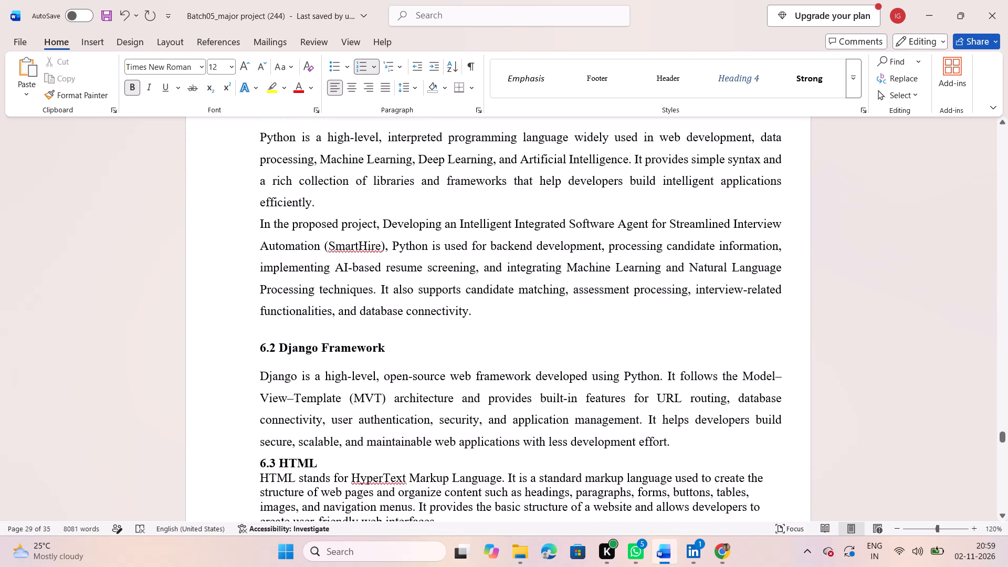
{"action": "left_click_drag", "start_coordinate": [274, 348], "coordinate": [255, 348]}
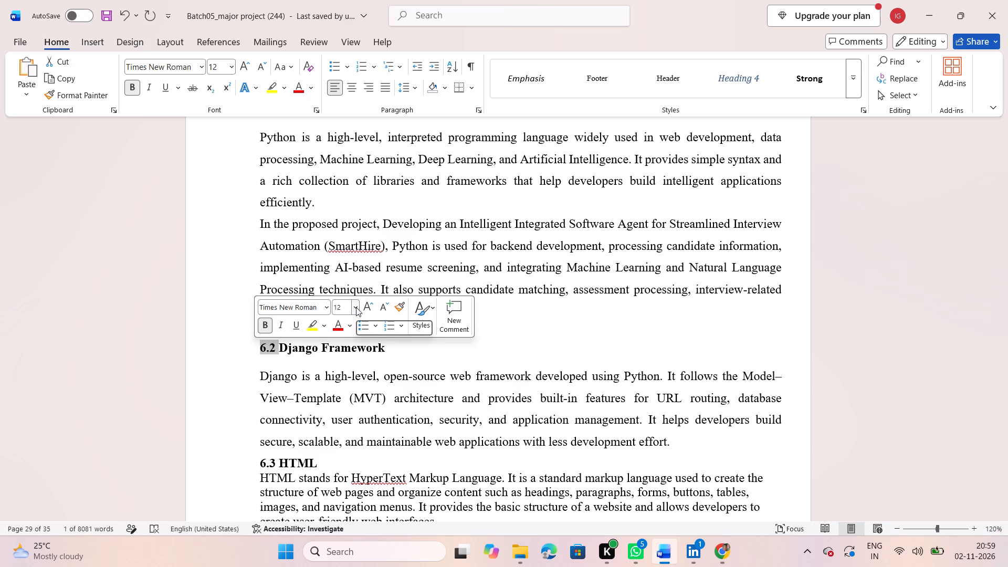
{"action": "left_click", "coordinate": [288, 381]}
{"action": "scroll", "coordinate": [288, 381], "scroll_direction": "up", "scroll_amount": 1}
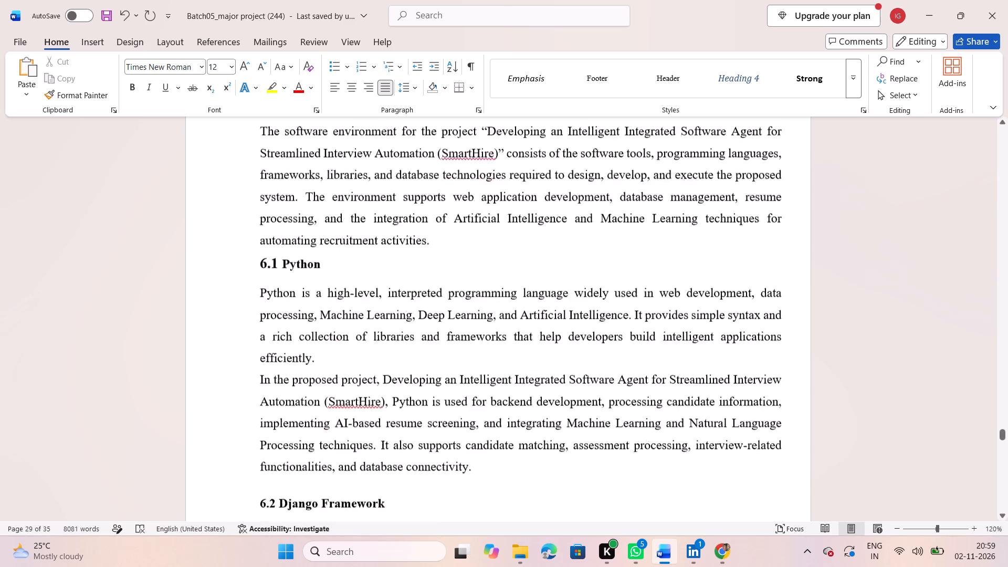
{"action": "scroll", "coordinate": [288, 381], "scroll_direction": "up", "scroll_amount": 1}
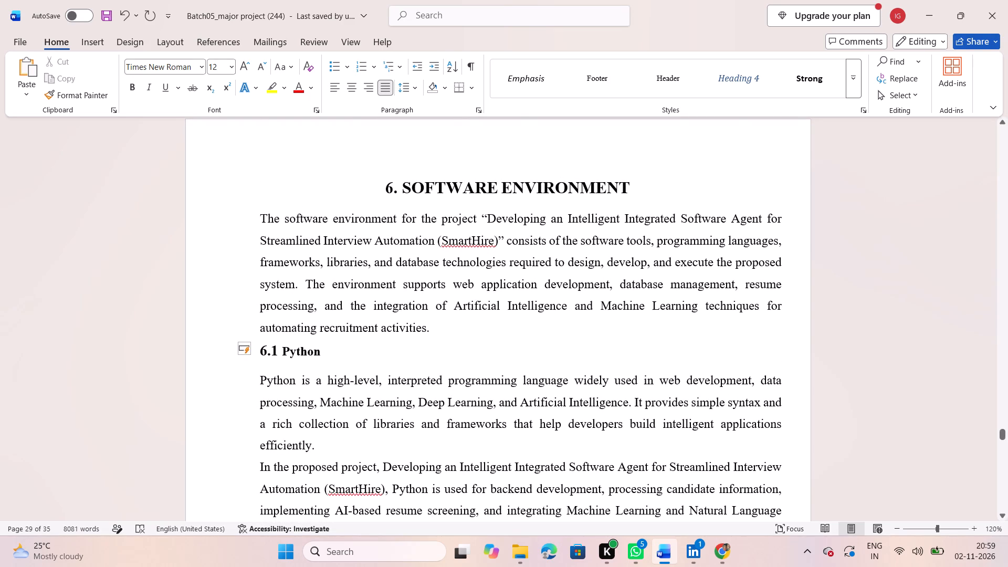
{"action": "left_click", "coordinate": [280, 349]}
{"action": "scroll", "coordinate": [280, 349], "scroll_direction": "down", "scroll_amount": 1}
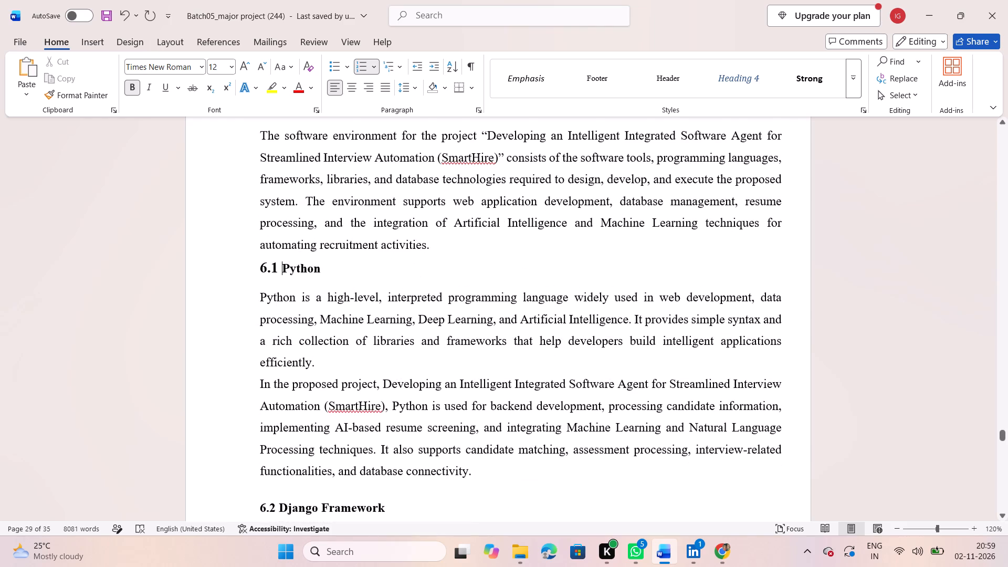
{"action": "scroll", "coordinate": [280, 349], "scroll_direction": "down", "scroll_amount": 1}
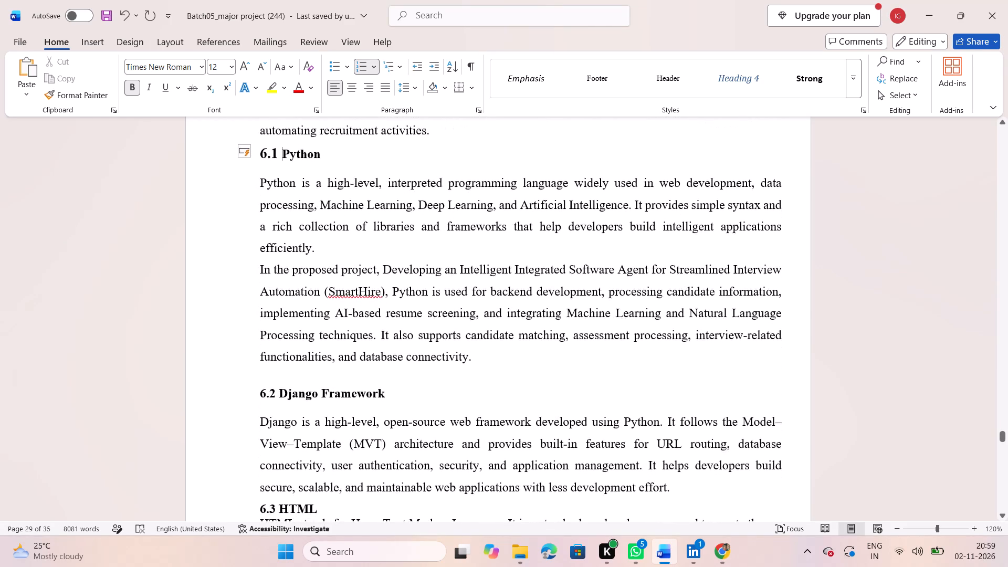
{"action": "scroll", "coordinate": [280, 349], "scroll_direction": "down", "scroll_amount": 2}
{"action": "scroll", "coordinate": [280, 349], "scroll_direction": "up", "scroll_amount": 2}
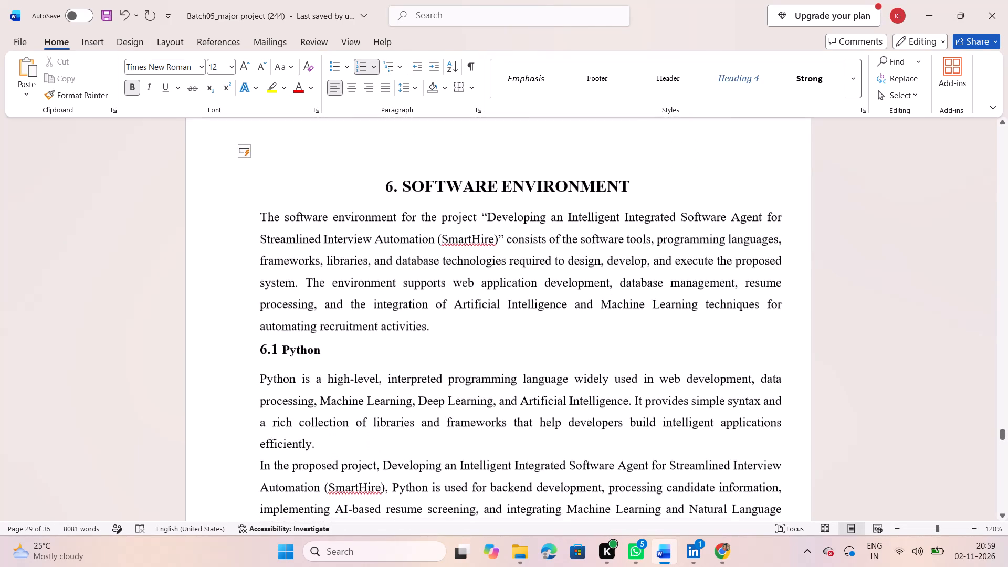
{"action": "scroll", "coordinate": [280, 349], "scroll_direction": "up", "scroll_amount": 5}
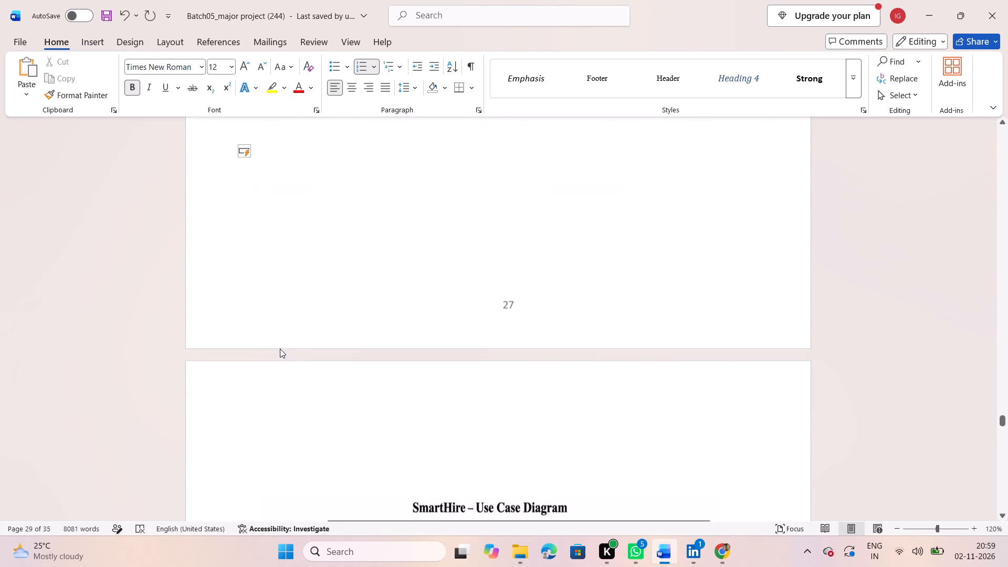
{"action": "scroll", "coordinate": [280, 349], "scroll_direction": "up", "scroll_amount": 1}
Set the line spacing of the paragraph under 6.3 HTML to 1.5.
{"action": "scroll", "coordinate": [280, 349], "scroll_direction": "down", "scroll_amount": 4}
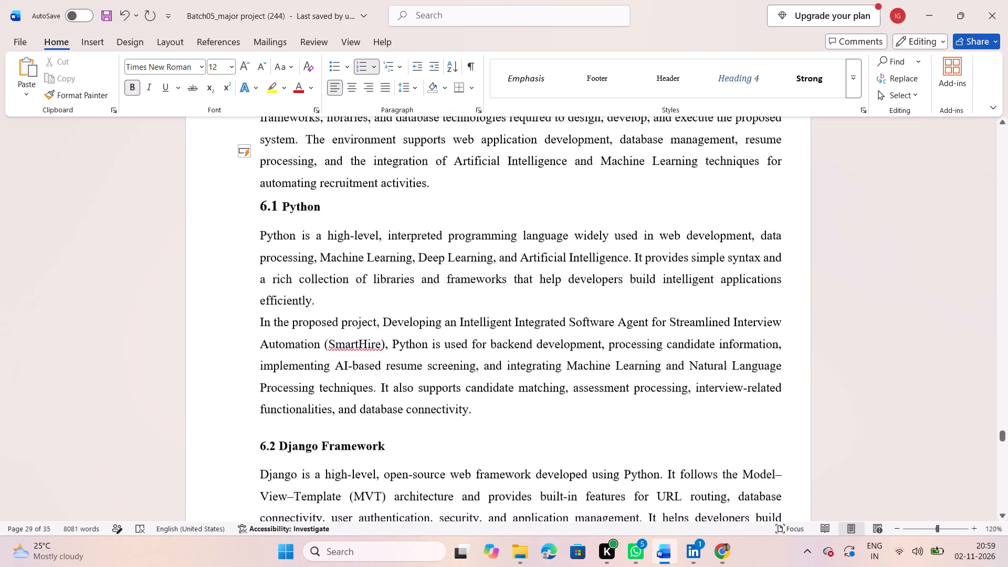
{"action": "scroll", "coordinate": [280, 349], "scroll_direction": "down", "scroll_amount": 3}
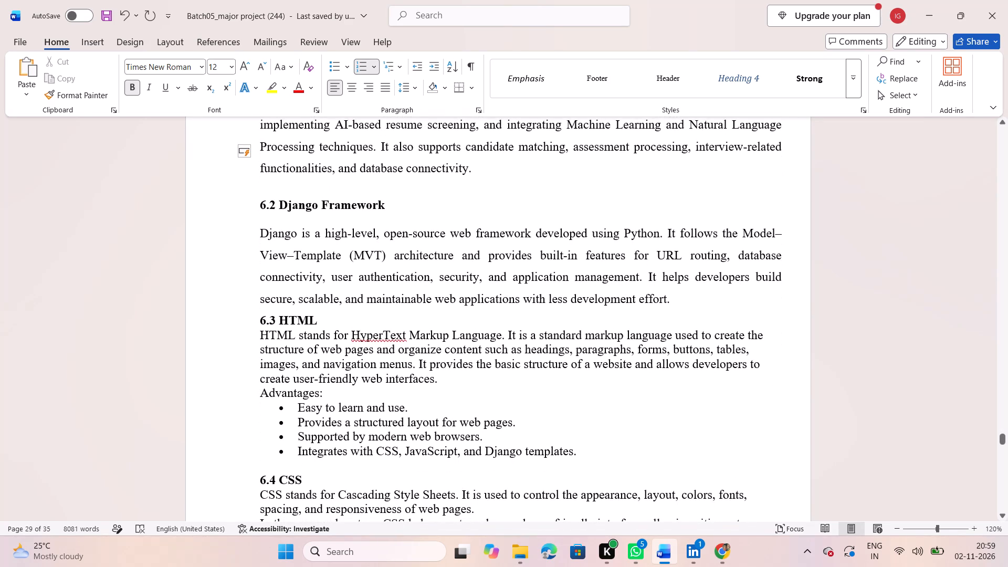
{"action": "left_click_drag", "start_coordinate": [258, 330], "coordinate": [463, 385]}
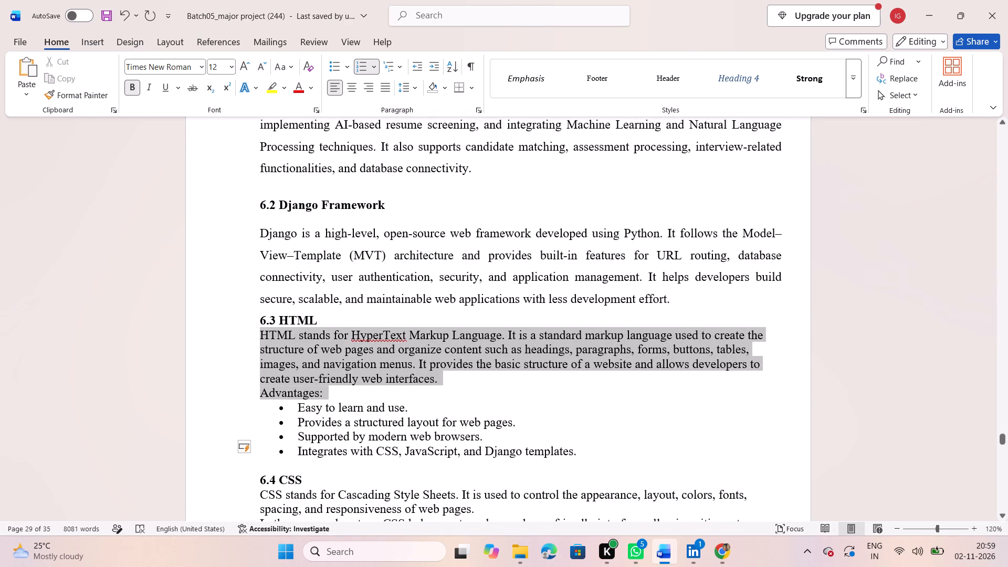
{"action": "left_click_drag", "start_coordinate": [463, 385], "coordinate": [460, 382]}
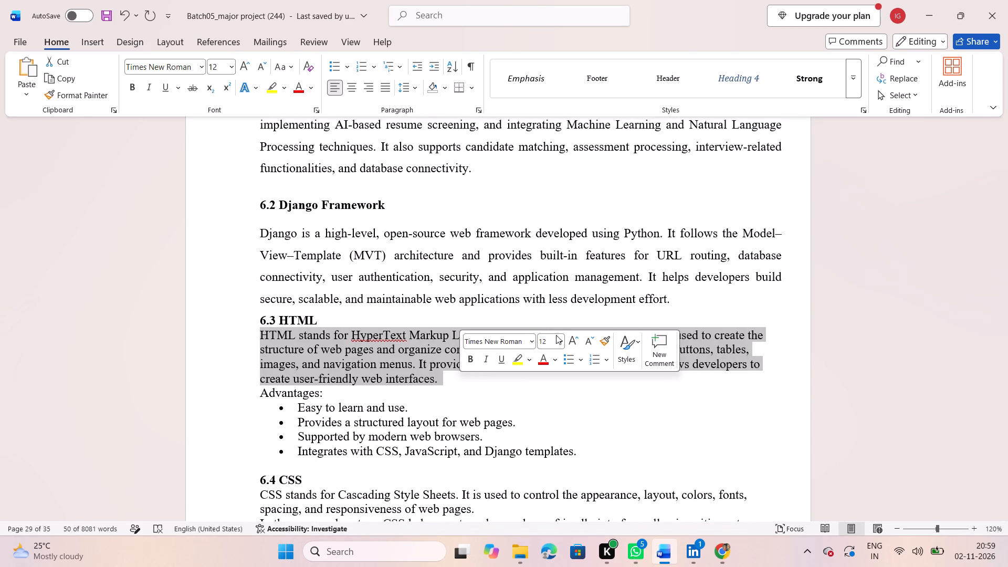
{"action": "left_click", "coordinate": [408, 88]}
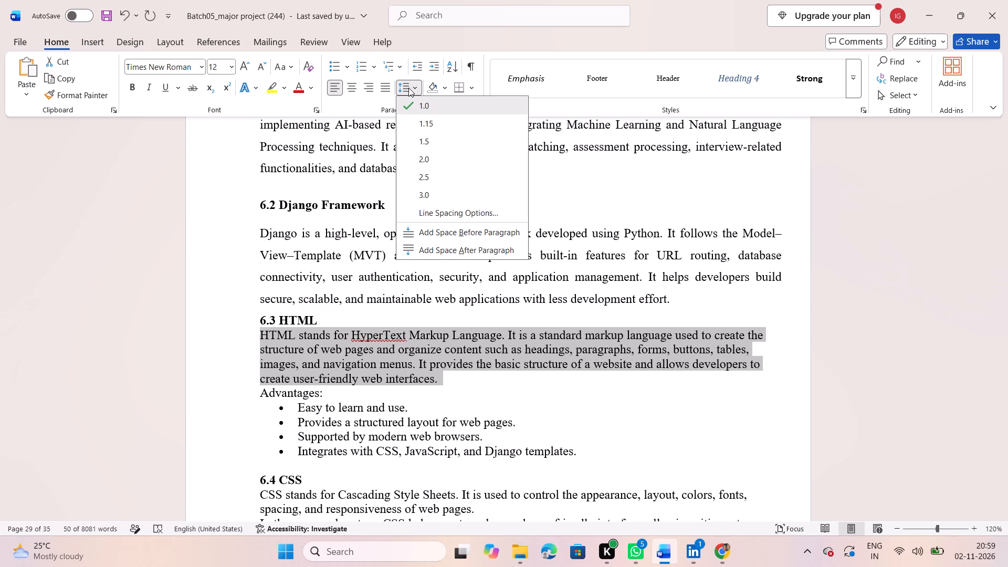
{"action": "left_click", "coordinate": [424, 142]}
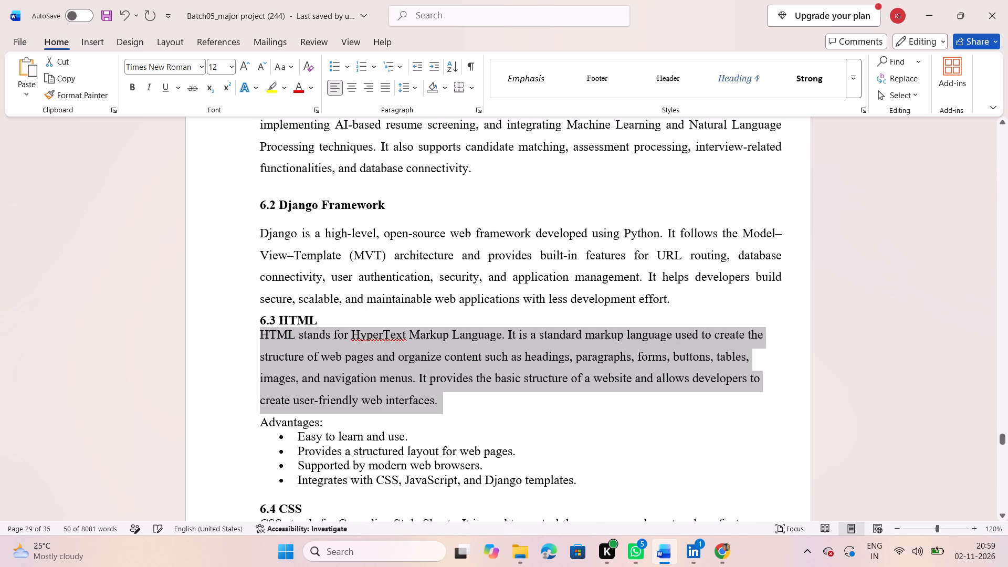
Insert an unnumbered blank line between the 6.3 HTML heading and its paragraph.
{"action": "left_click", "coordinate": [348, 316]}
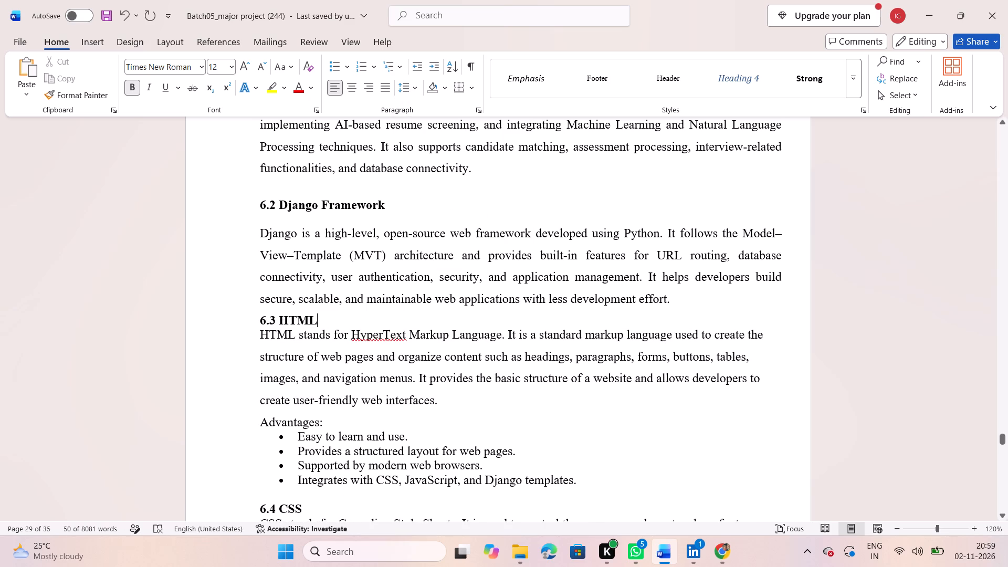
{"action": "key", "text": "Return"}
{"action": "key", "text": "BackSpace"}
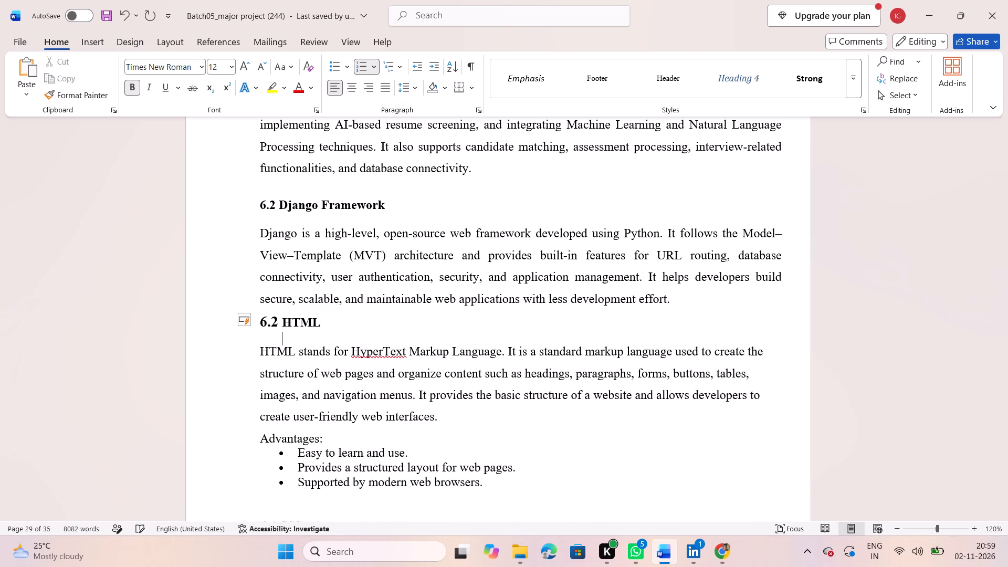
{"action": "scroll", "coordinate": [348, 316], "scroll_direction": "up", "scroll_amount": 2}
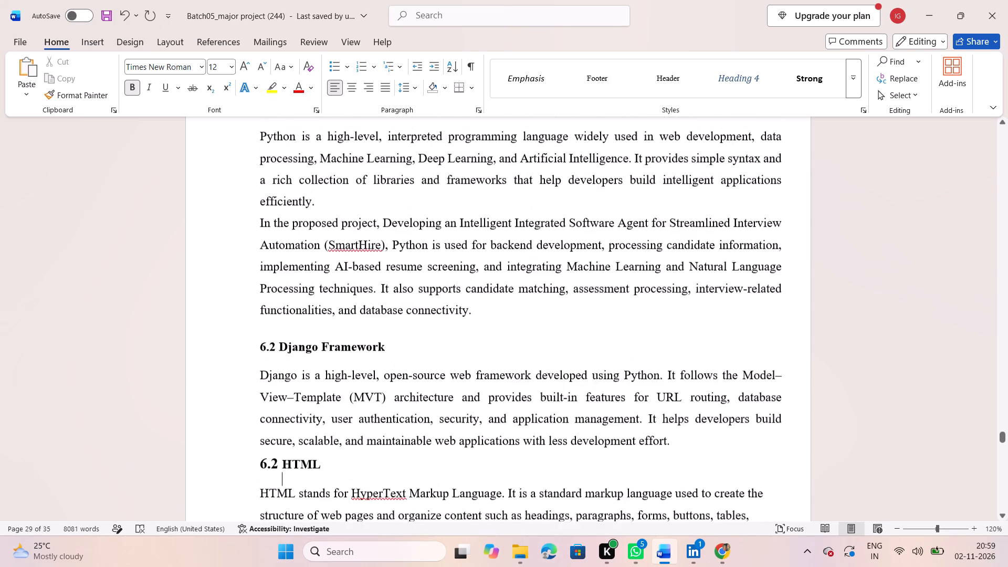
Set the font size of the number 6.2 in the Django Framework heading to 14.
{"action": "scroll", "coordinate": [348, 316], "scroll_direction": "up", "scroll_amount": 1}
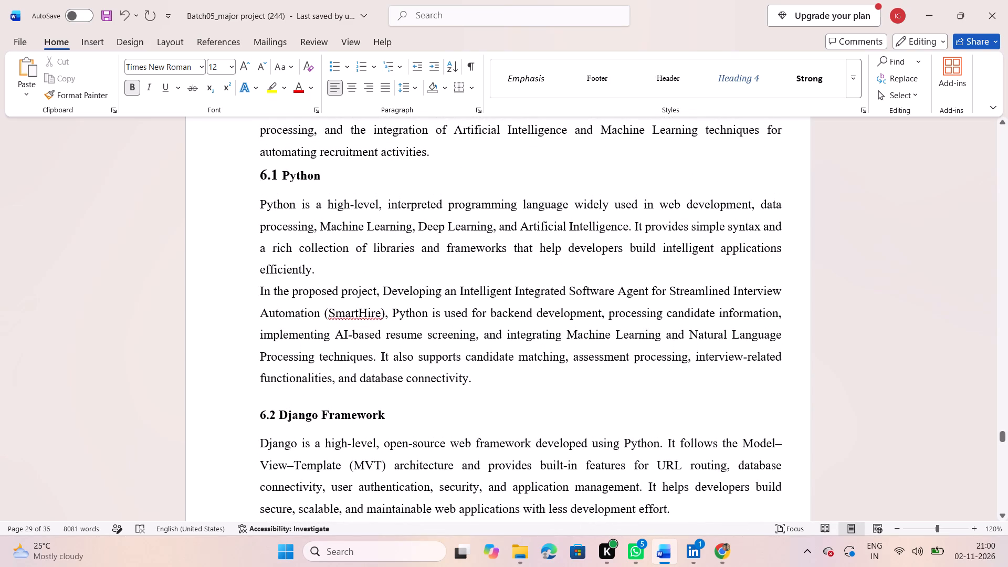
{"action": "left_click_drag", "start_coordinate": [258, 415], "coordinate": [278, 416]}
{"action": "left_click_drag", "start_coordinate": [278, 416], "coordinate": [277, 416]}
{"action": "left_click", "coordinate": [375, 376]}
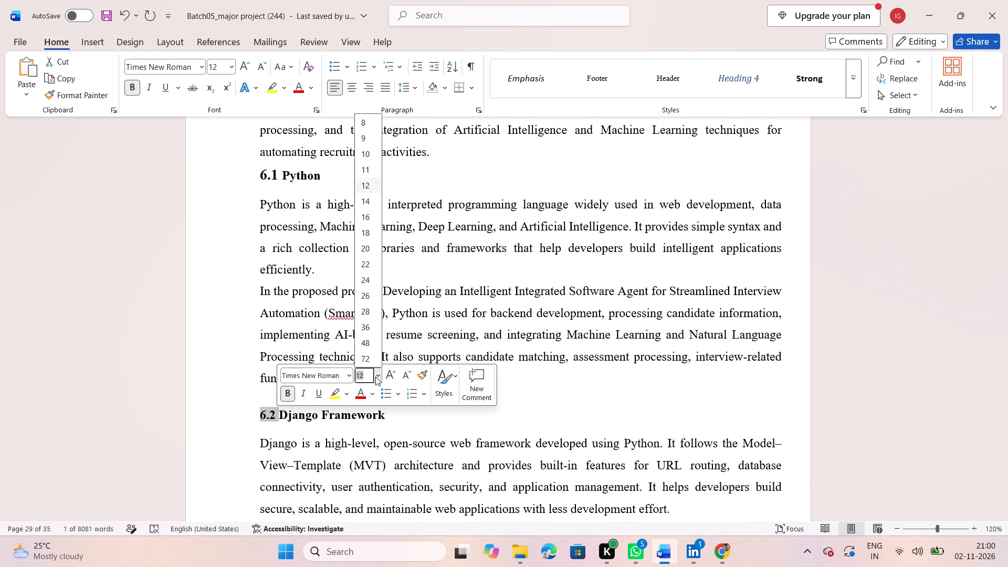
{"action": "left_click", "coordinate": [367, 218]}
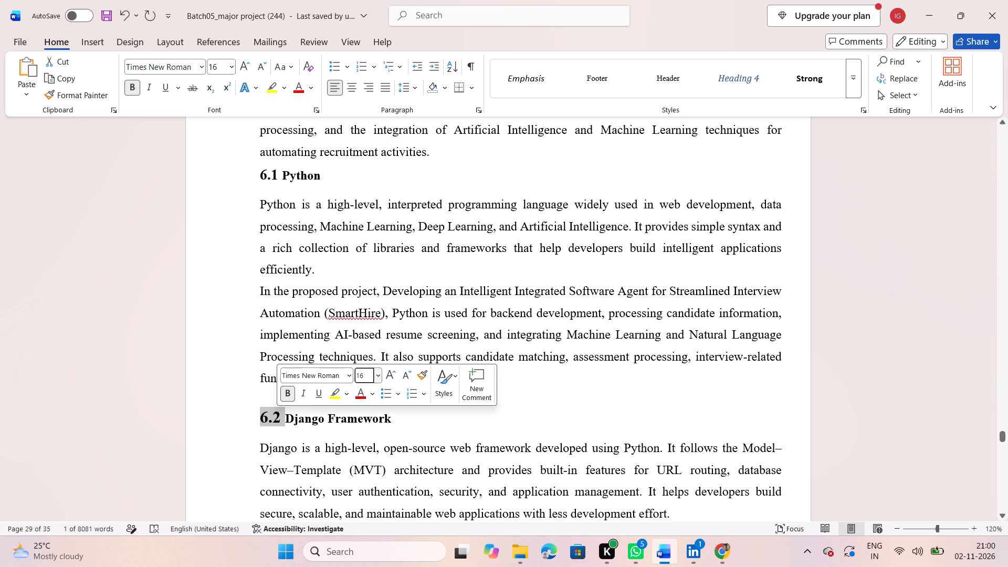
{"action": "left_click", "coordinate": [380, 377]}
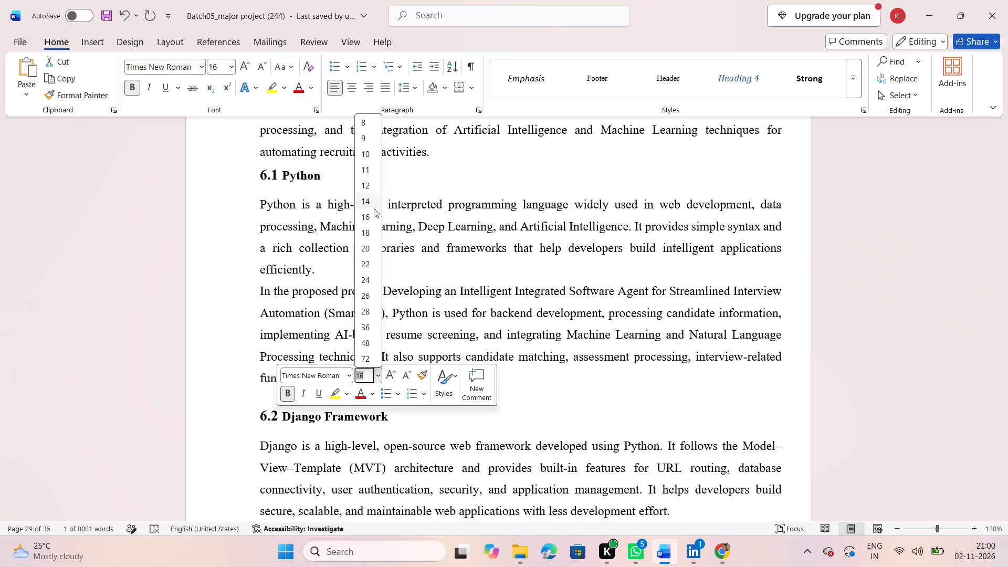
{"action": "left_click", "coordinate": [373, 208]}
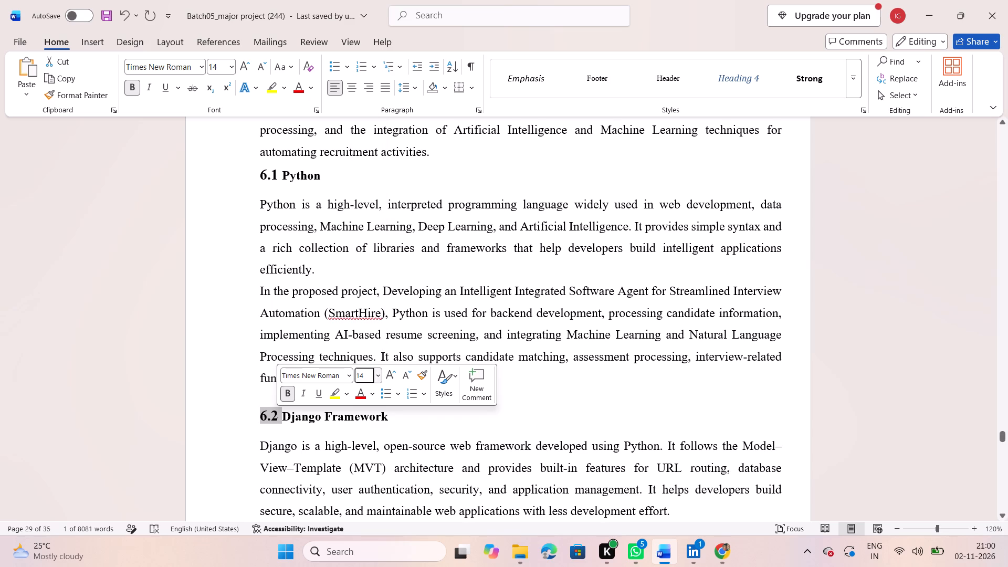
{"action": "left_click", "coordinate": [540, 419]}
Look through the remaining Chapter 6 sections and the start of Chapter 7 to check their formatting.
{"action": "scroll", "coordinate": [540, 419], "scroll_direction": "up", "scroll_amount": 2}
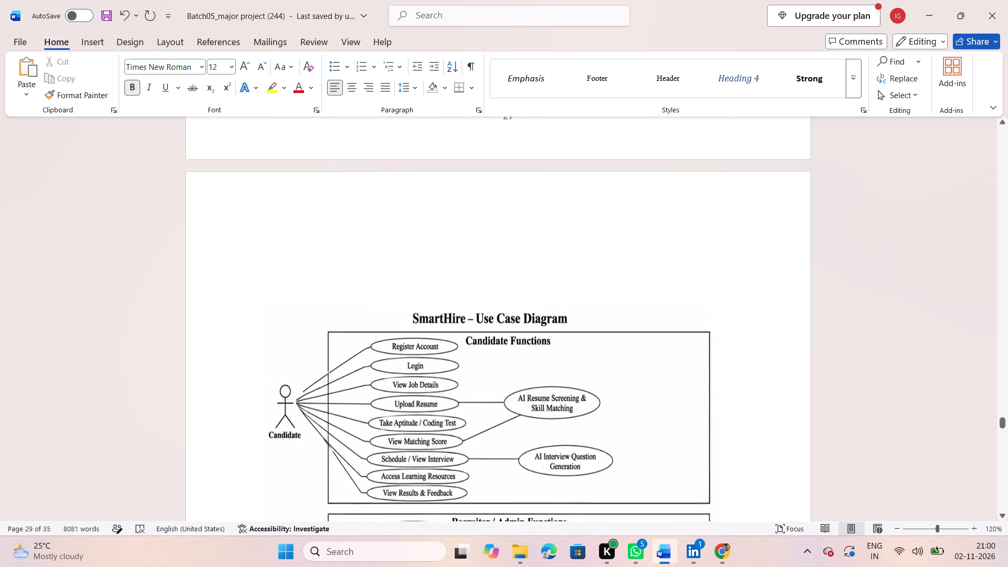
{"action": "scroll", "coordinate": [540, 419], "scroll_direction": "down", "scroll_amount": 5}
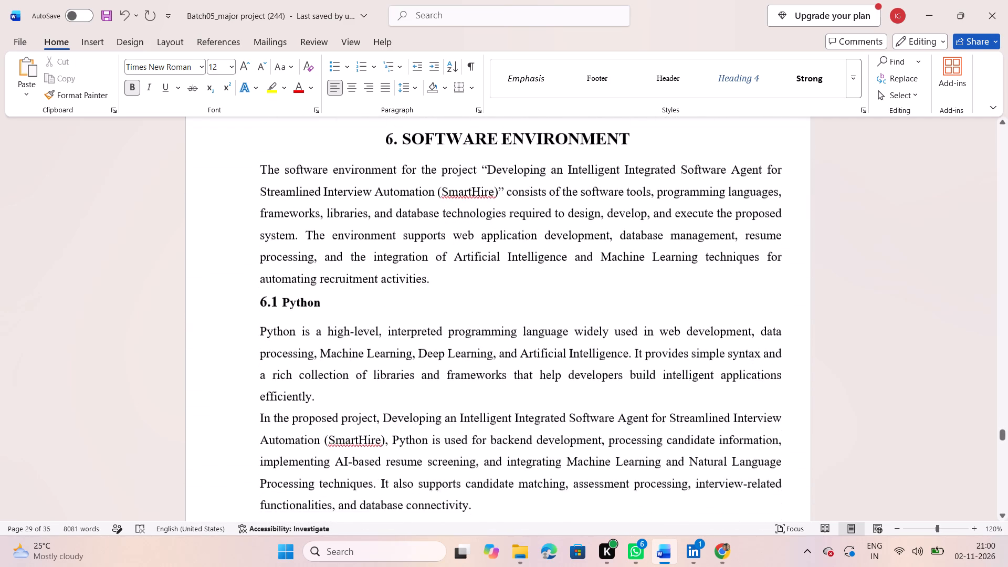
{"action": "scroll", "coordinate": [540, 419], "scroll_direction": "down", "scroll_amount": 5}
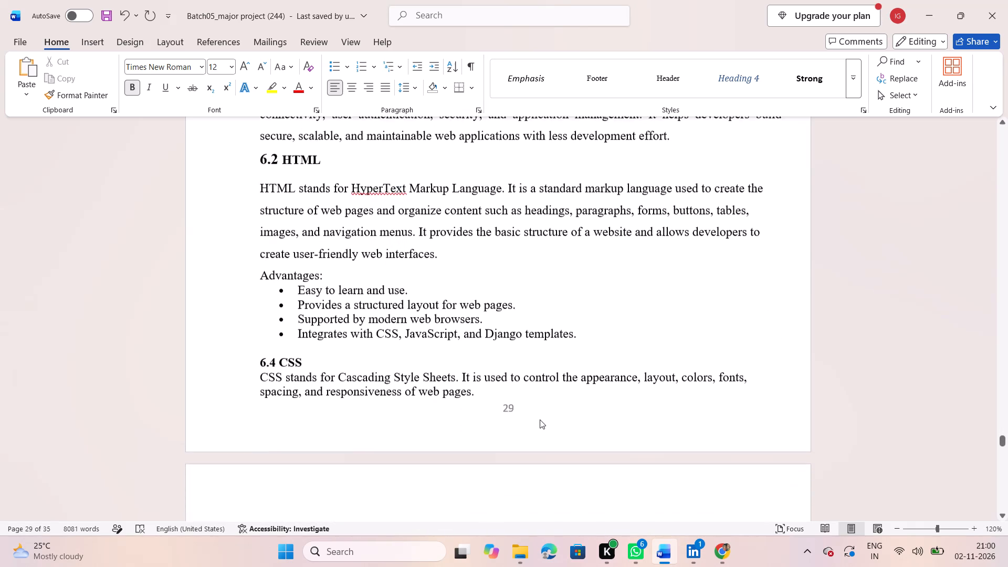
{"action": "scroll", "coordinate": [540, 419], "scroll_direction": "down", "scroll_amount": 4}
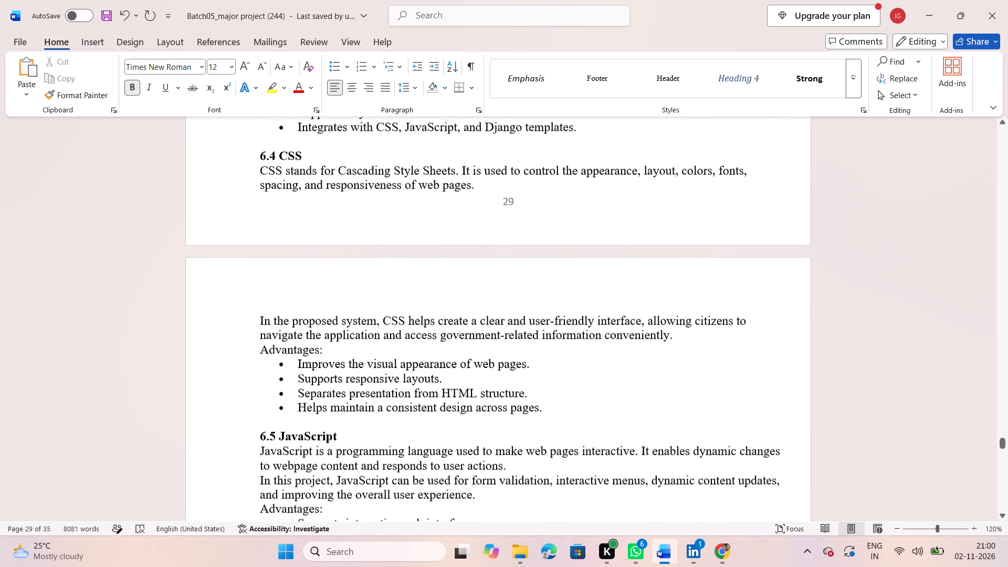
{"action": "scroll", "coordinate": [540, 419], "scroll_direction": "down", "scroll_amount": 5}
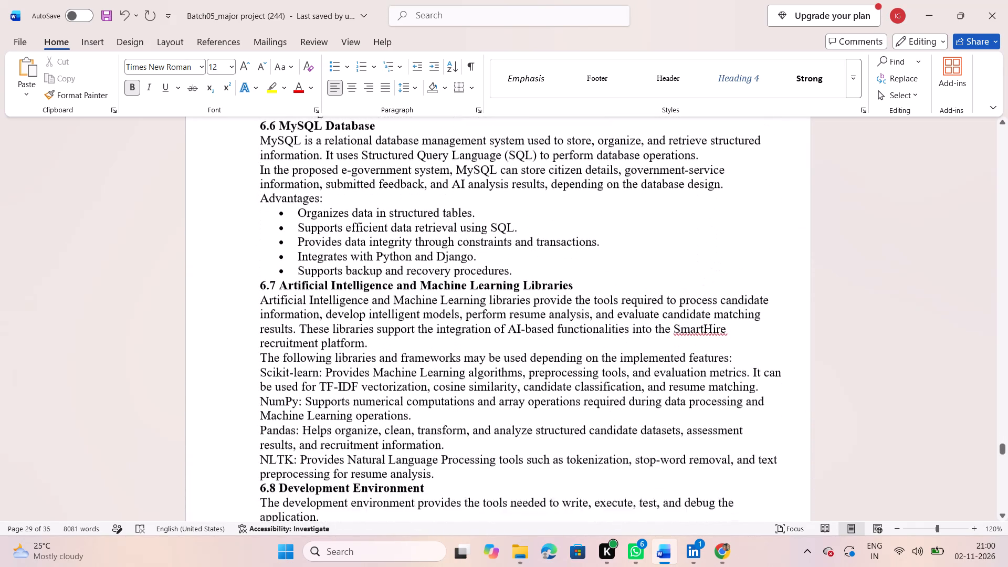
{"action": "scroll", "coordinate": [540, 419], "scroll_direction": "down", "scroll_amount": 4}
{"action": "scroll", "coordinate": [540, 419], "scroll_direction": "up", "scroll_amount": 1}
{"action": "scroll", "coordinate": [540, 419], "scroll_direction": "down", "scroll_amount": 1}
{"action": "scroll", "coordinate": [540, 419], "scroll_direction": "up", "scroll_amount": 1}
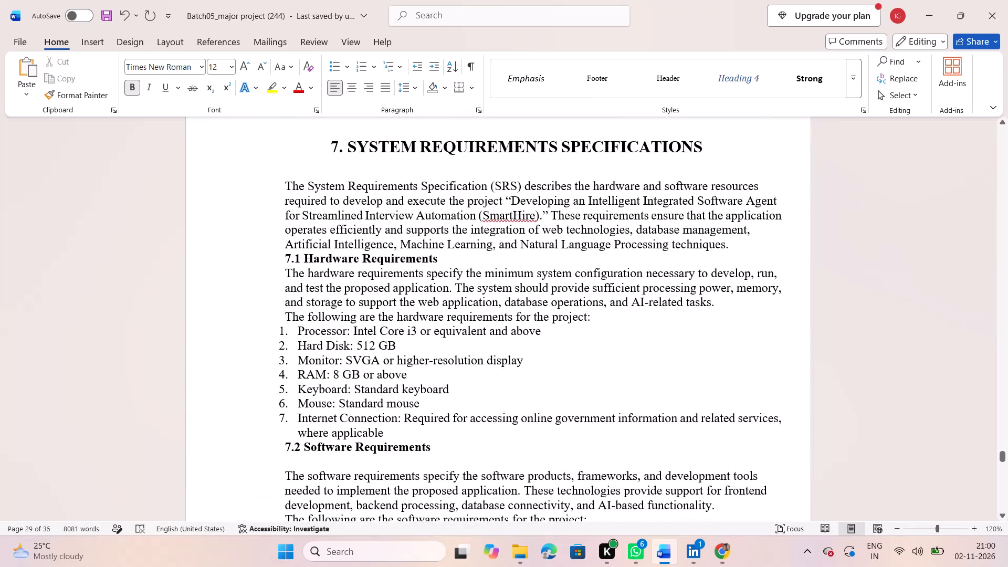
{"action": "scroll", "coordinate": [540, 419], "scroll_direction": "up", "scroll_amount": 3}
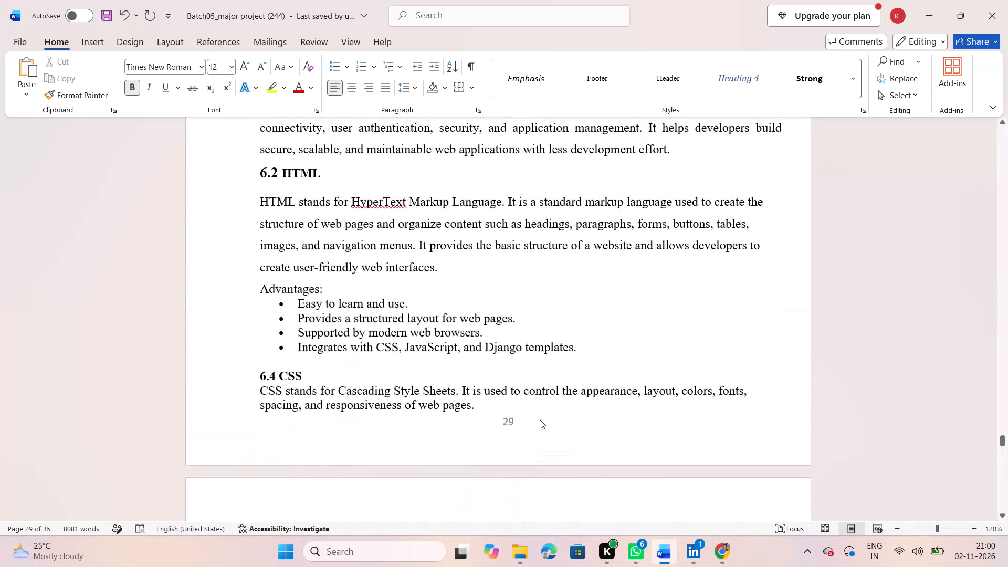
{"action": "scroll", "coordinate": [540, 419], "scroll_direction": "up", "scroll_amount": 1}
{"action": "scroll", "coordinate": [540, 419], "scroll_direction": "down", "scroll_amount": 1}
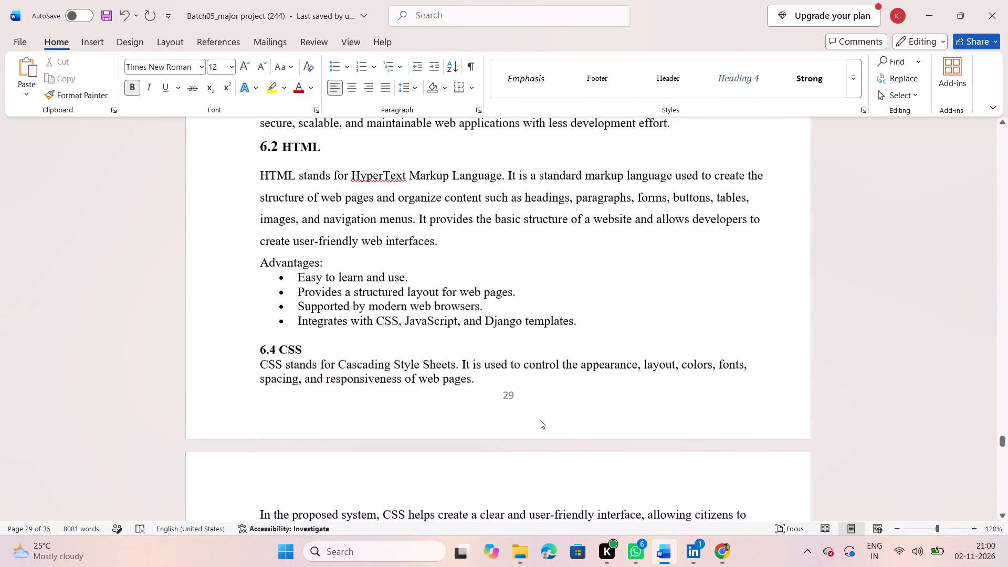
Delete the Advantages label and its bullet list from the HTML section.
{"action": "left_click_drag", "start_coordinate": [583, 322], "coordinate": [356, 259]}
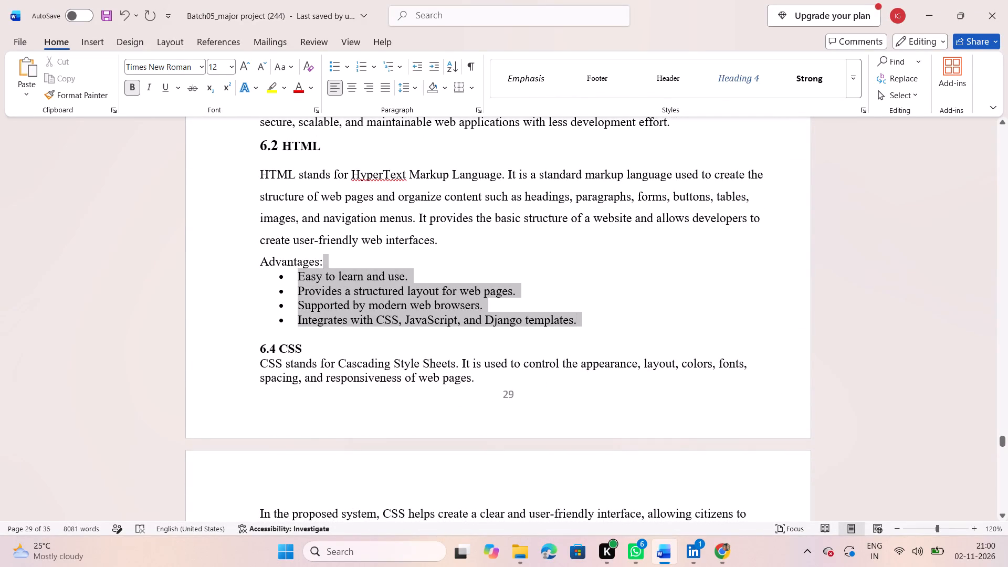
{"action": "left_click_drag", "start_coordinate": [356, 259], "coordinate": [272, 268]}
{"action": "key", "text": "BackSpace"}
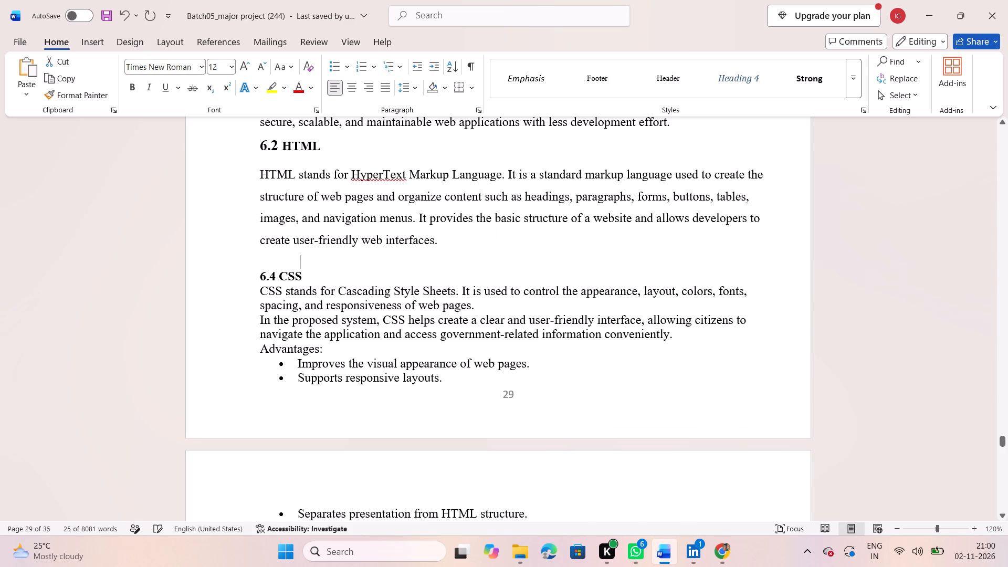
Insert blank lines after the HTML paragraph to push the 6.4 CSS heading onto the following page.
{"action": "key", "text": "Return"}
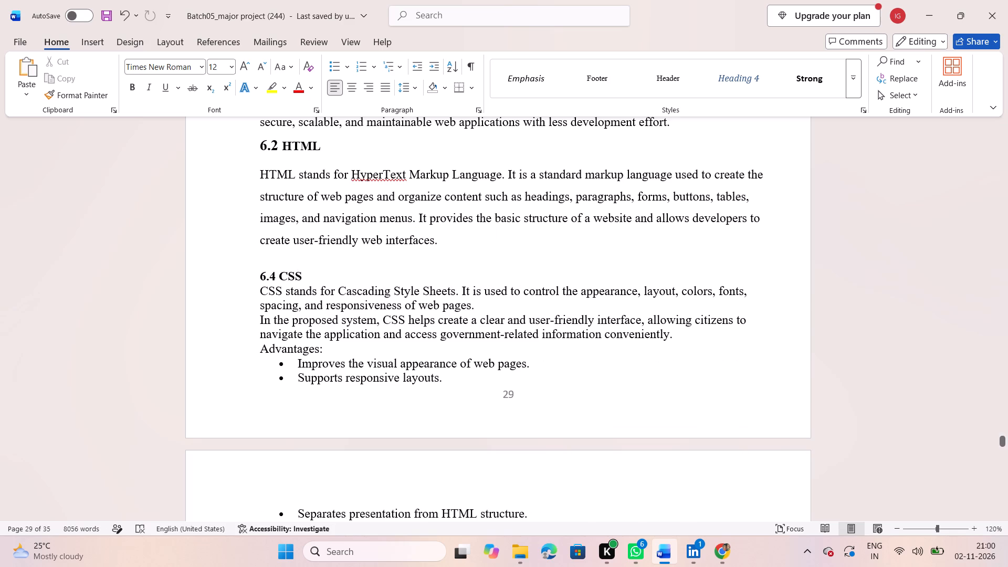
{"action": "key", "text": "Return"}
{"action": "key", "text": "Return"}
{"action": "key", "text": "Return"}
{"action": "key", "text": "Return"}
{"action": "key", "text": "Return"}
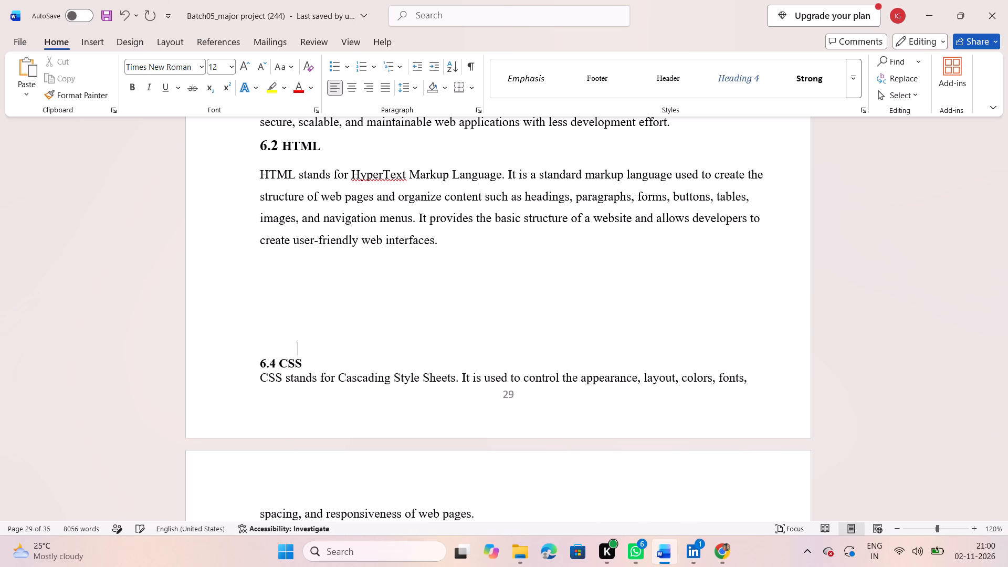
{"action": "key", "text": "Return"}
{"action": "key", "text": "Return"}
Insert a blank line between the Django Framework paragraph and the HTML heading.
{"action": "scroll", "coordinate": [272, 268], "scroll_direction": "up", "scroll_amount": 2}
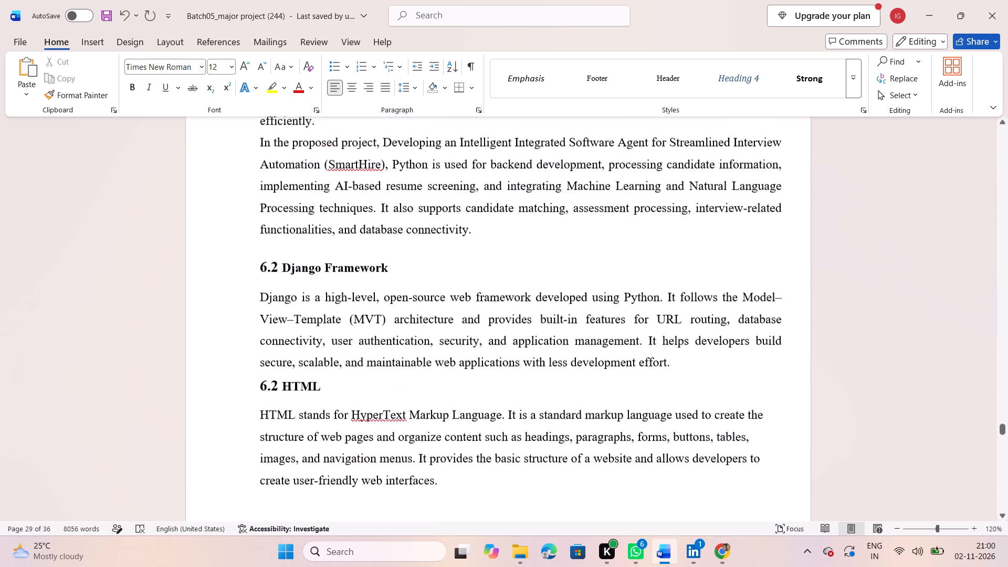
{"action": "scroll", "coordinate": [272, 268], "scroll_direction": "up", "scroll_amount": 1}
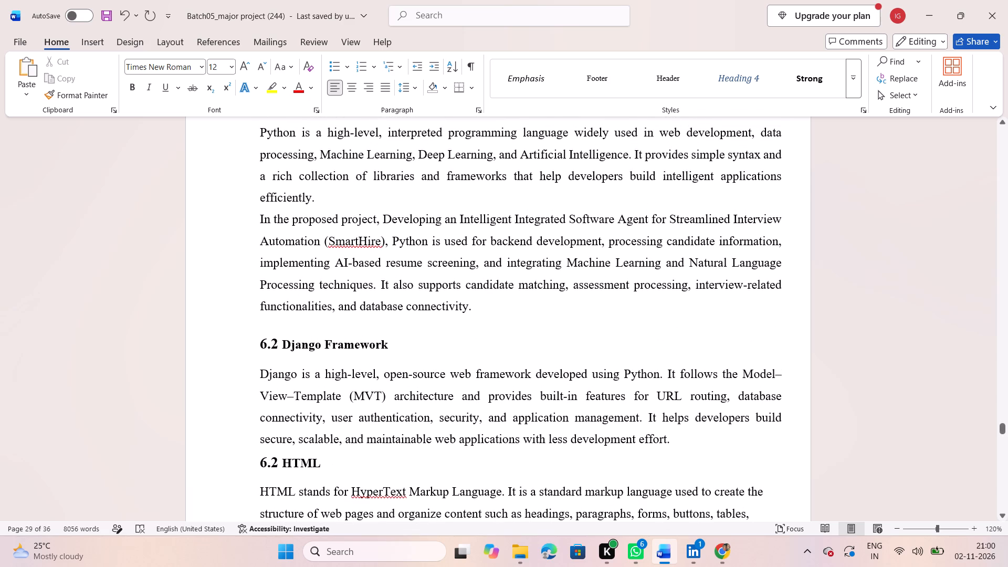
{"action": "left_click", "coordinate": [678, 437]}
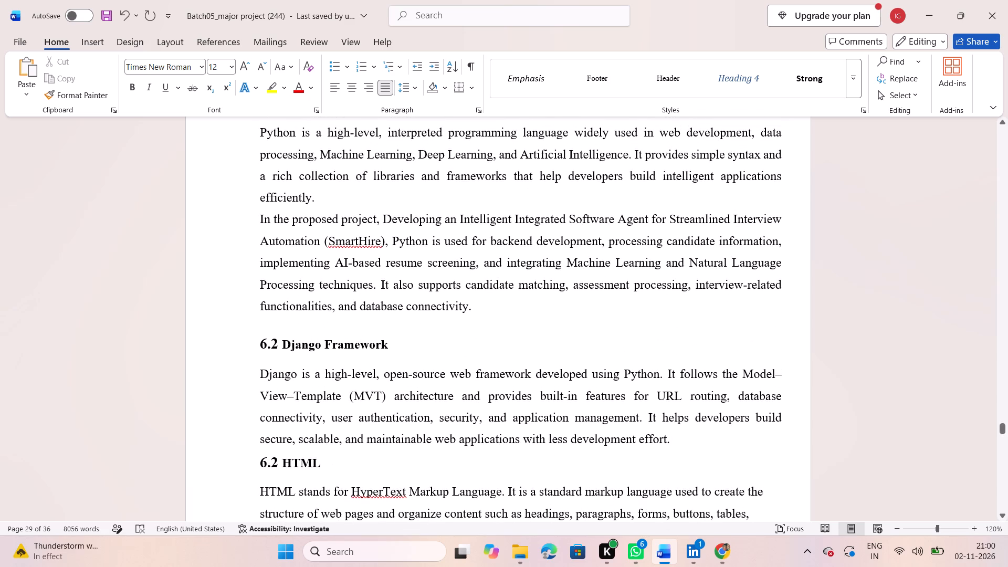
{"action": "key", "text": "Return"}
Justify the 6.4 CSS paragraphs and Advantages list and set their line spacing to 1.5.
{"action": "scroll", "coordinate": [678, 437], "scroll_direction": "left", "scroll_amount": 1}
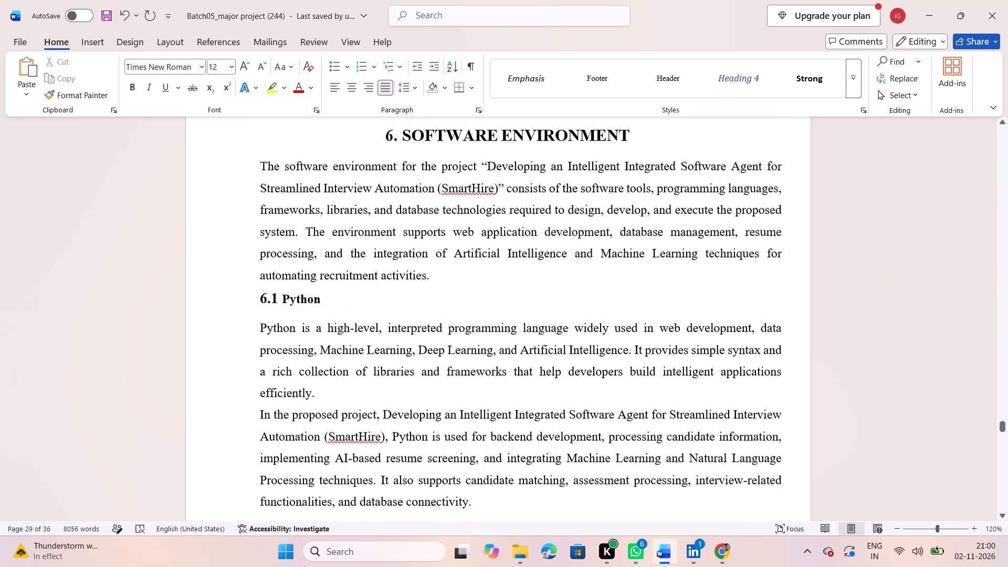
{"action": "scroll", "coordinate": [678, 437], "scroll_direction": "left", "scroll_amount": 1}
{"action": "scroll", "coordinate": [678, 437], "scroll_direction": "down", "scroll_amount": 3}
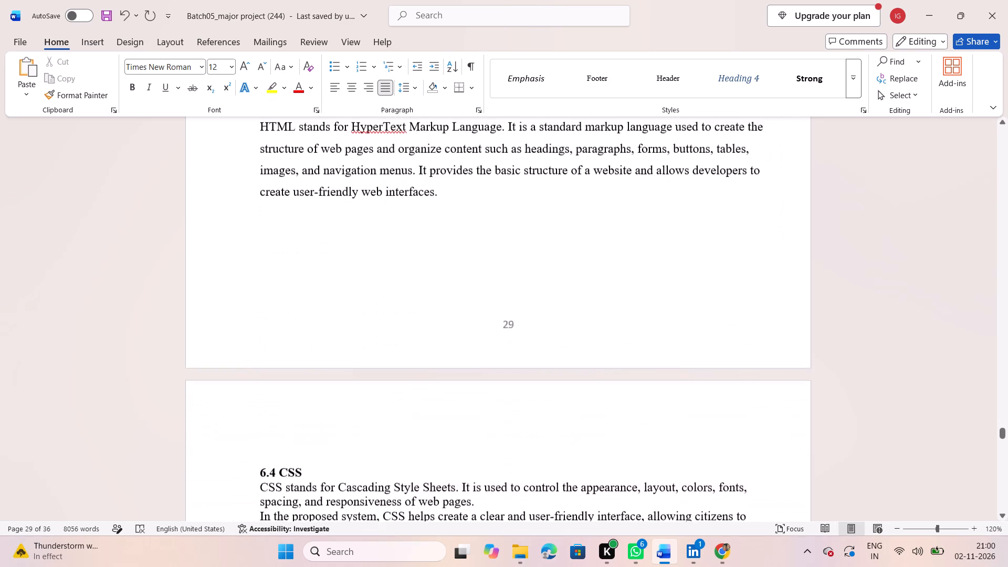
{"action": "scroll", "coordinate": [678, 437], "scroll_direction": "down", "scroll_amount": 3}
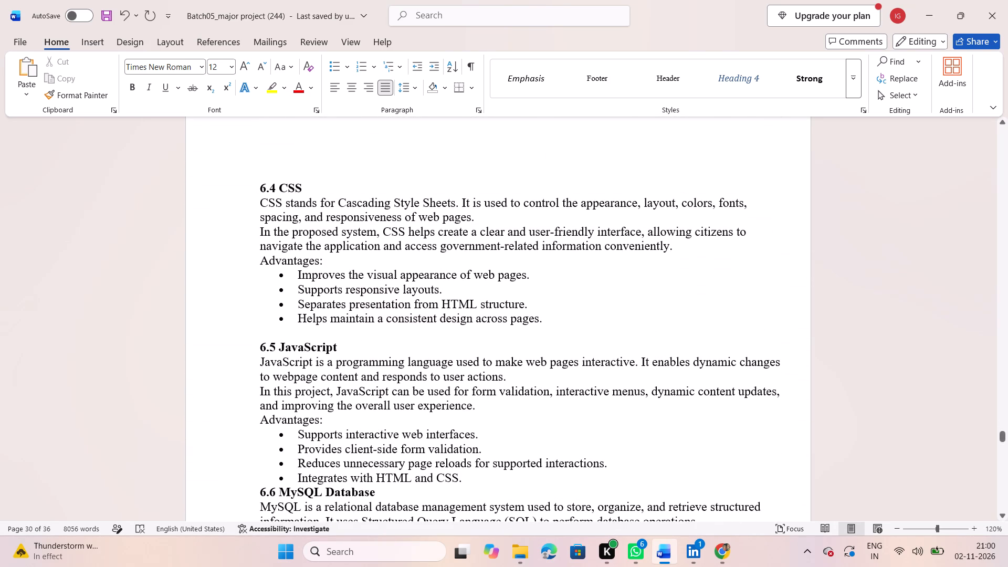
{"action": "left_click_drag", "start_coordinate": [258, 201], "coordinate": [420, 271]}
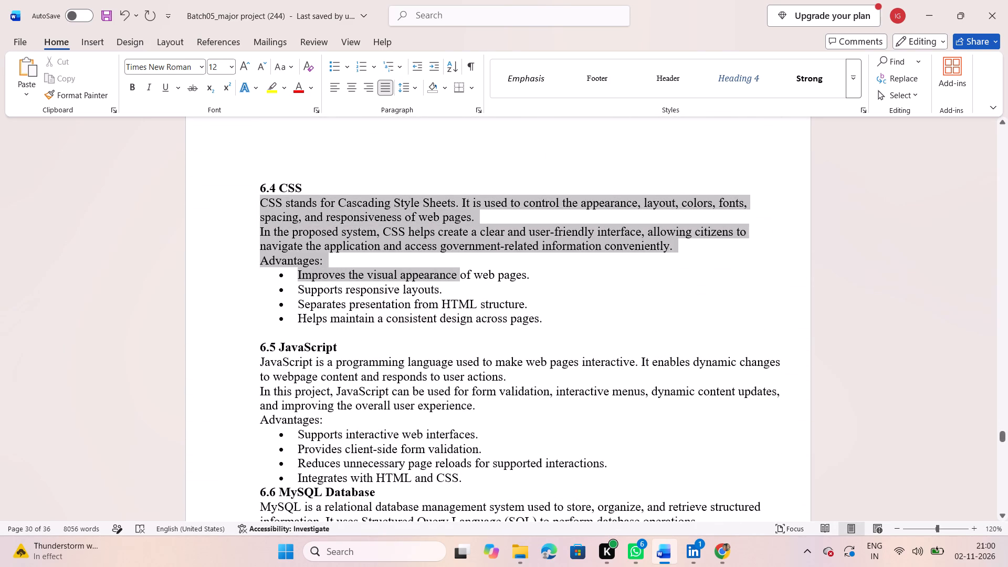
{"action": "left_click_drag", "start_coordinate": [420, 271], "coordinate": [545, 319]}
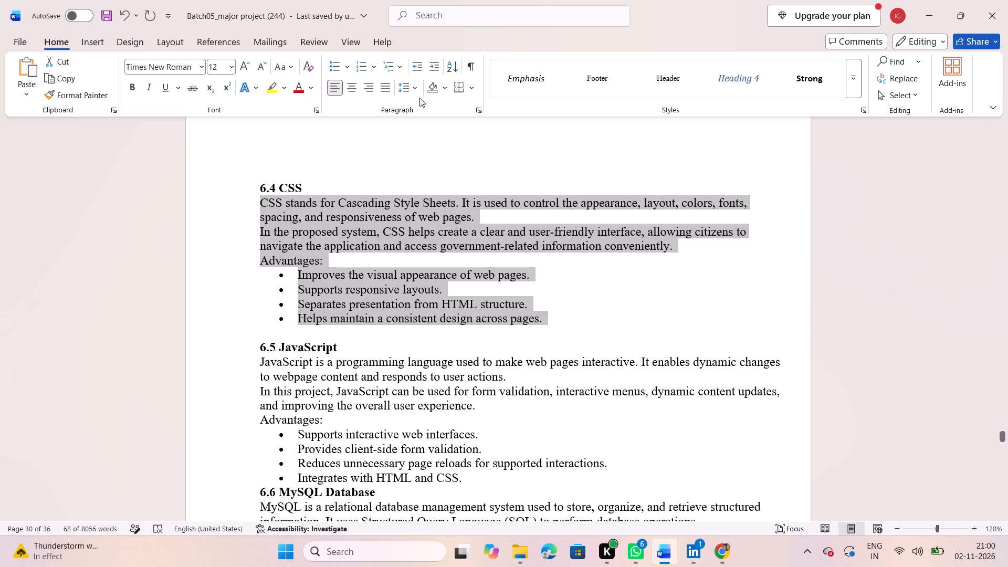
{"action": "left_click", "coordinate": [391, 89]}
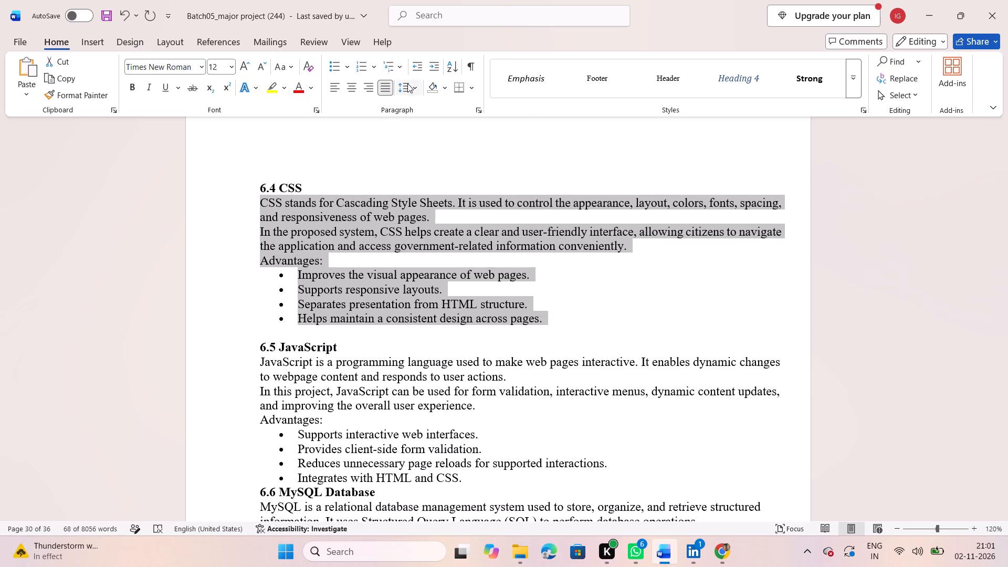
{"action": "left_click", "coordinate": [407, 83]}
{"action": "left_click", "coordinate": [423, 138]}
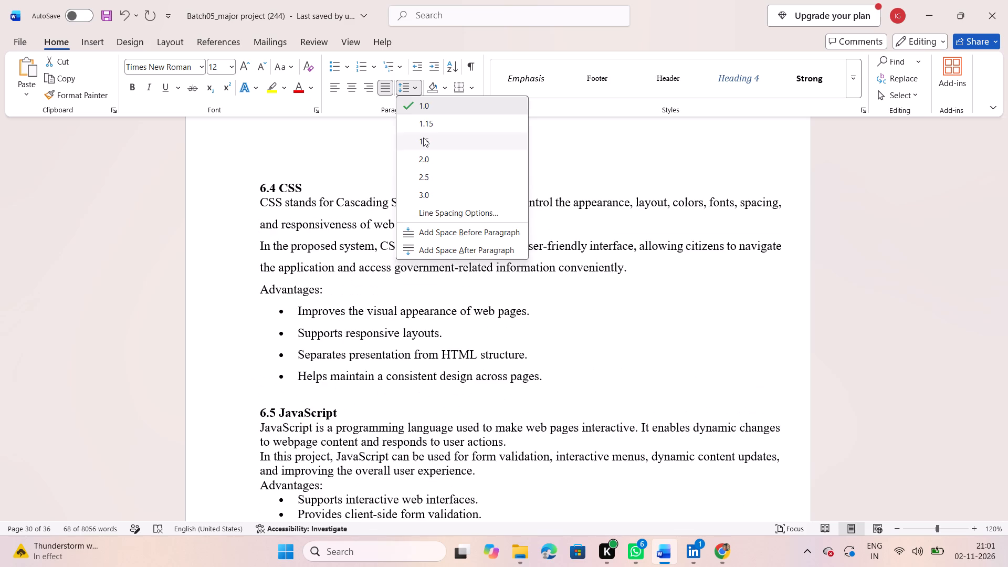
{"action": "left_click", "coordinate": [456, 297]}
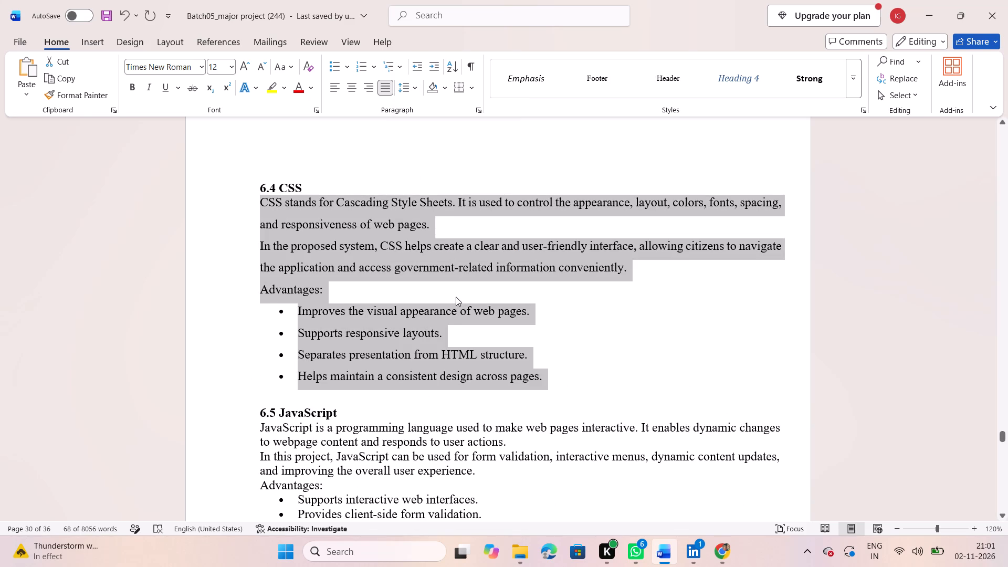
Review the Chapter 6 opening and the preceding use-case and sequence diagram pages of Chapter 5 for formatting.
{"action": "scroll", "coordinate": [456, 297], "scroll_direction": "up", "scroll_amount": 6}
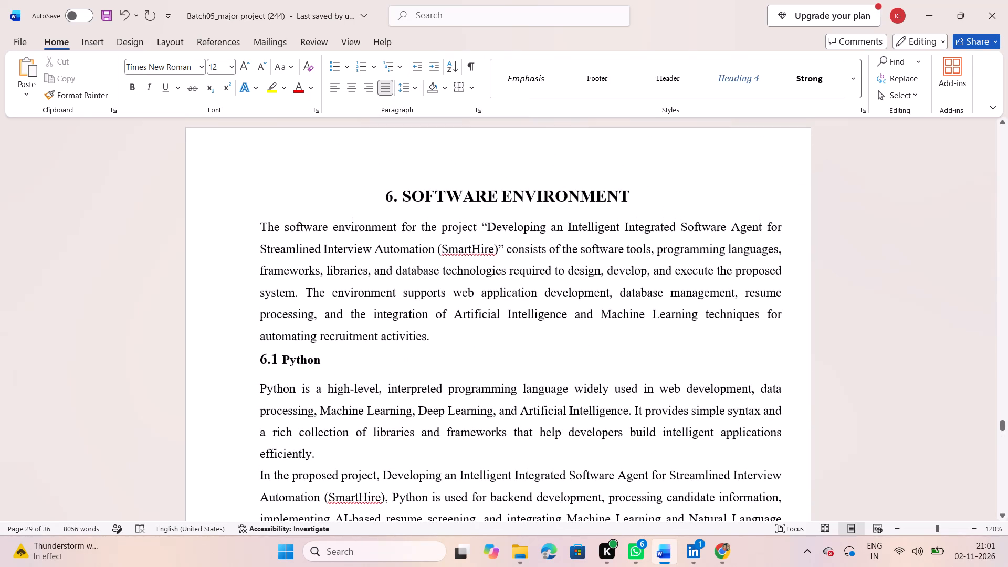
{"action": "scroll", "coordinate": [456, 297], "scroll_direction": "up", "scroll_amount": 5}
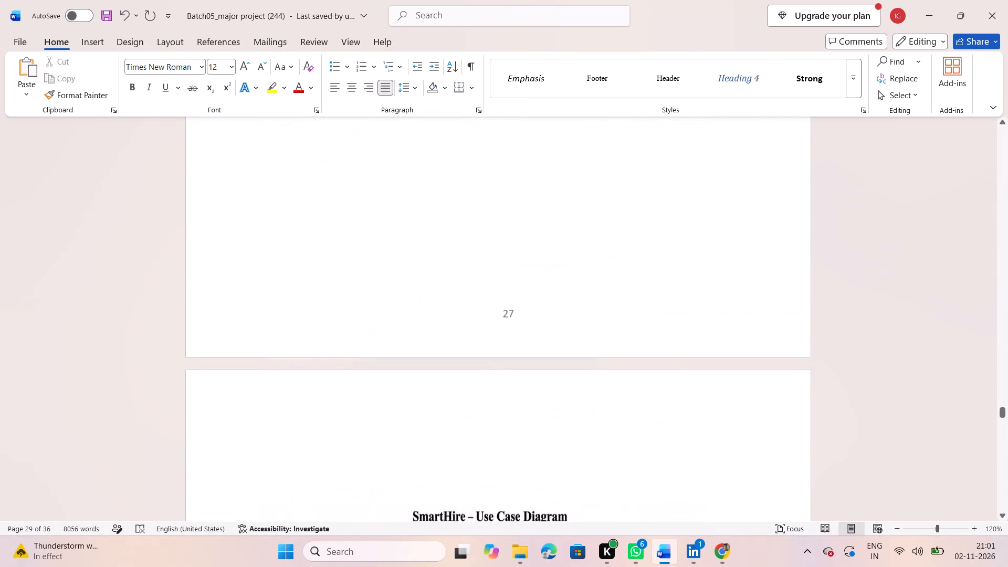
{"action": "scroll", "coordinate": [456, 297], "scroll_direction": "up", "scroll_amount": 2}
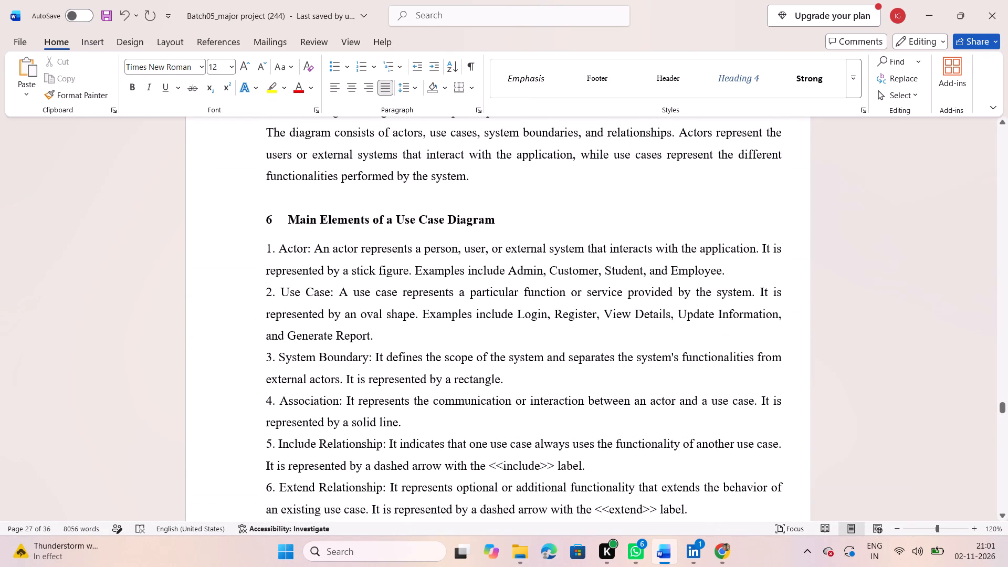
{"action": "scroll", "coordinate": [336, 321], "scroll_direction": "up", "scroll_amount": 1}
{"action": "scroll", "coordinate": [336, 321], "scroll_direction": "left", "scroll_amount": 1}
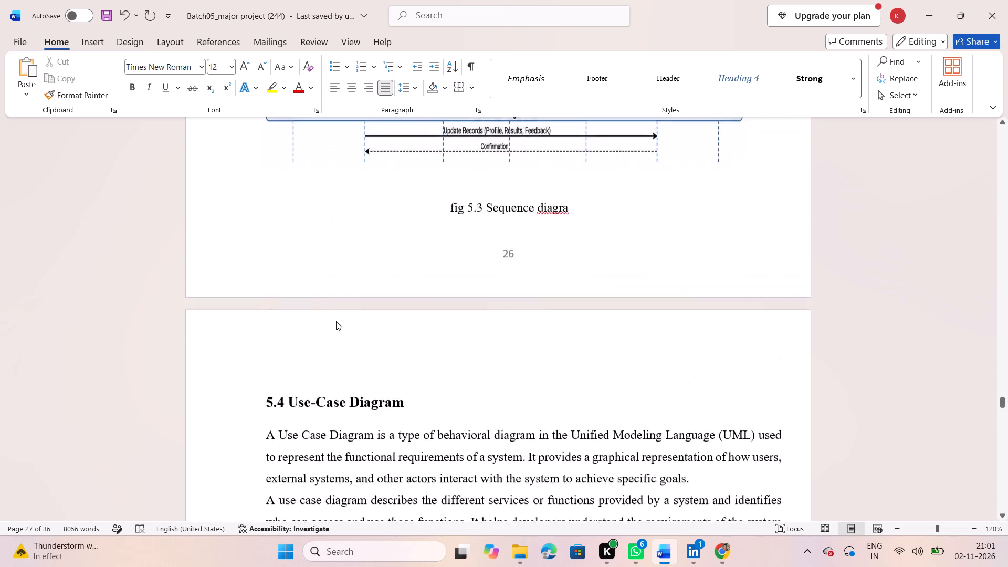
{"action": "scroll", "coordinate": [336, 321], "scroll_direction": "left", "scroll_amount": 1}
{"action": "scroll", "coordinate": [336, 321], "scroll_direction": "up", "scroll_amount": 4}
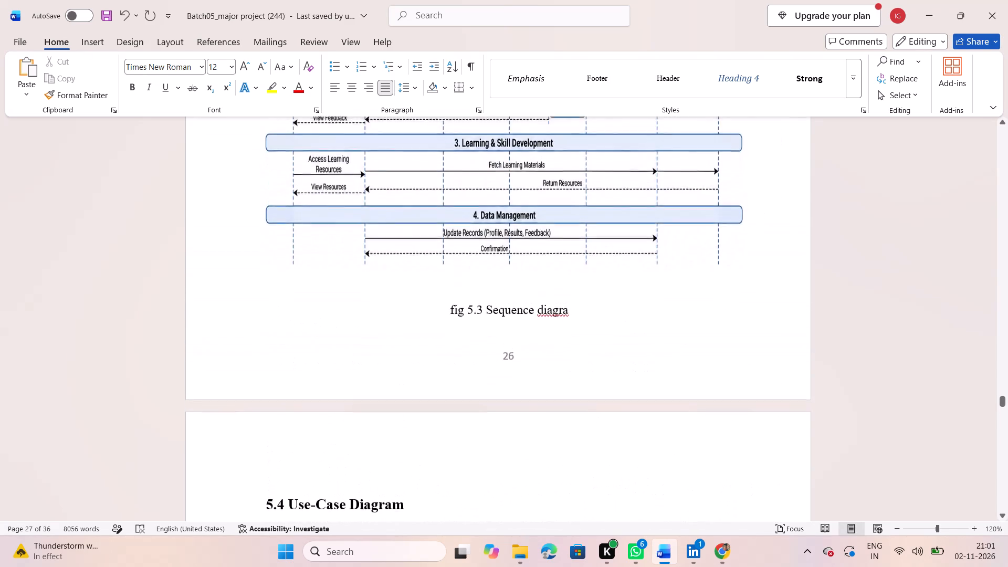
{"action": "scroll", "coordinate": [336, 321], "scroll_direction": "down", "scroll_amount": 13}
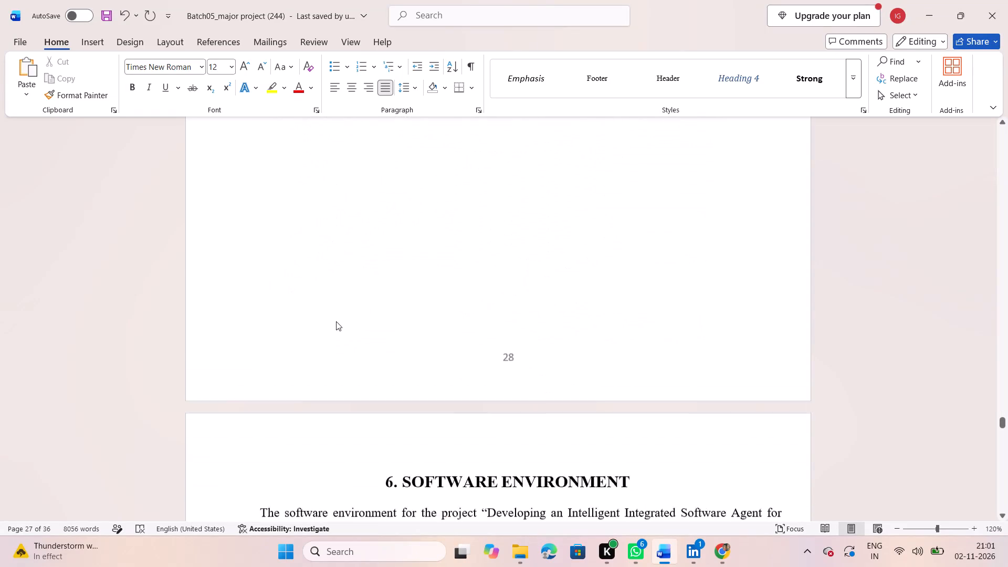
Set the line spacing of the 6.5 JavaScript paragraphs and Advantages list to 1.5.
{"action": "scroll", "coordinate": [336, 321], "scroll_direction": "down", "scroll_amount": 6}
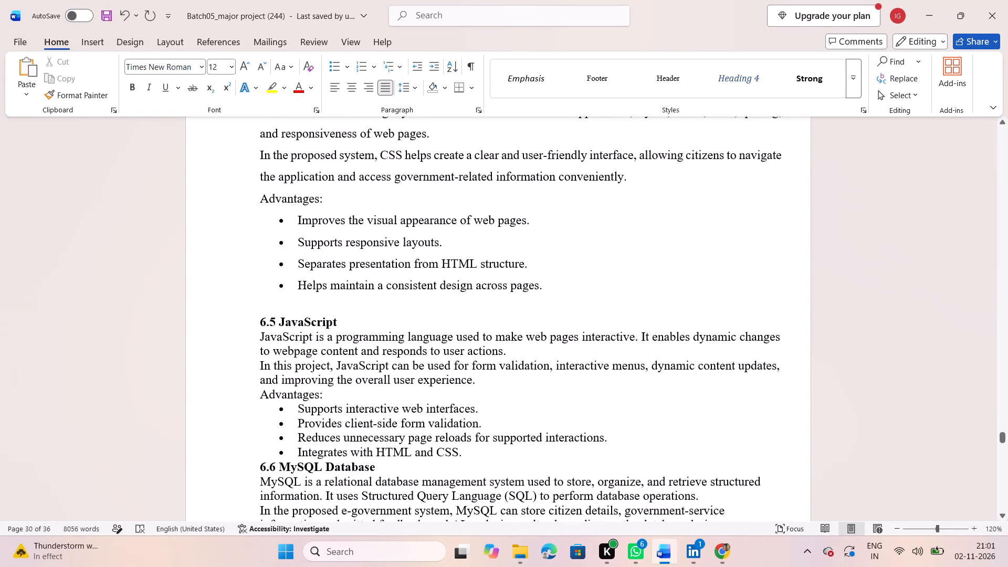
{"action": "scroll", "coordinate": [336, 321], "scroll_direction": "down", "scroll_amount": 1}
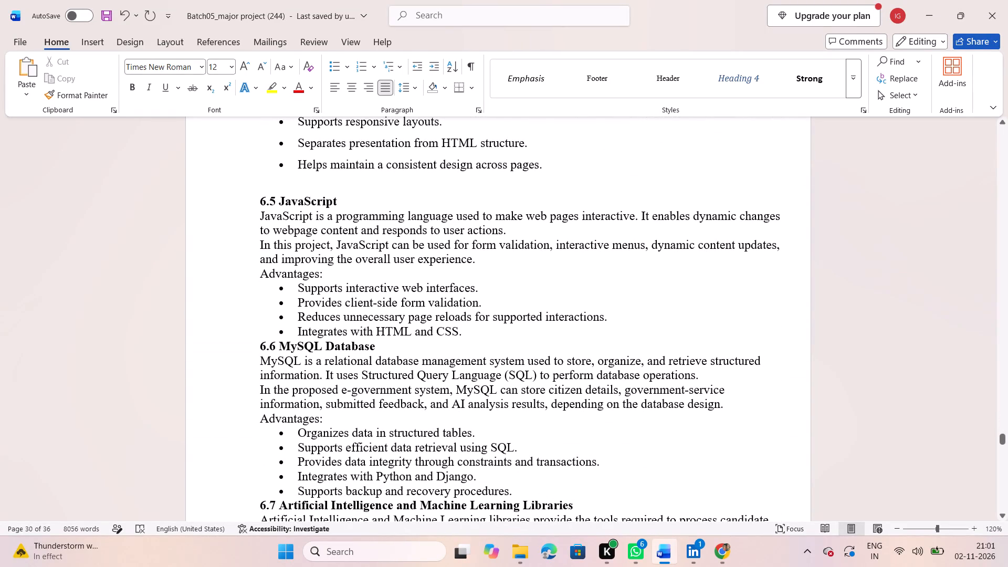
{"action": "left_click_drag", "start_coordinate": [259, 216], "coordinate": [466, 335]}
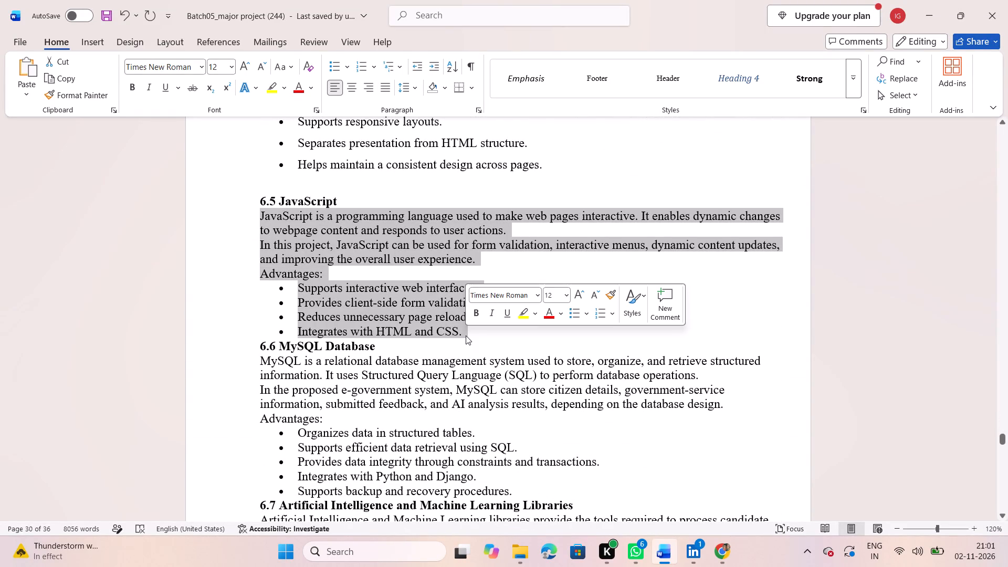
{"action": "left_click", "coordinate": [401, 90]}
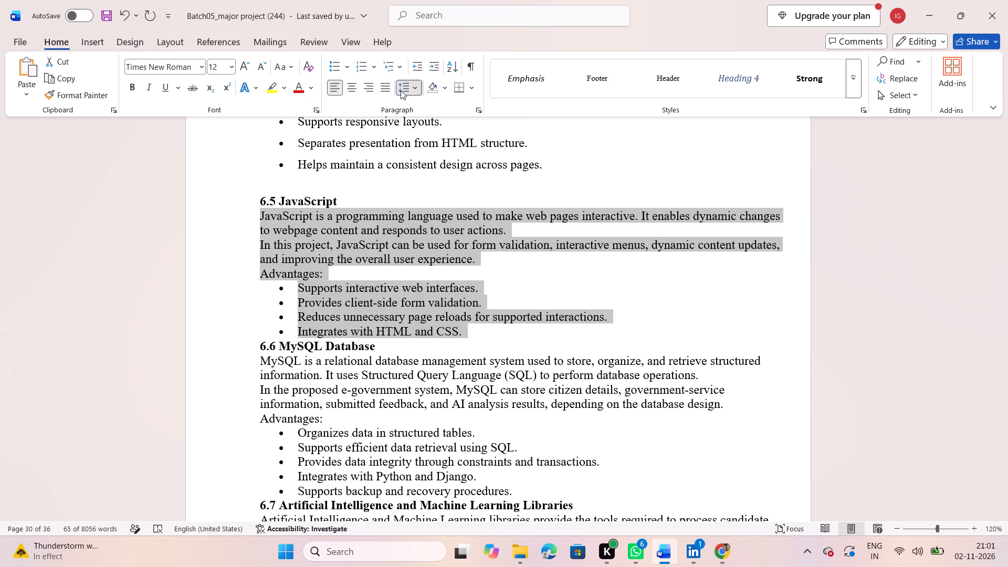
{"action": "left_click", "coordinate": [423, 143]}
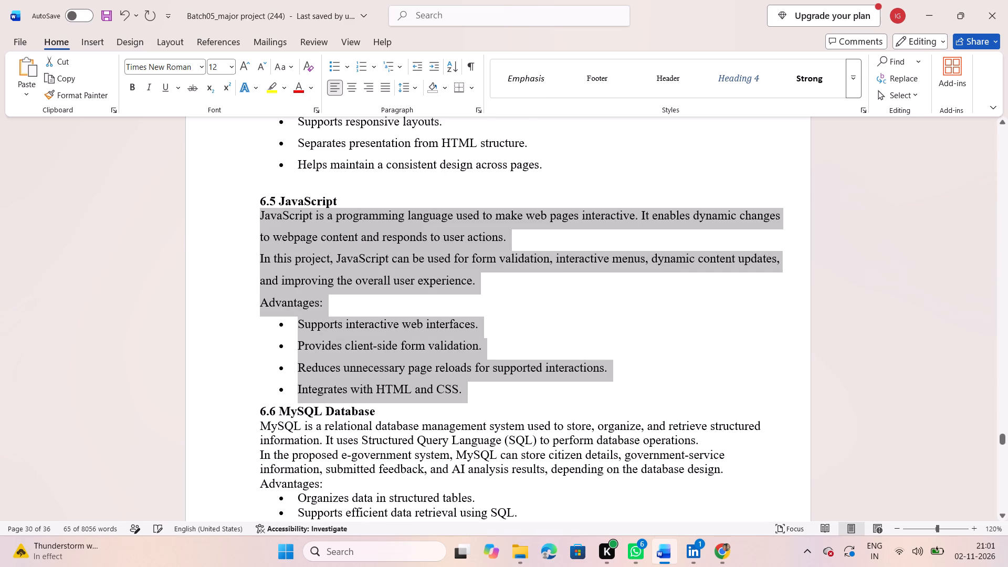
Set the 6.6 MySQL Database paragraphs and Advantages list to 1.5 line spacing and justify them.
{"action": "scroll", "coordinate": [349, 242], "scroll_direction": "up", "scroll_amount": 3}
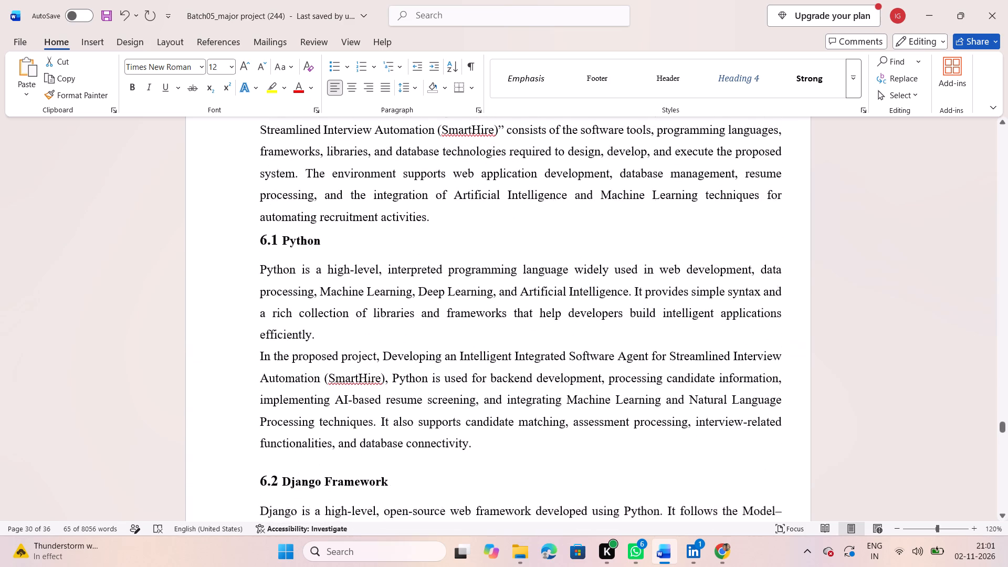
{"action": "scroll", "coordinate": [349, 242], "scroll_direction": "up", "scroll_amount": 2}
{"action": "scroll", "coordinate": [349, 242], "scroll_direction": "down", "scroll_amount": 1}
{"action": "scroll", "coordinate": [349, 242], "scroll_direction": "up", "scroll_amount": 4}
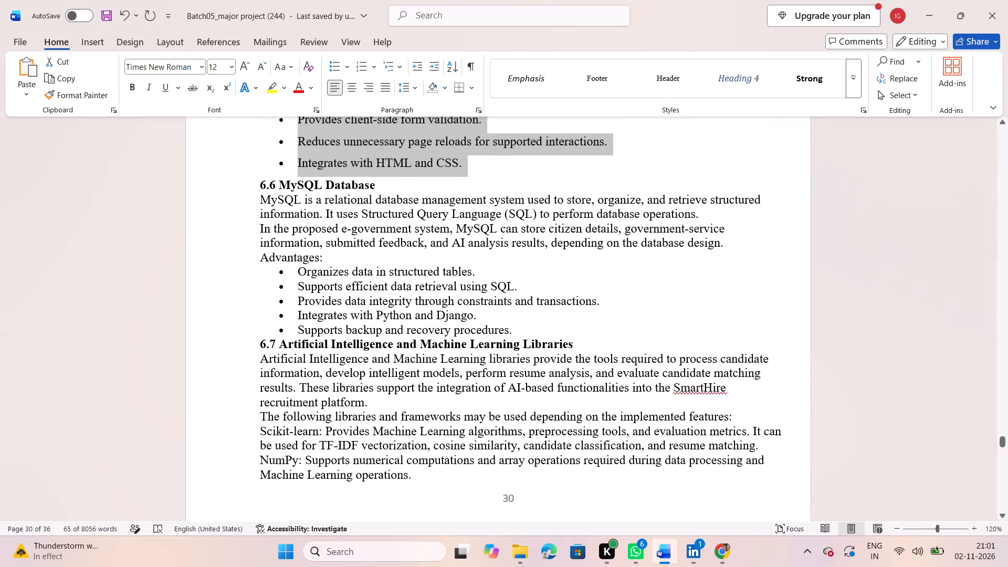
{"action": "left_click_drag", "start_coordinate": [259, 201], "coordinate": [520, 334]}
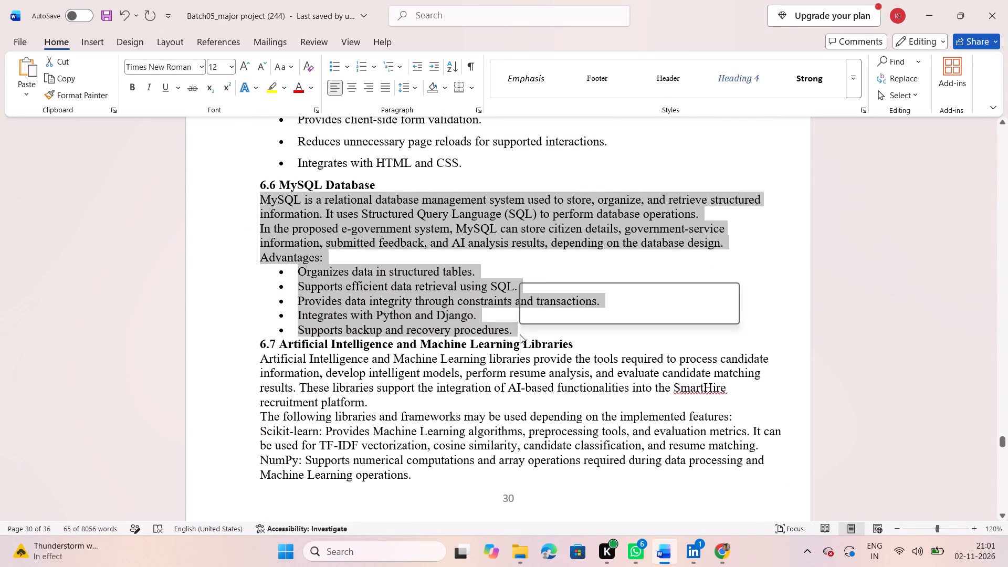
{"action": "left_click", "coordinate": [402, 88]}
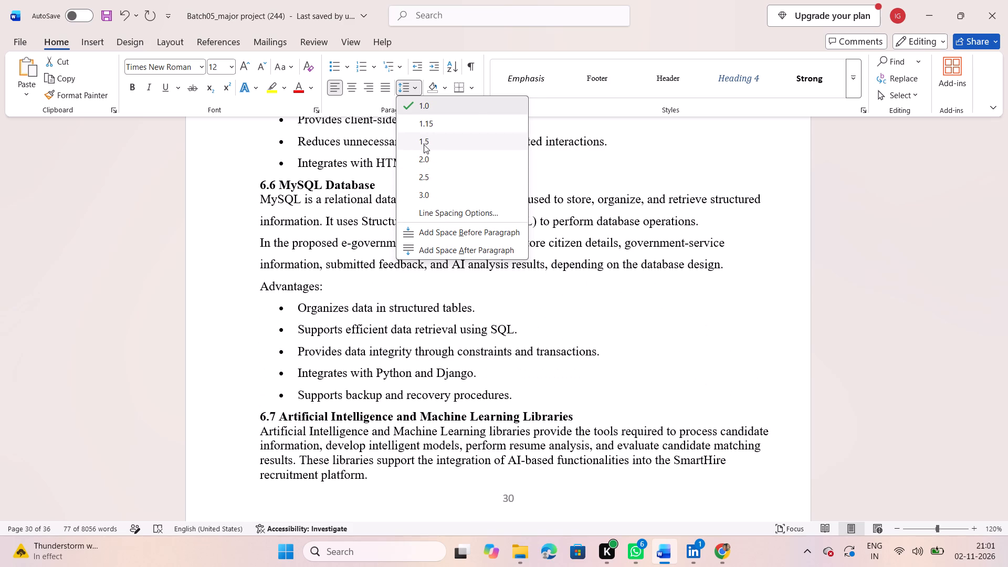
{"action": "left_click", "coordinate": [424, 144]}
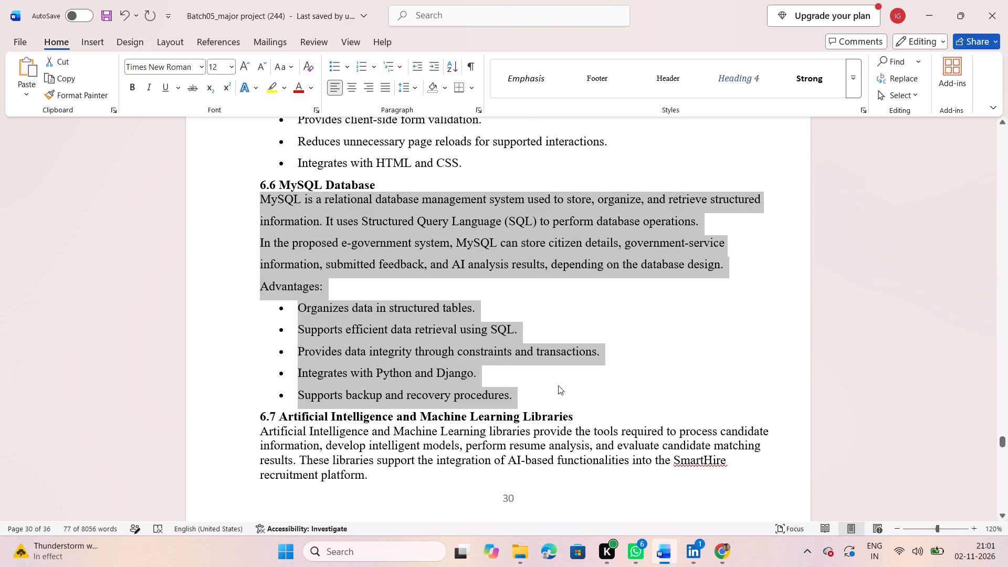
{"action": "scroll", "coordinate": [558, 385], "scroll_direction": "down", "scroll_amount": 1}
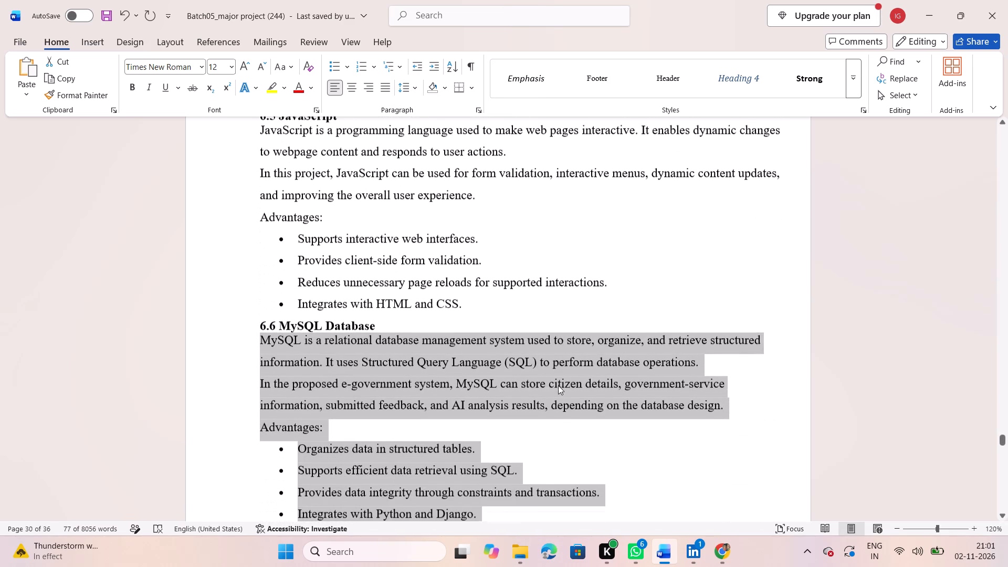
{"action": "scroll", "coordinate": [558, 385], "scroll_direction": "down", "scroll_amount": 2}
{"action": "scroll", "coordinate": [558, 385], "scroll_direction": "up", "scroll_amount": 1}
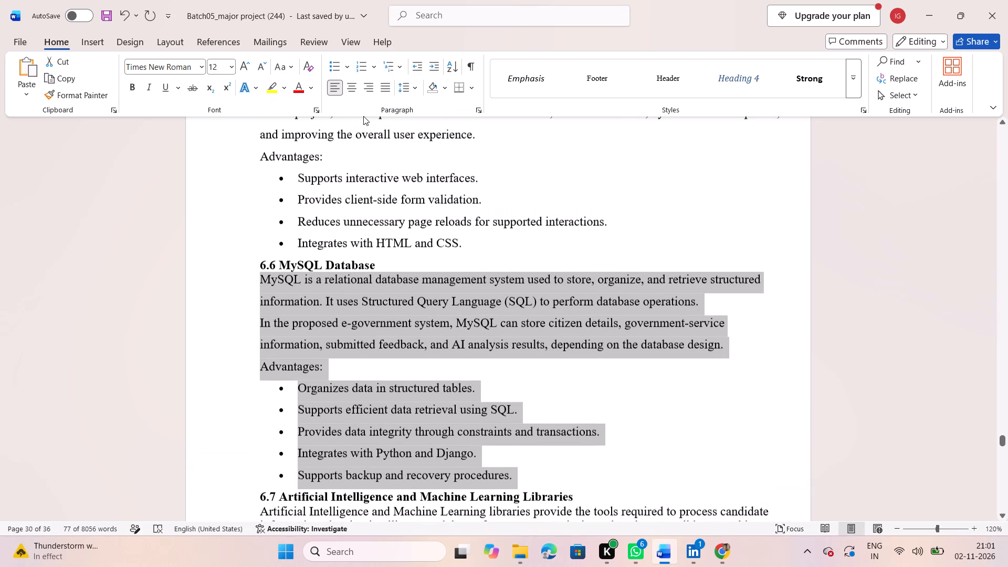
{"action": "left_click", "coordinate": [384, 90]}
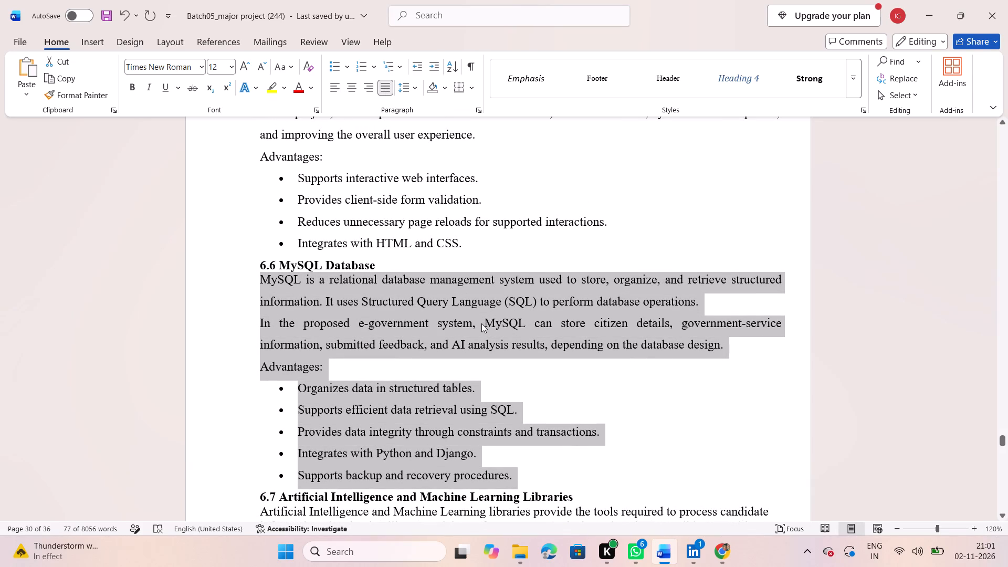
Justify the 6.7 Artificial Intelligence and Machine Learning Libraries text, through the NLTK paragraph, and set its line spacing to 1.5.
{"action": "scroll", "coordinate": [481, 323], "scroll_direction": "up", "scroll_amount": 3}
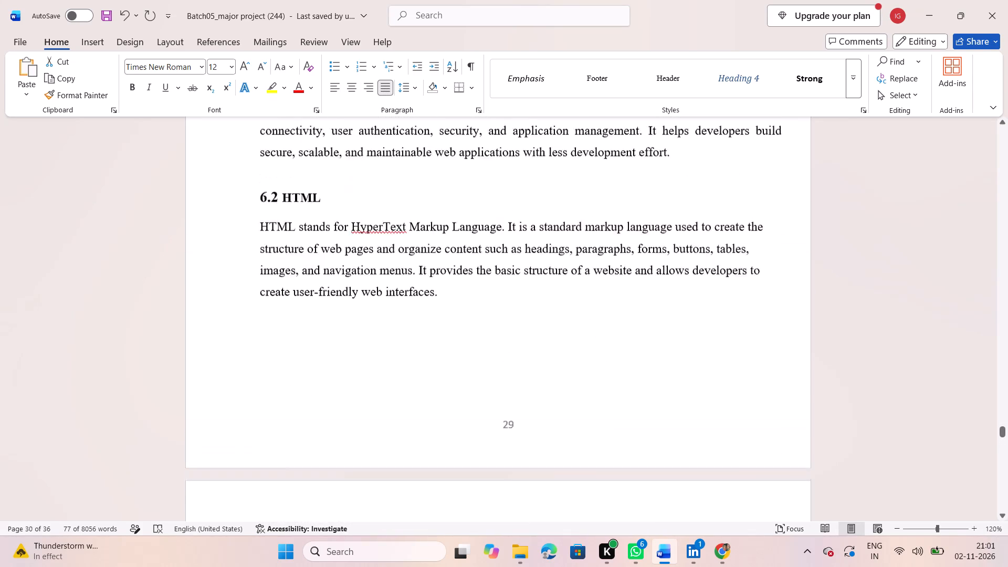
{"action": "scroll", "coordinate": [481, 323], "scroll_direction": "down", "scroll_amount": 7}
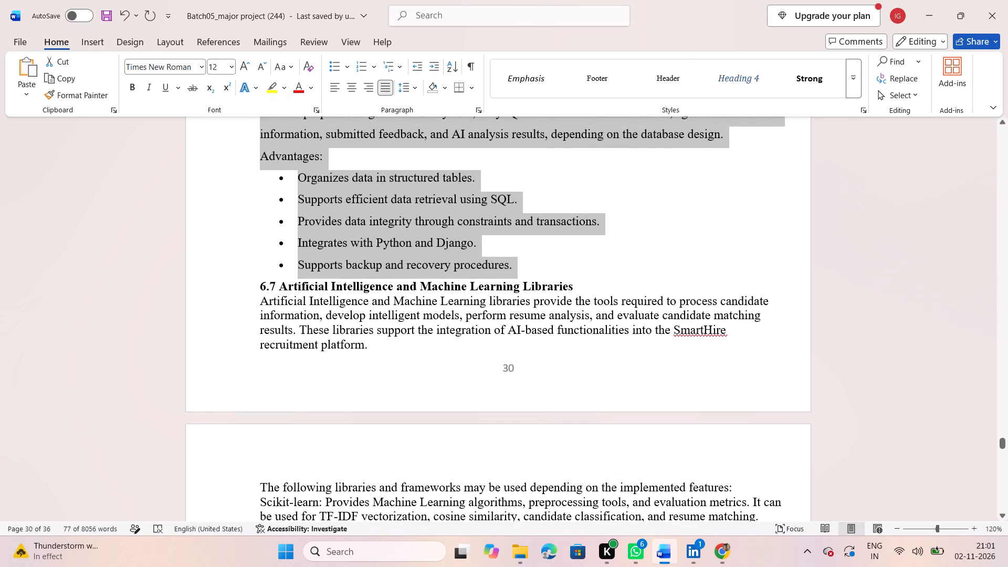
{"action": "scroll", "coordinate": [261, 302], "scroll_direction": "down", "scroll_amount": 2}
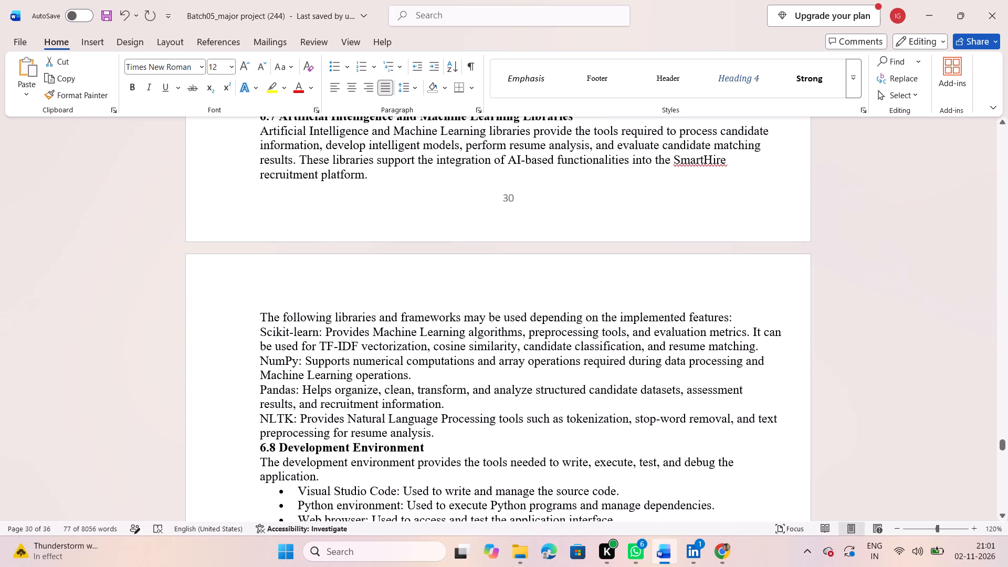
{"action": "left_click_drag", "start_coordinate": [443, 434], "coordinate": [256, 132]}
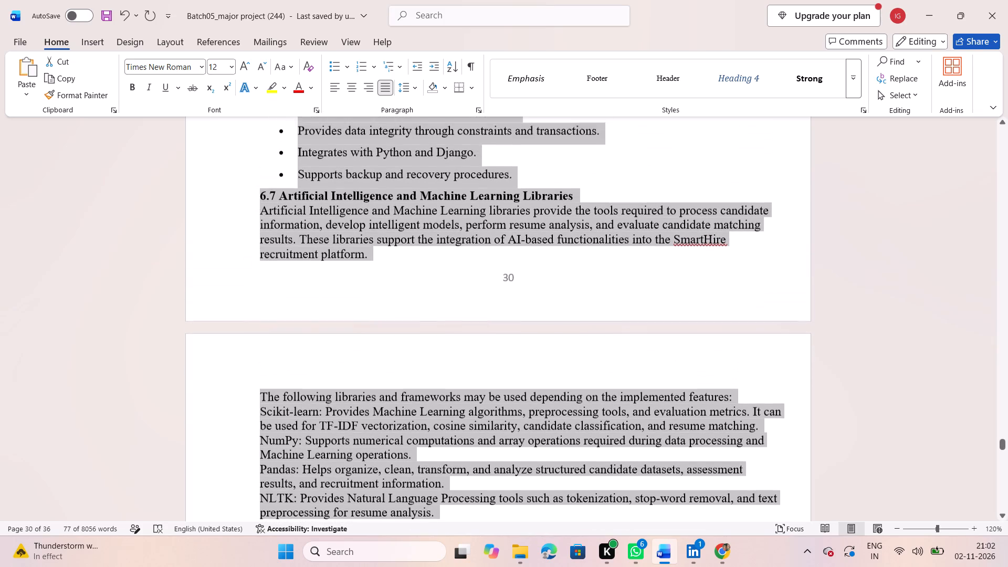
{"action": "left_click_drag", "start_coordinate": [256, 132], "coordinate": [256, 218]}
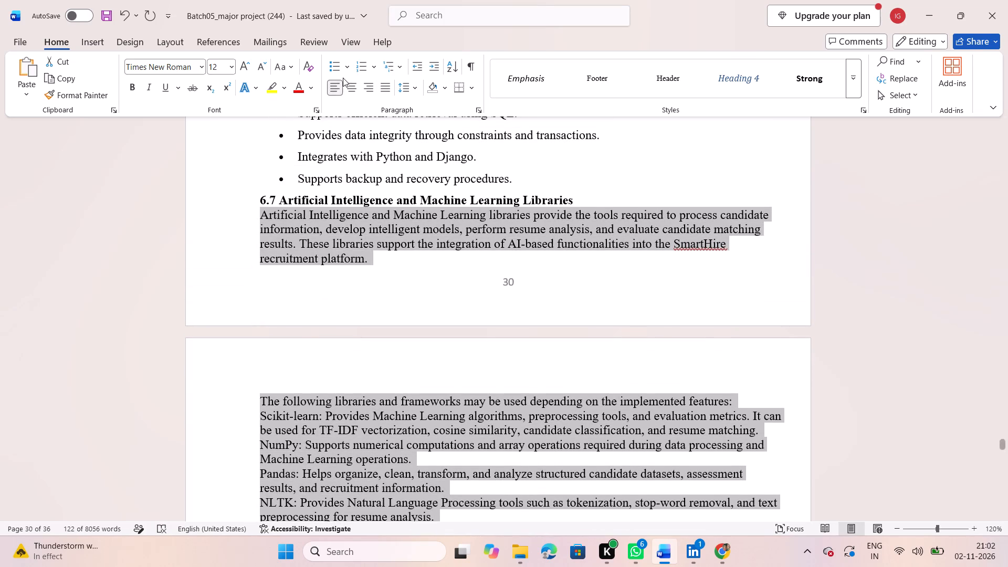
{"action": "left_click", "coordinate": [383, 88]}
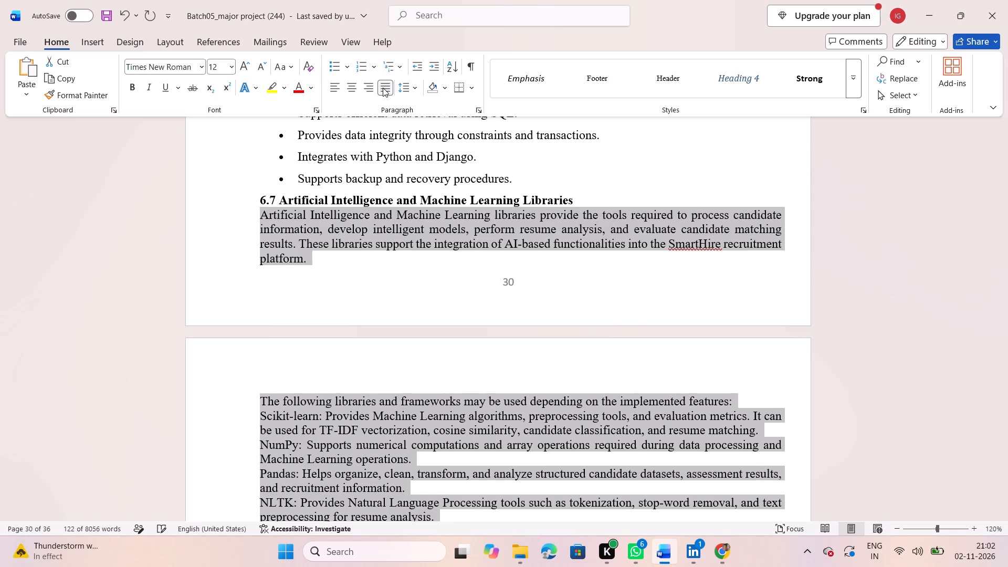
{"action": "left_click", "coordinate": [409, 88]}
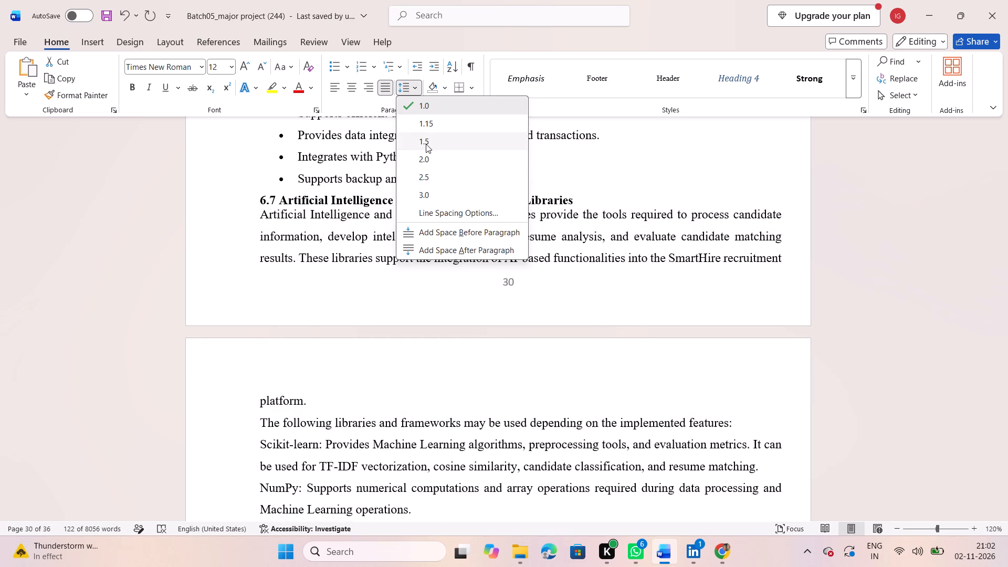
{"action": "left_click", "coordinate": [426, 144]}
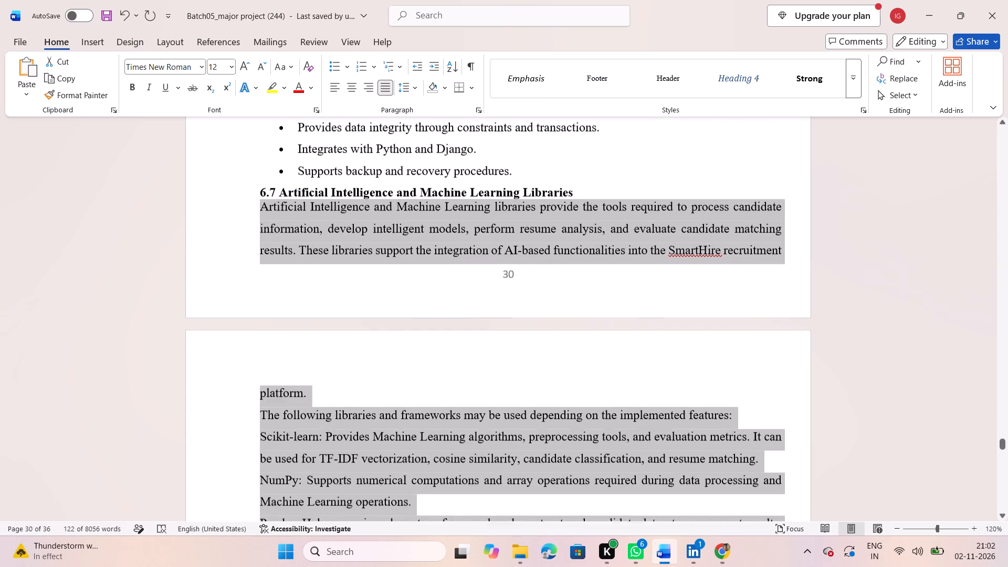
Justify the 6.8 Development Environment paragraph and bulleted list and set their line spacing to 1.5.
{"action": "scroll", "coordinate": [453, 292], "scroll_direction": "down", "scroll_amount": 10}
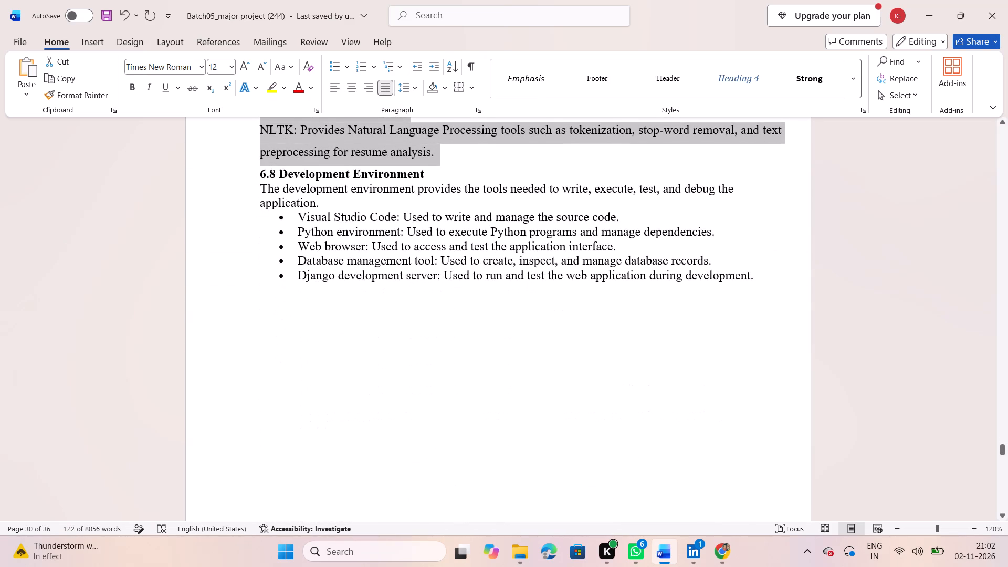
{"action": "left_click_drag", "start_coordinate": [764, 274], "coordinate": [355, 204]}
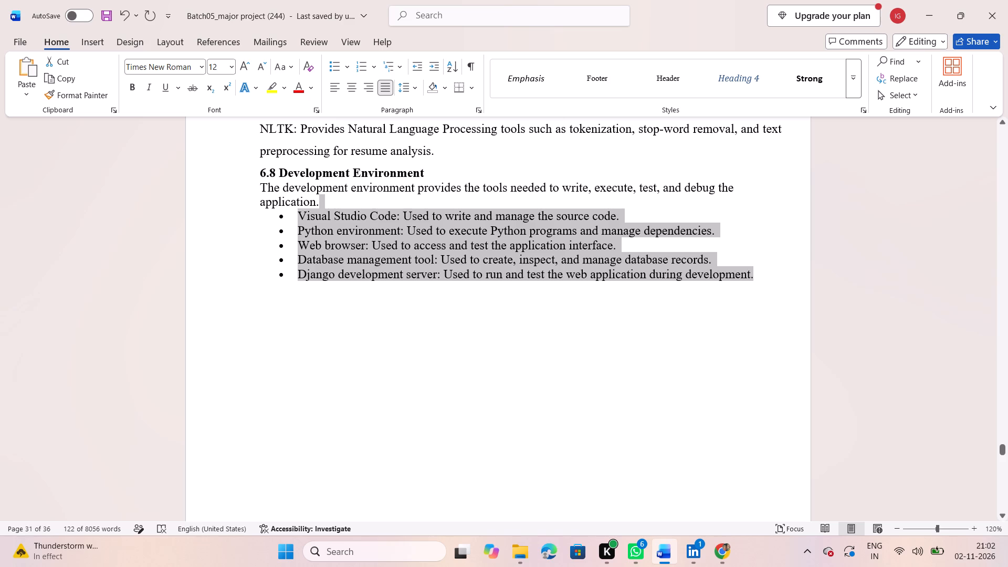
{"action": "left_click_drag", "start_coordinate": [355, 204], "coordinate": [269, 192]}
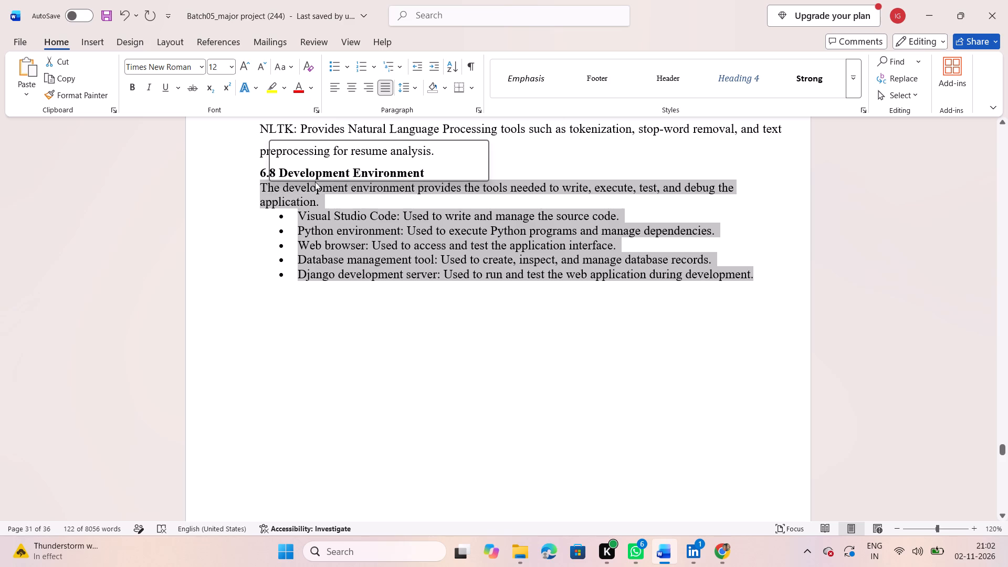
{"action": "left_click", "coordinate": [388, 89]}
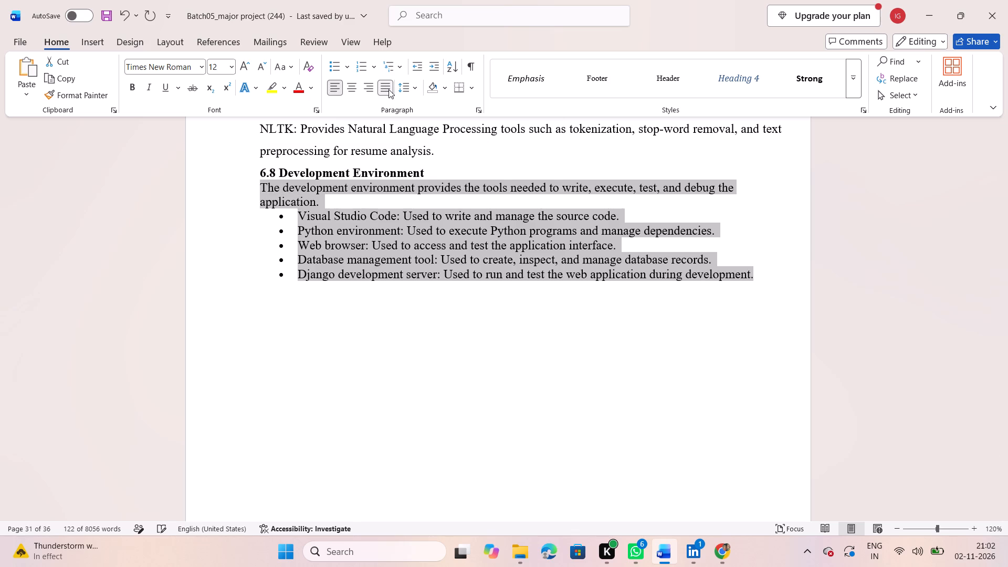
{"action": "left_click", "coordinate": [414, 88]}
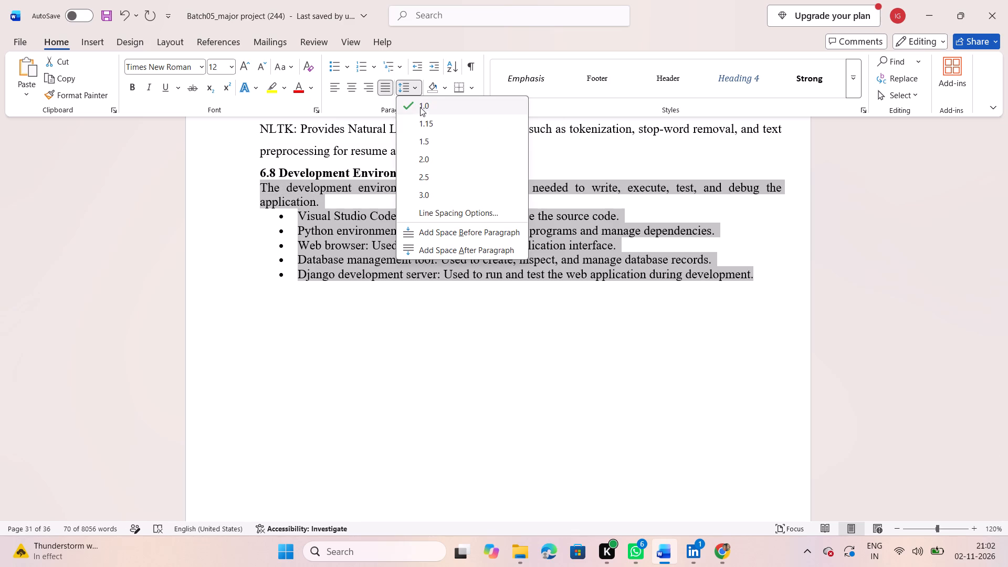
{"action": "left_click", "coordinate": [426, 140]}
Insert a blank line below the 6.8 Development Environment heading and another above it, after the NLTK paragraph.
{"action": "left_click", "coordinate": [435, 173]}
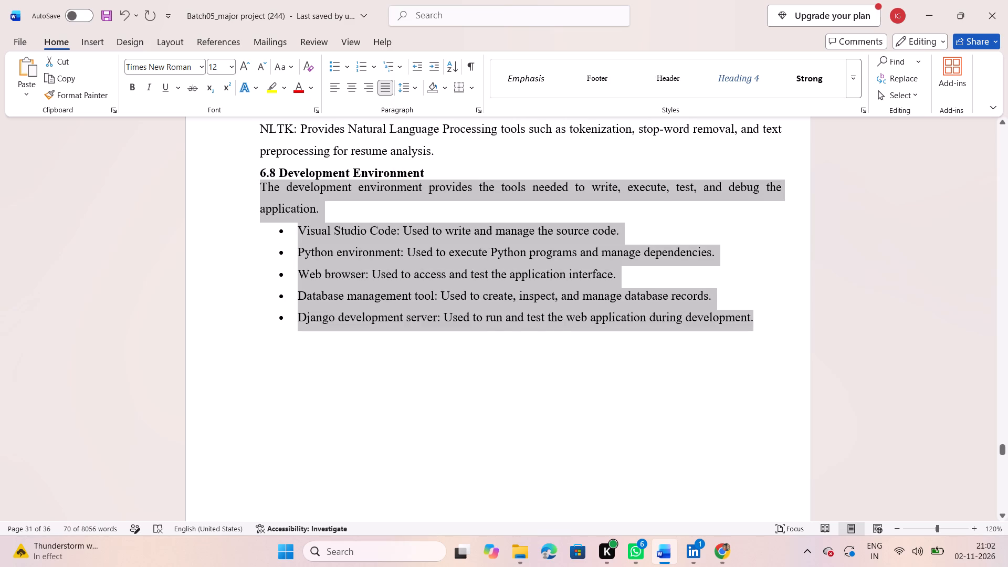
{"action": "key", "text": "Return"}
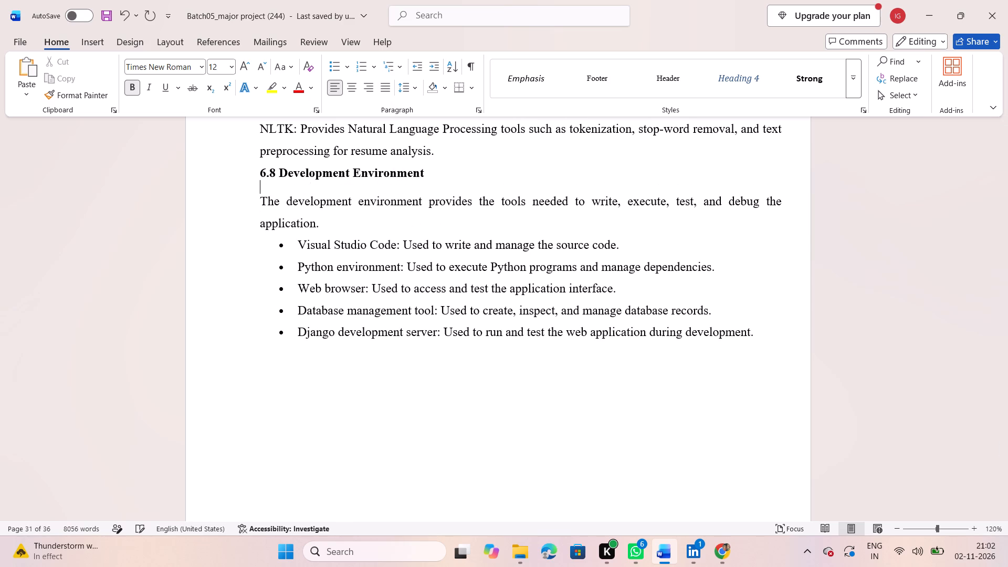
{"action": "scroll", "coordinate": [435, 173], "scroll_direction": "up", "scroll_amount": 2}
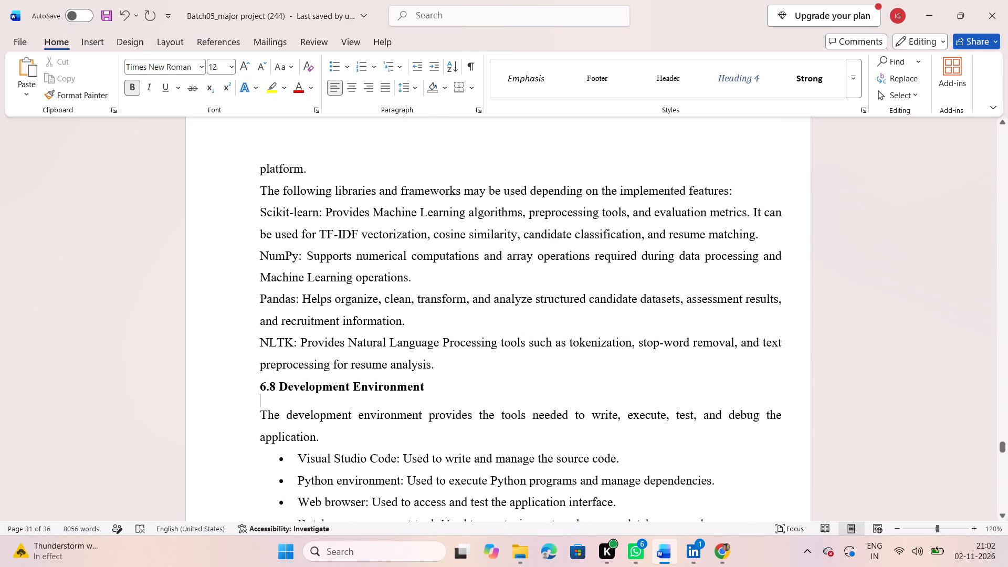
{"action": "left_click", "coordinate": [440, 365]}
{"action": "key", "text": "Return"}
Review the Chapter 7 System Requirements Specifications pages, including the hardware and software requirements lists, for formatting.
{"action": "scroll", "coordinate": [440, 365], "scroll_direction": "down", "scroll_amount": 4}
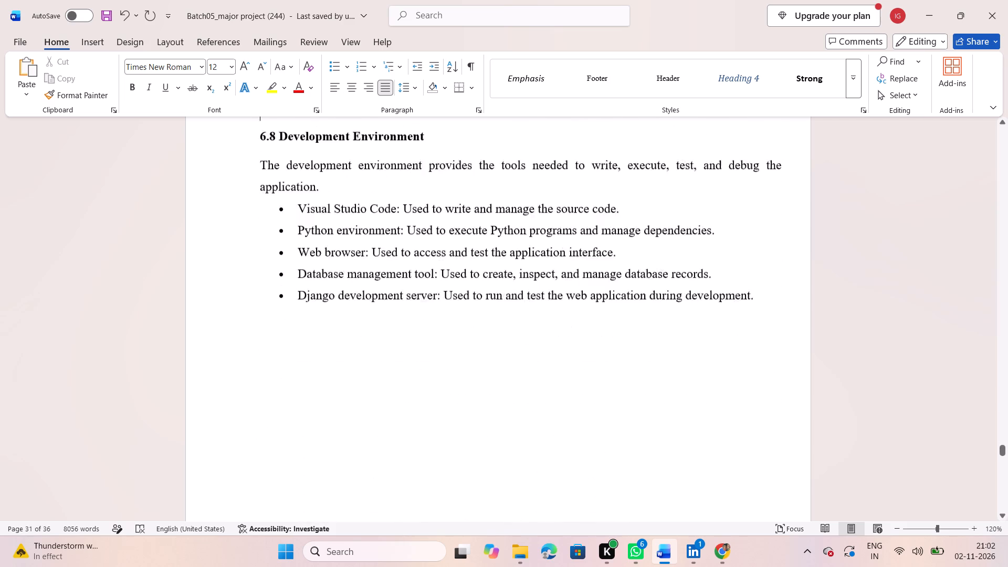
{"action": "scroll", "coordinate": [440, 365], "scroll_direction": "down", "scroll_amount": 5}
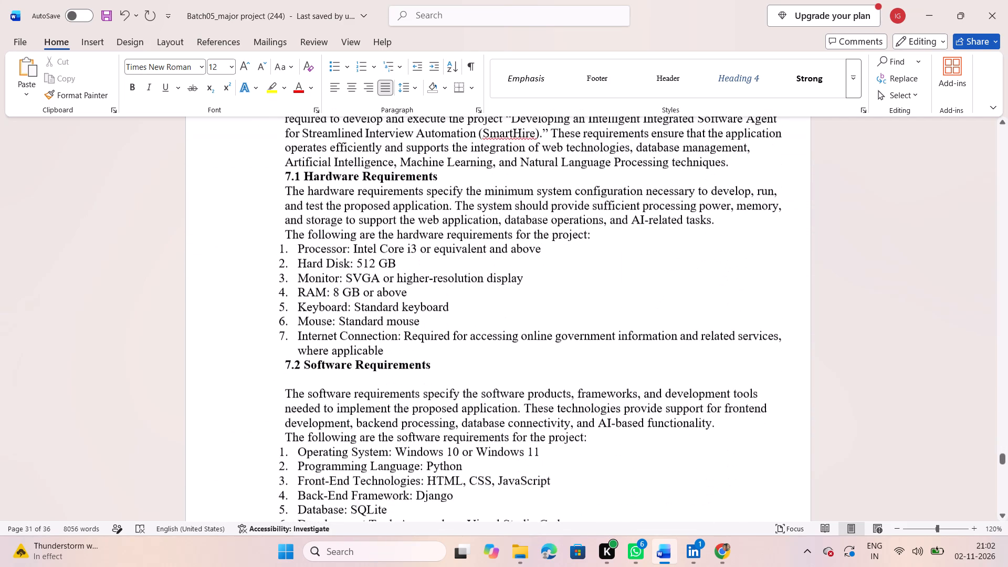
{"action": "scroll", "coordinate": [440, 365], "scroll_direction": "down", "scroll_amount": 1}
{"action": "scroll", "coordinate": [440, 365], "scroll_direction": "up", "scroll_amount": 2}
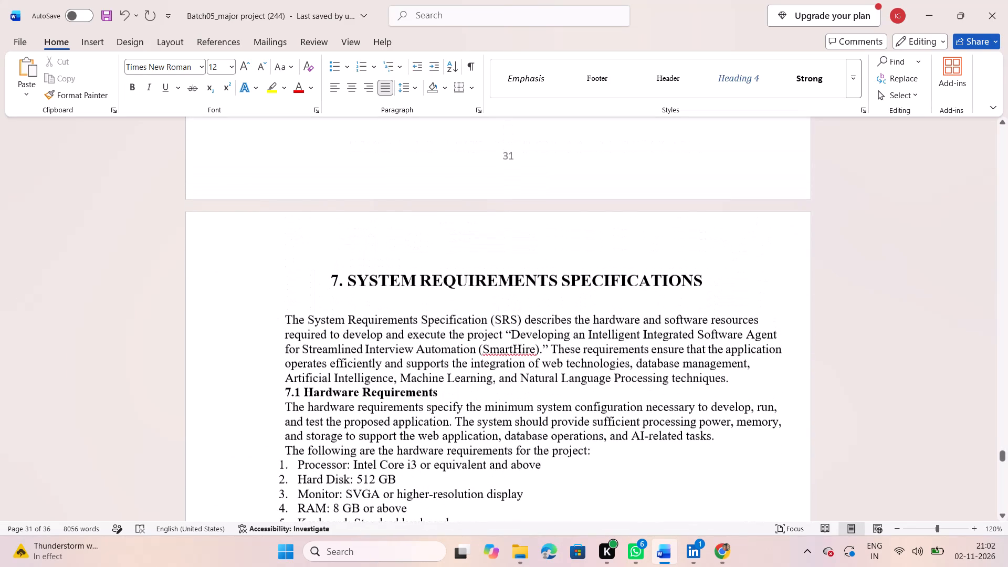
{"action": "scroll", "coordinate": [440, 365], "scroll_direction": "up", "scroll_amount": 1}
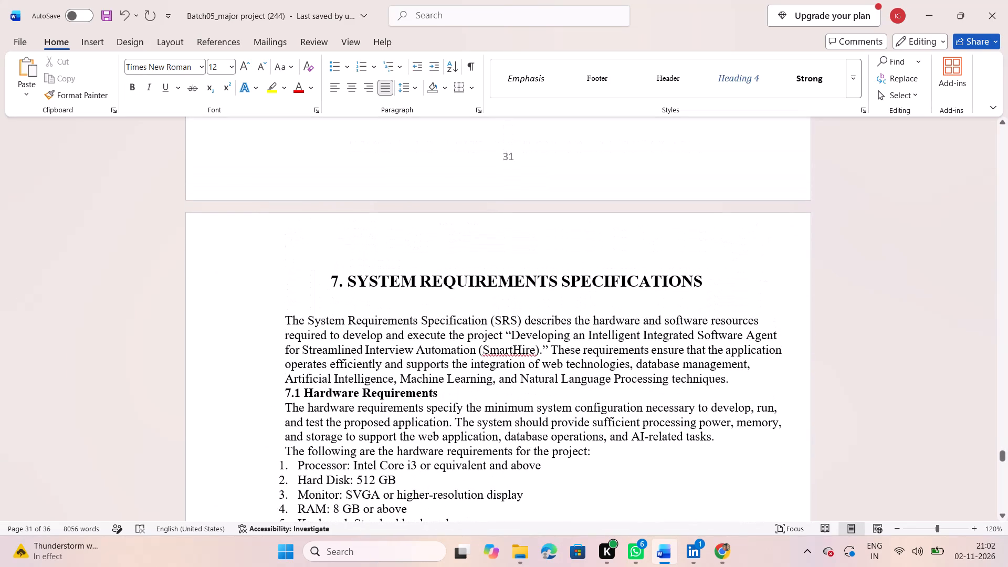
{"action": "scroll", "coordinate": [440, 365], "scroll_direction": "down", "scroll_amount": 2}
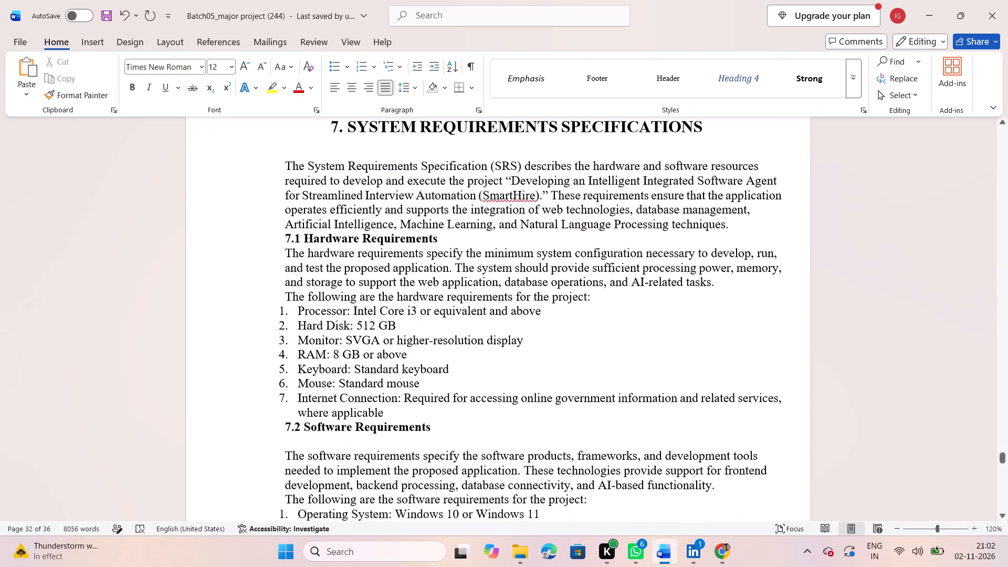
Review the pages from the end of Chapter 6 through Chapter 7, the functional and non-functional requirements and the References for formatting.
{"action": "scroll", "coordinate": [440, 365], "scroll_direction": "down", "scroll_amount": 1}
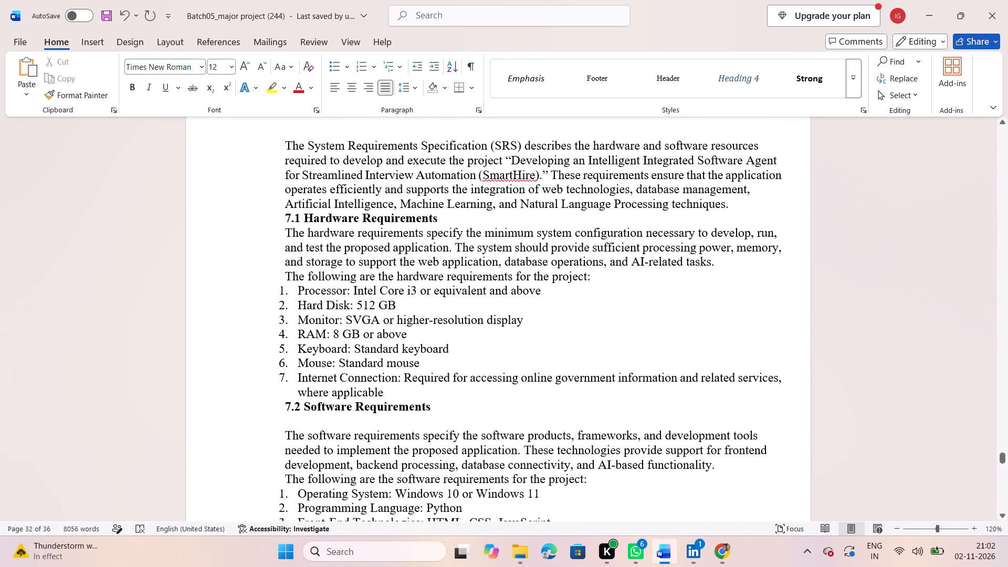
{"action": "scroll", "coordinate": [440, 365], "scroll_direction": "up", "scroll_amount": 2}
{"action": "scroll", "coordinate": [440, 365], "scroll_direction": "down", "scroll_amount": 2}
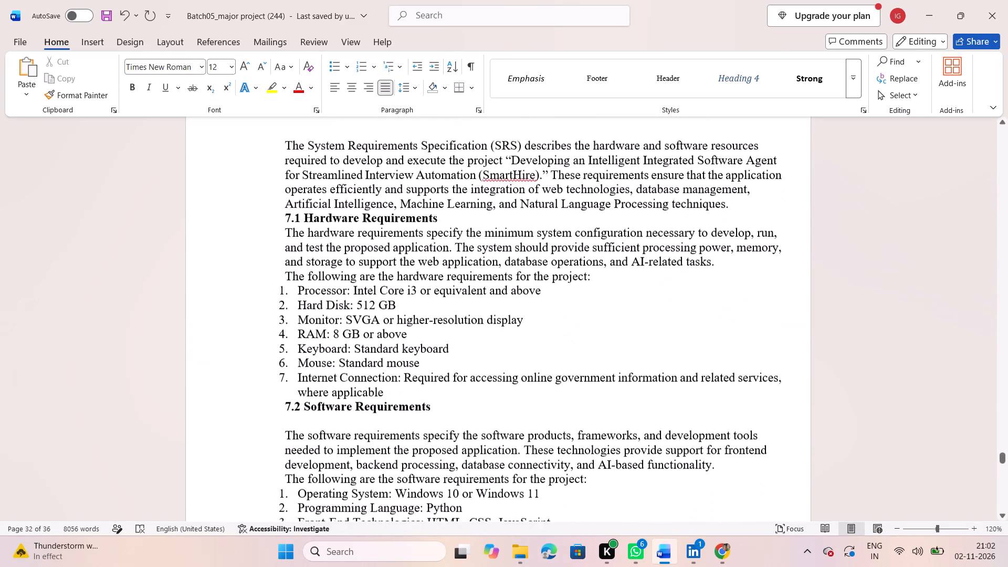
{"action": "scroll", "coordinate": [440, 365], "scroll_direction": "down", "scroll_amount": 4}
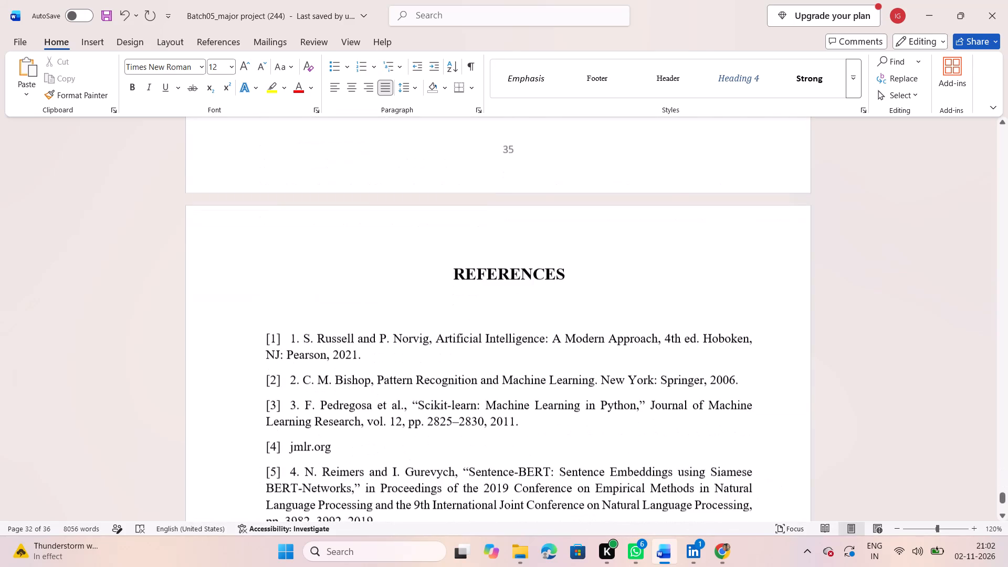
{"action": "scroll", "coordinate": [440, 365], "scroll_direction": "down", "scroll_amount": 2}
{"action": "scroll", "coordinate": [440, 365], "scroll_direction": "up", "scroll_amount": 10}
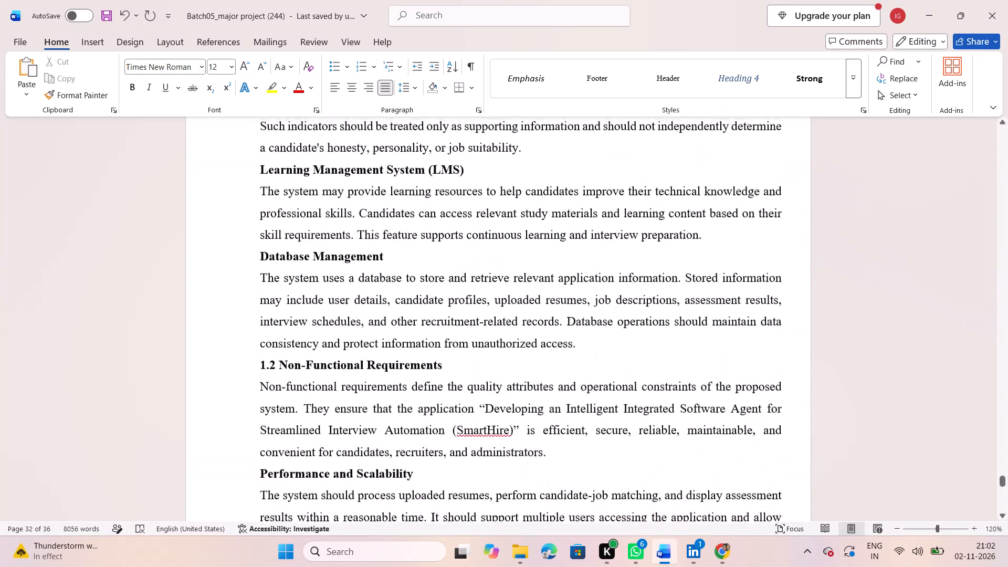
{"action": "scroll", "coordinate": [440, 365], "scroll_direction": "up", "scroll_amount": 3}
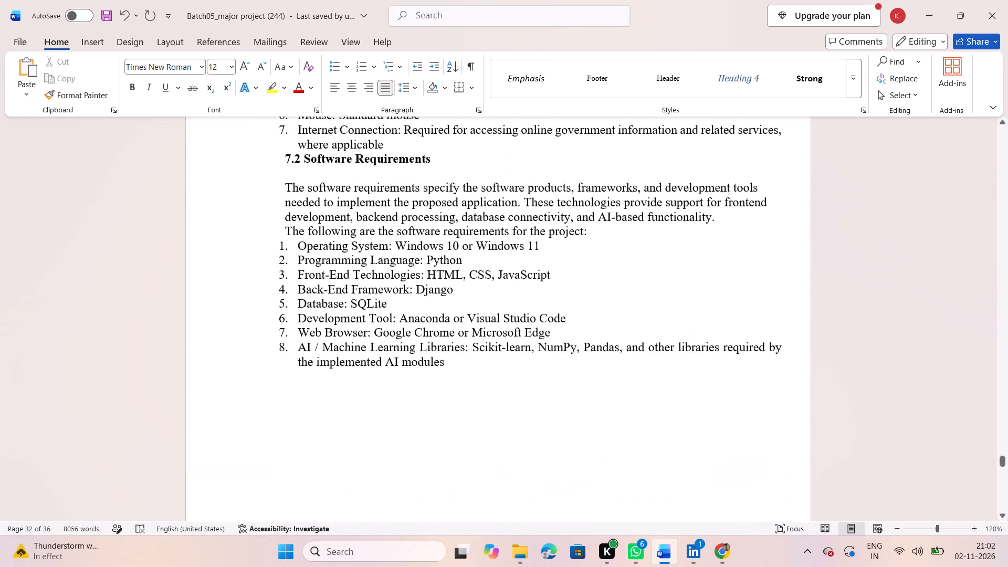
{"action": "scroll", "coordinate": [440, 365], "scroll_direction": "up", "scroll_amount": 2}
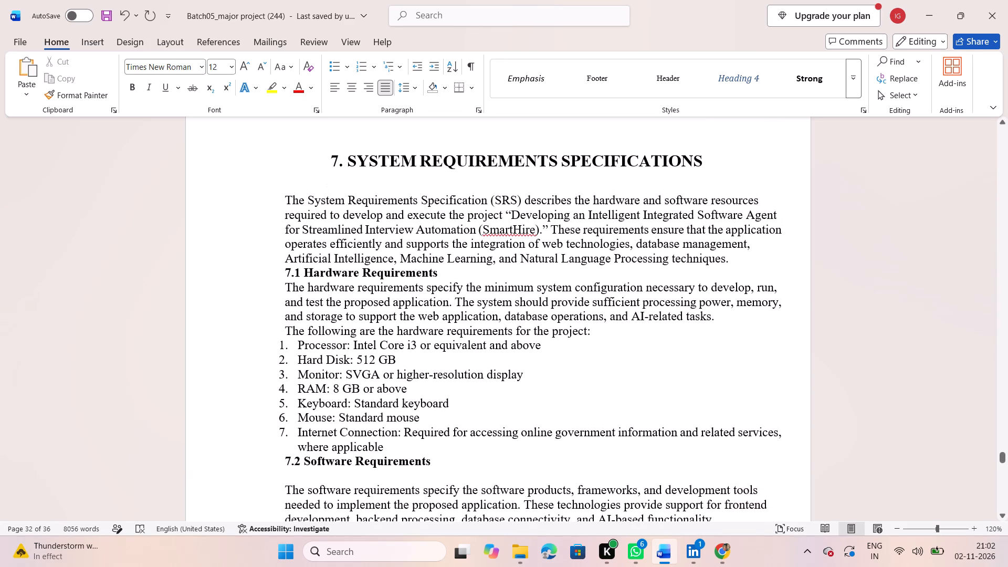
{"action": "scroll", "coordinate": [440, 365], "scroll_direction": "up", "scroll_amount": 4}
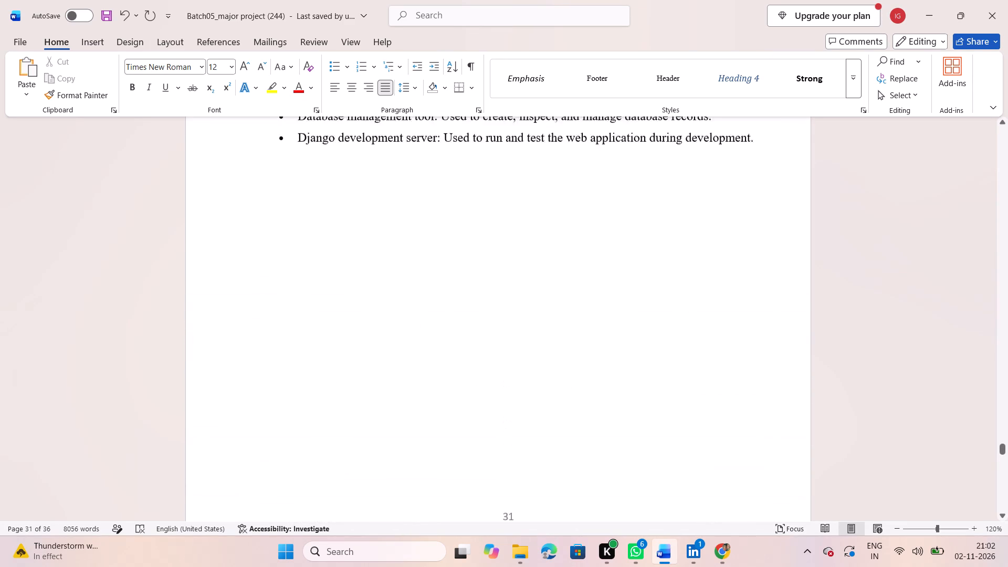
{"action": "scroll", "coordinate": [440, 365], "scroll_direction": "up", "scroll_amount": 3}
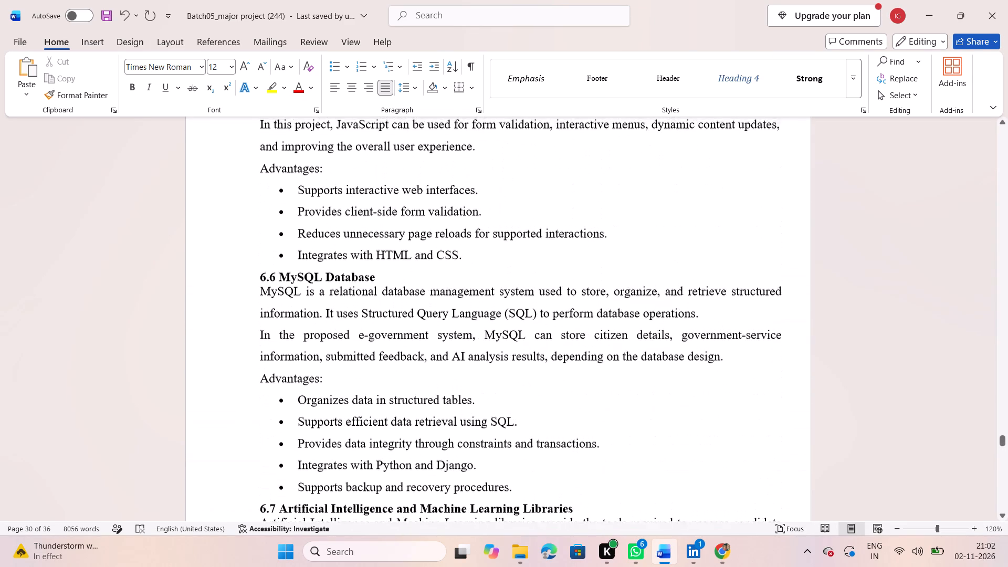
{"action": "scroll", "coordinate": [440, 365], "scroll_direction": "up", "scroll_amount": 1}
{"action": "scroll", "coordinate": [440, 365], "scroll_direction": "down", "scroll_amount": 4}
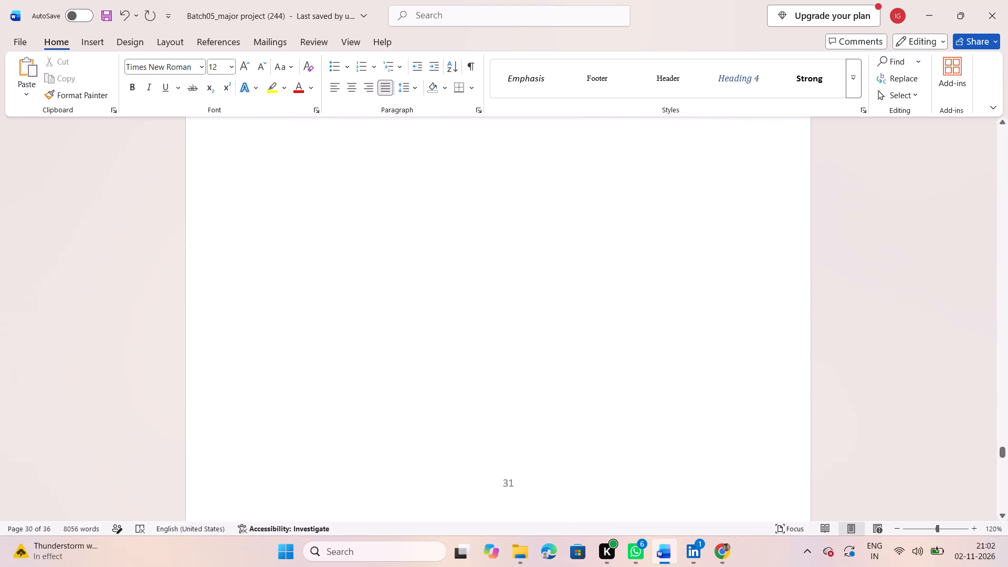
{"action": "scroll", "coordinate": [440, 365], "scroll_direction": "down", "scroll_amount": 2}
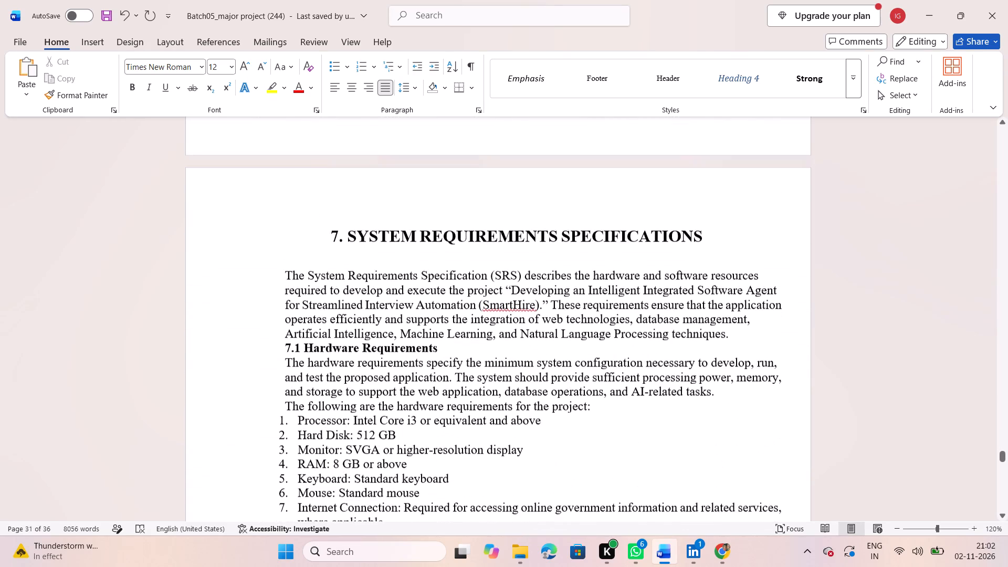
{"action": "scroll", "coordinate": [440, 365], "scroll_direction": "down", "scroll_amount": 2}
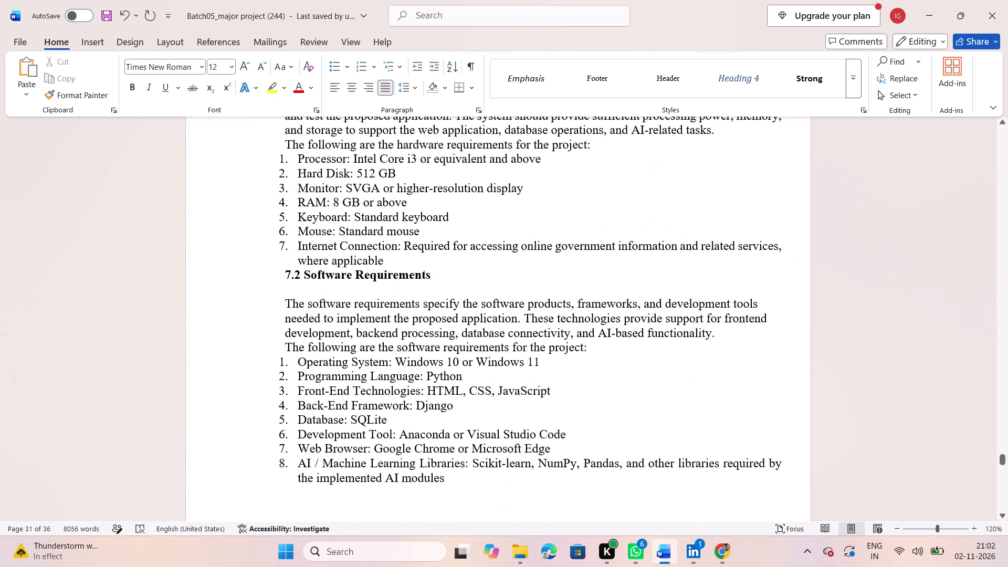
{"action": "scroll", "coordinate": [440, 365], "scroll_direction": "down", "scroll_amount": 4}
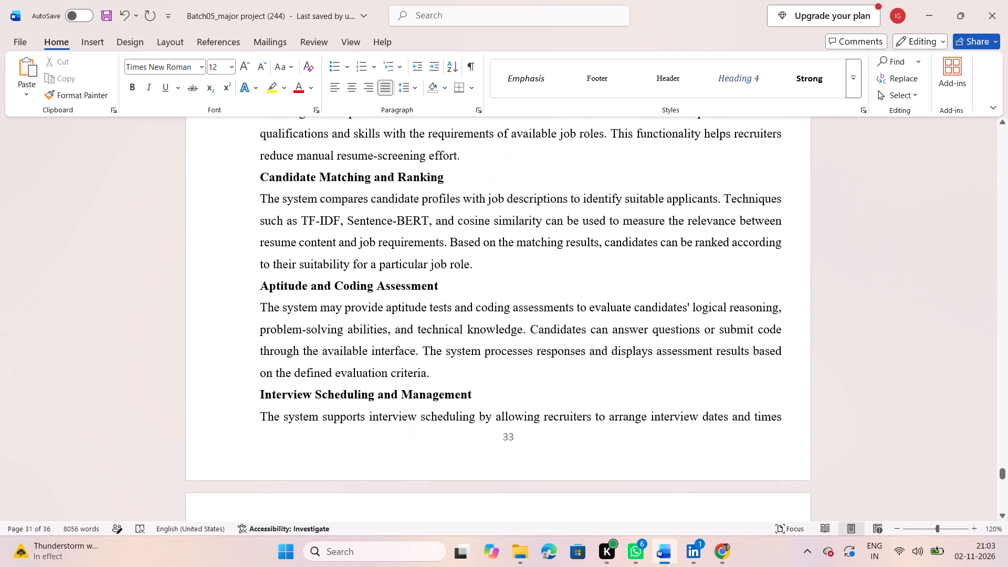
{"action": "scroll", "coordinate": [440, 365], "scroll_direction": "down", "scroll_amount": 6}
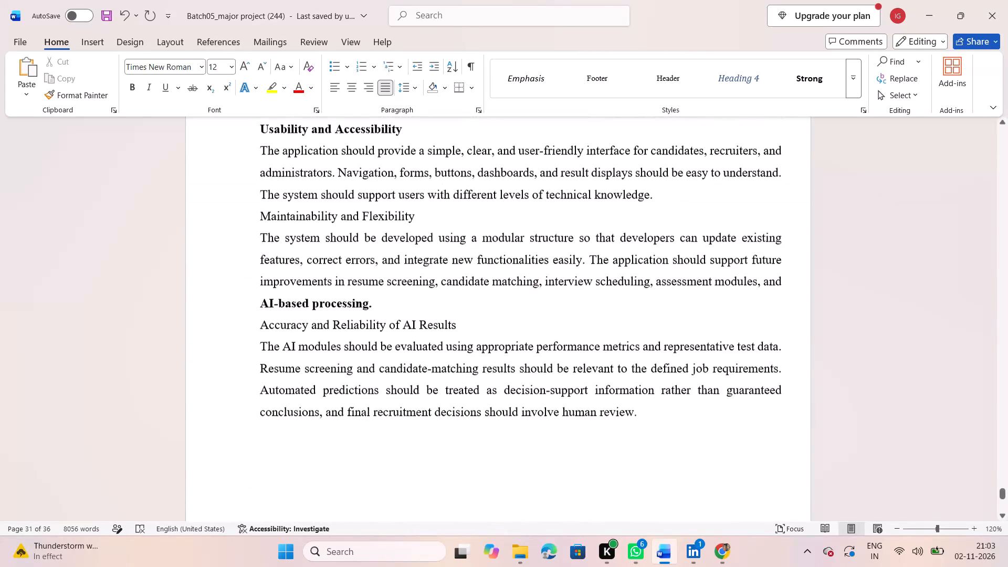
{"action": "scroll", "coordinate": [440, 365], "scroll_direction": "down", "scroll_amount": 1}
{"action": "scroll", "coordinate": [440, 365], "scroll_direction": "up", "scroll_amount": 3}
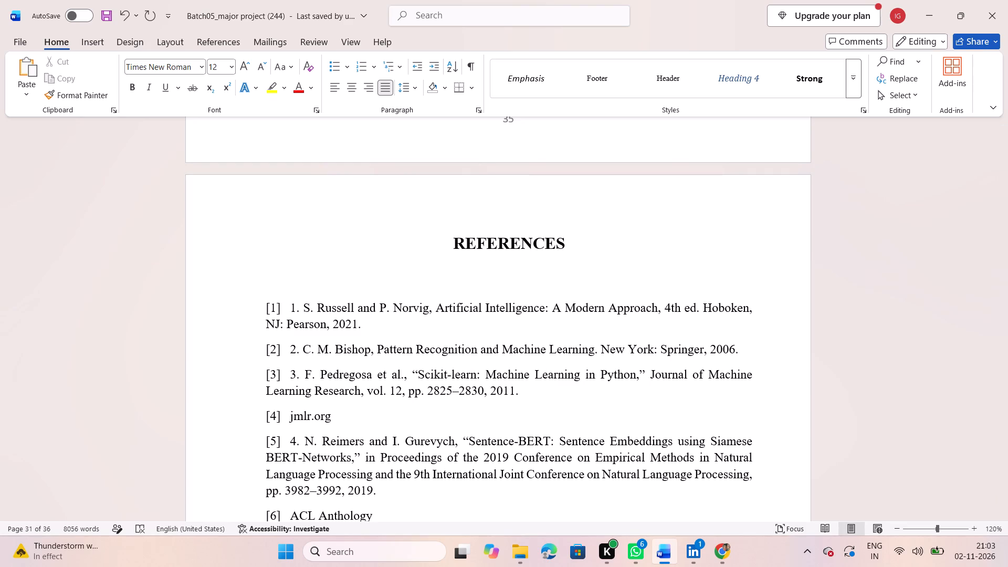
{"action": "scroll", "coordinate": [440, 365], "scroll_direction": "up", "scroll_amount": 4}
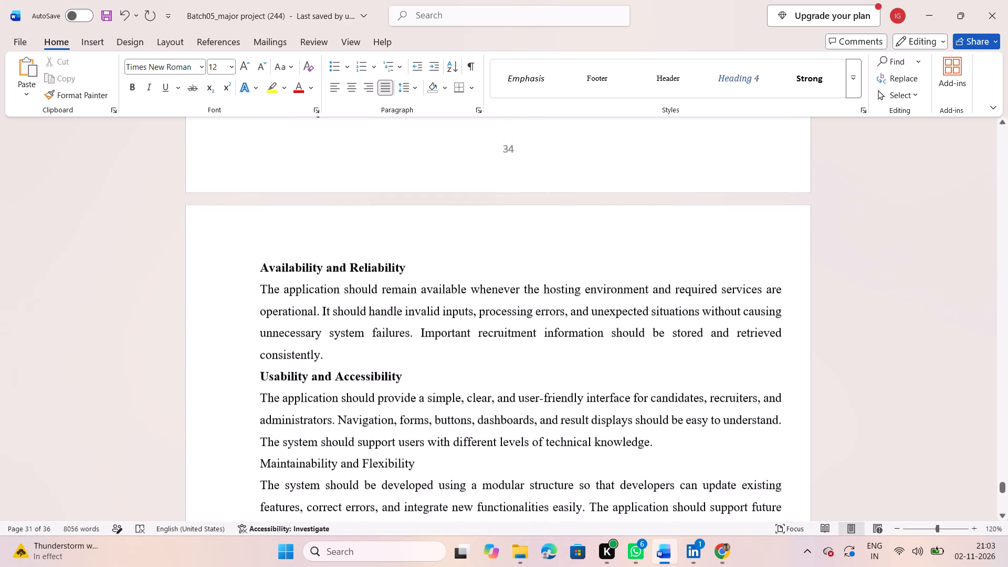
{"action": "scroll", "coordinate": [440, 365], "scroll_direction": "up", "scroll_amount": 4}
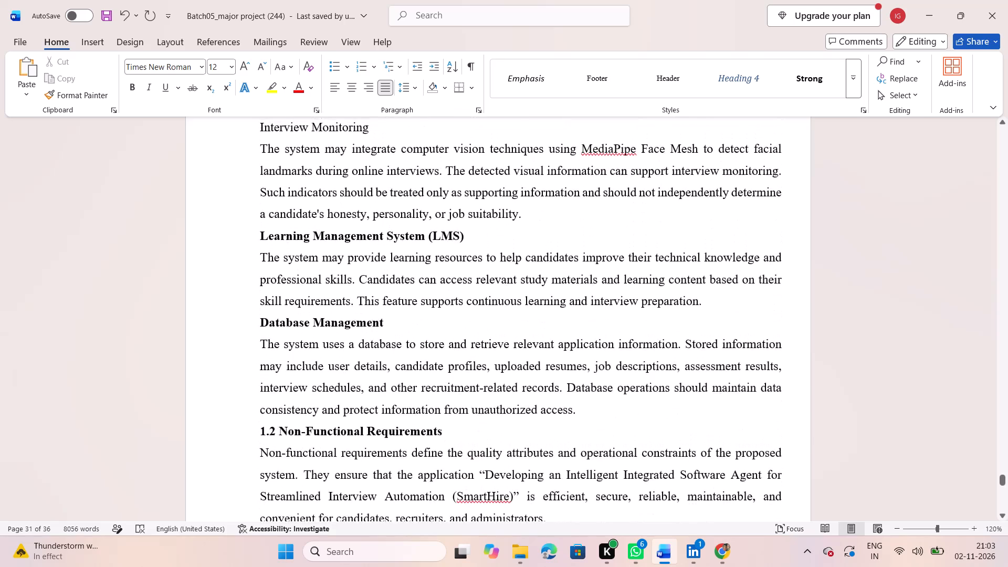
{"action": "scroll", "coordinate": [440, 365], "scroll_direction": "up", "scroll_amount": 6}
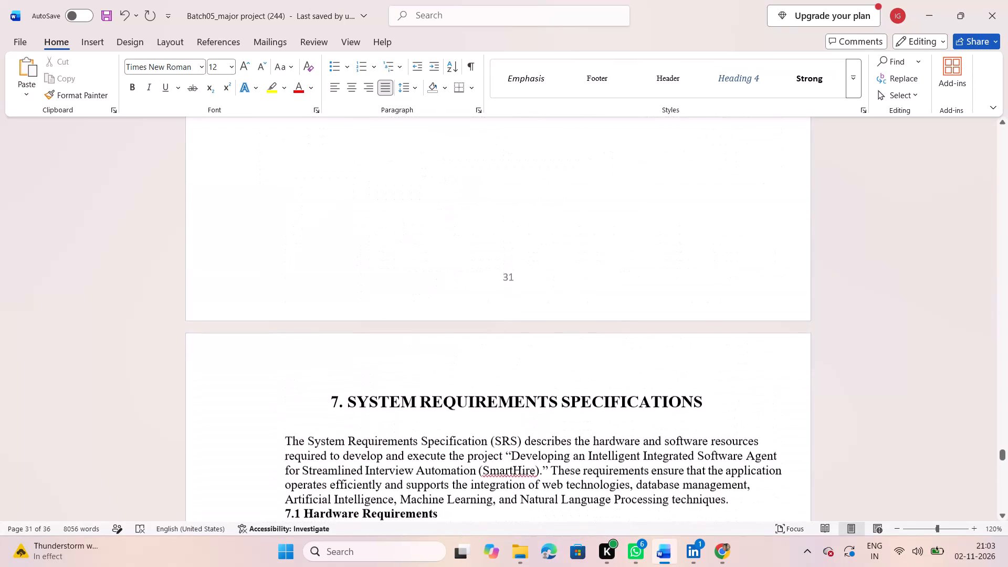
Recheck the Chapter 6 sections from Python through the AI and Machine Learning Libraries for alignment, line spacing and heading gaps.
{"action": "scroll", "coordinate": [440, 365], "scroll_direction": "up", "scroll_amount": 6}
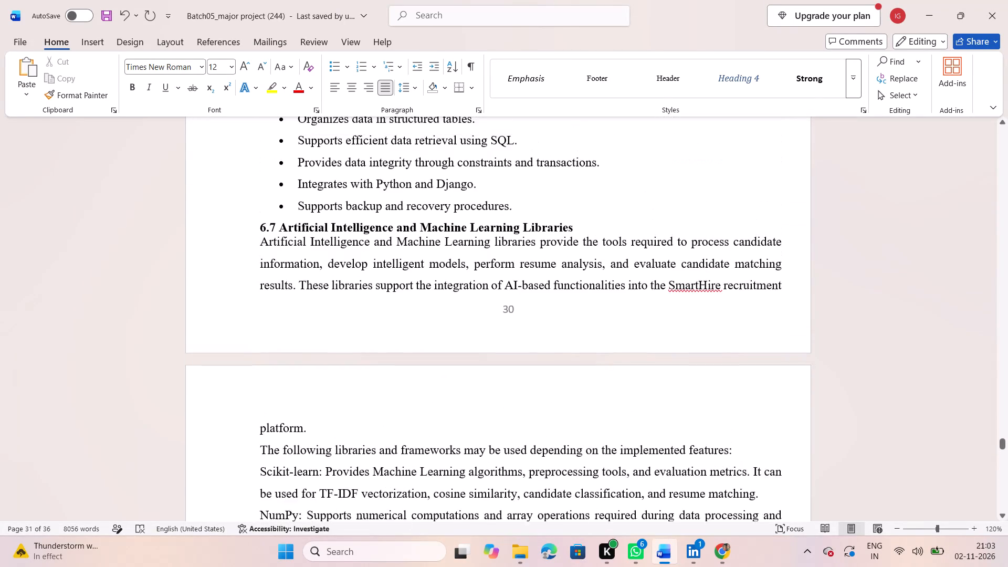
{"action": "scroll", "coordinate": [440, 365], "scroll_direction": "up", "scroll_amount": 2}
{"action": "scroll", "coordinate": [440, 365], "scroll_direction": "down", "scroll_amount": 1}
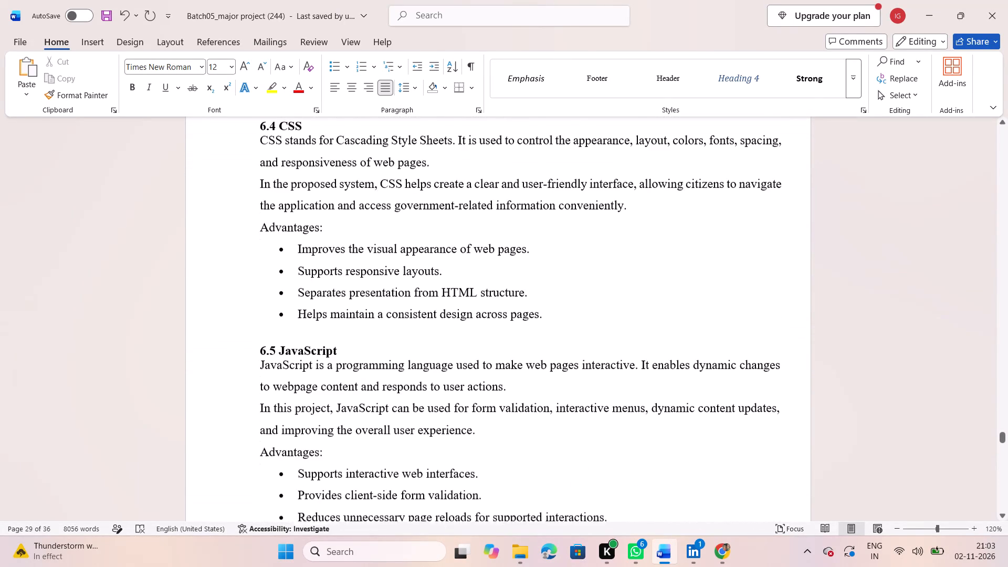
{"action": "scroll", "coordinate": [440, 365], "scroll_direction": "down", "scroll_amount": 2}
{"action": "scroll", "coordinate": [440, 365], "scroll_direction": "up", "scroll_amount": 1}
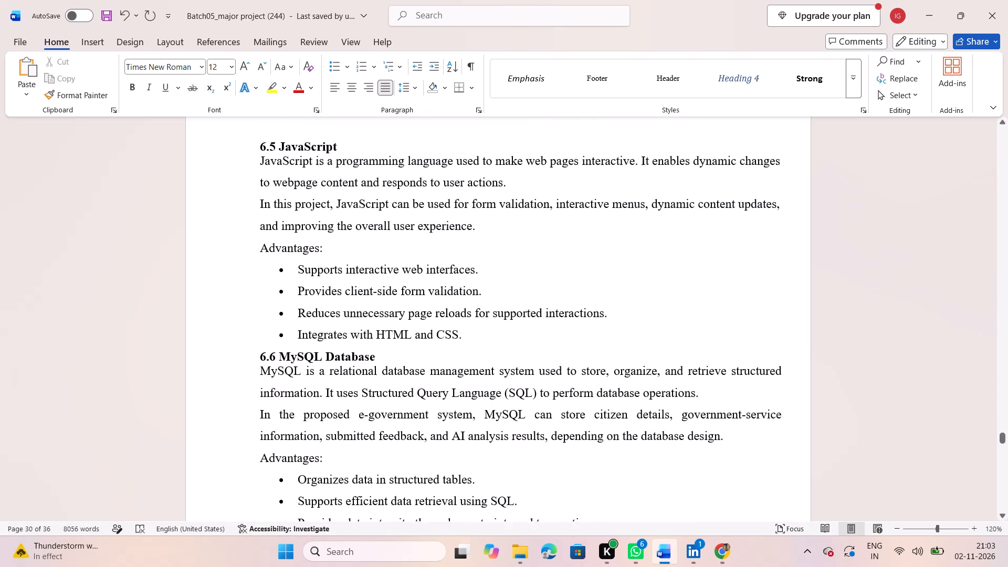
{"action": "scroll", "coordinate": [440, 365], "scroll_direction": "up", "scroll_amount": 4}
{"action": "scroll", "coordinate": [440, 365], "scroll_direction": "down", "scroll_amount": 1}
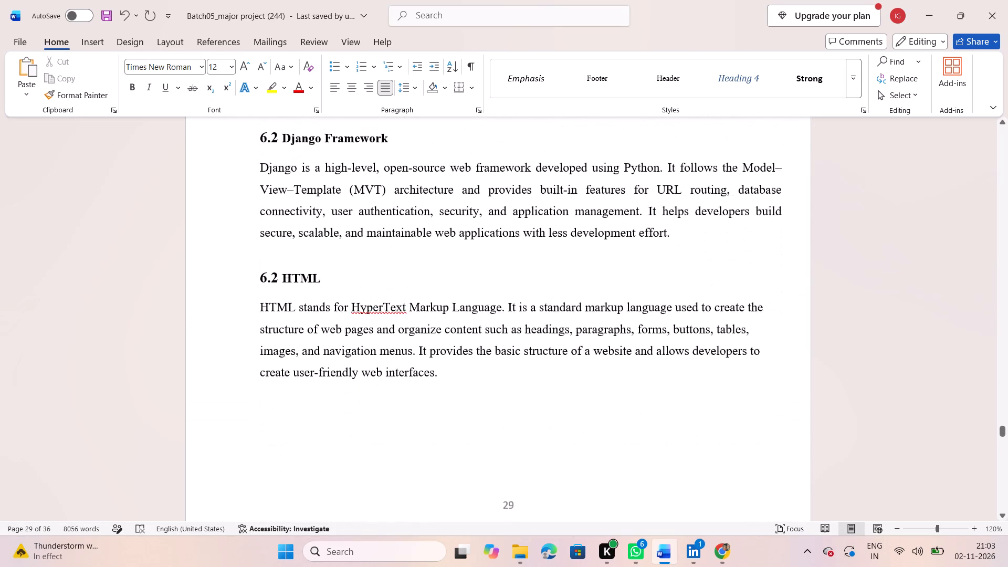
{"action": "scroll", "coordinate": [440, 365], "scroll_direction": "down", "scroll_amount": 2}
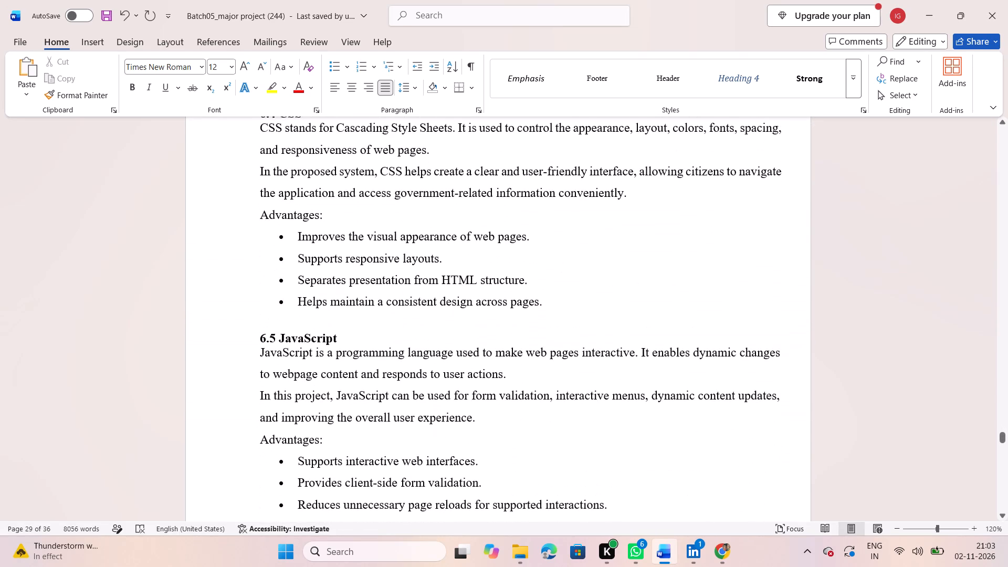
{"action": "scroll", "coordinate": [440, 365], "scroll_direction": "down", "scroll_amount": 1}
{"action": "scroll", "coordinate": [350, 199], "scroll_direction": "up", "scroll_amount": 5}
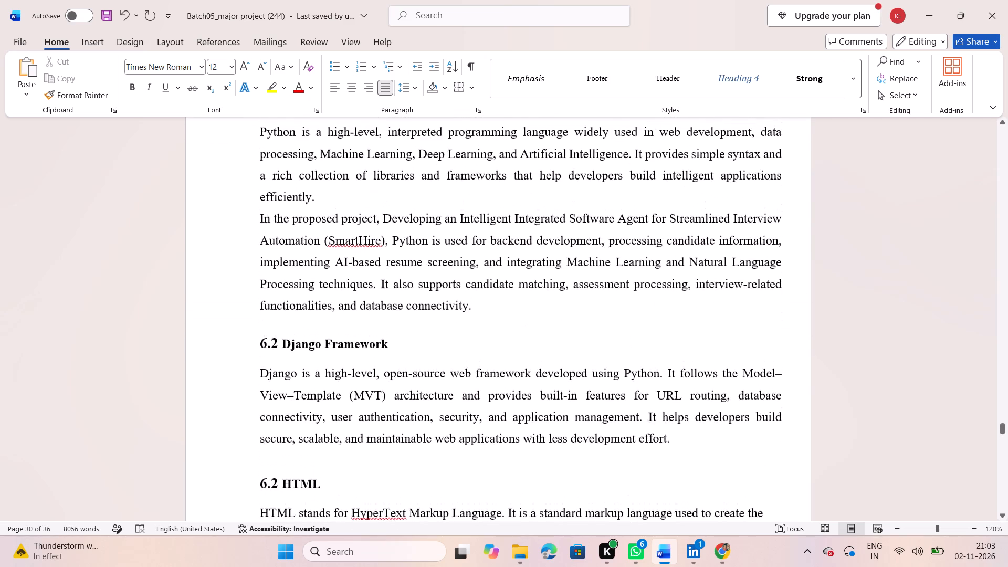
{"action": "scroll", "coordinate": [350, 199], "scroll_direction": "down", "scroll_amount": 3}
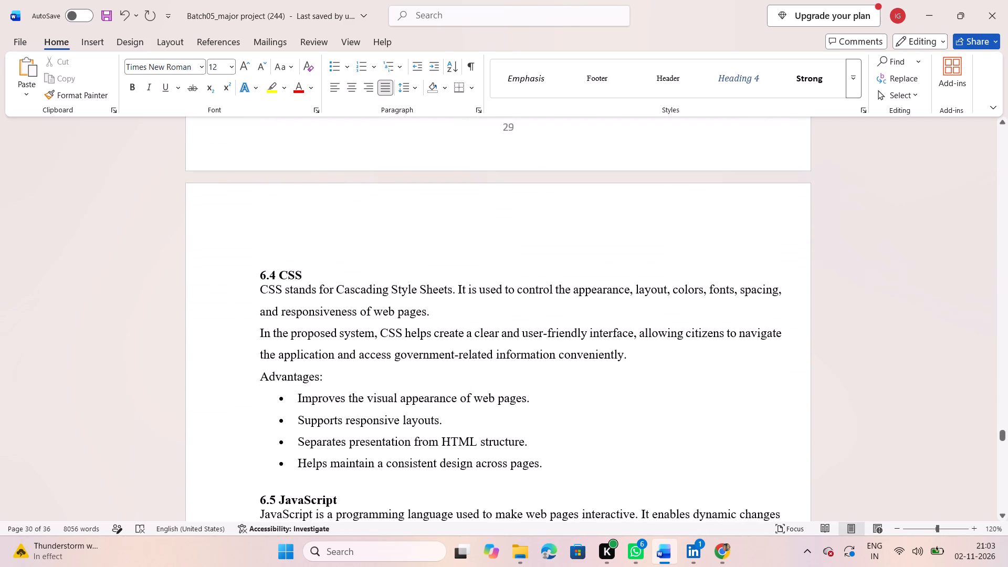
Insert an unbulleted blank line above the 6.6 MySQL Database heading, after the "Integrates with HTML and CSS." bullet.
{"action": "scroll", "coordinate": [323, 274], "scroll_direction": "down", "scroll_amount": 1}
{"action": "scroll", "coordinate": [350, 372], "scroll_direction": "down", "scroll_amount": 1}
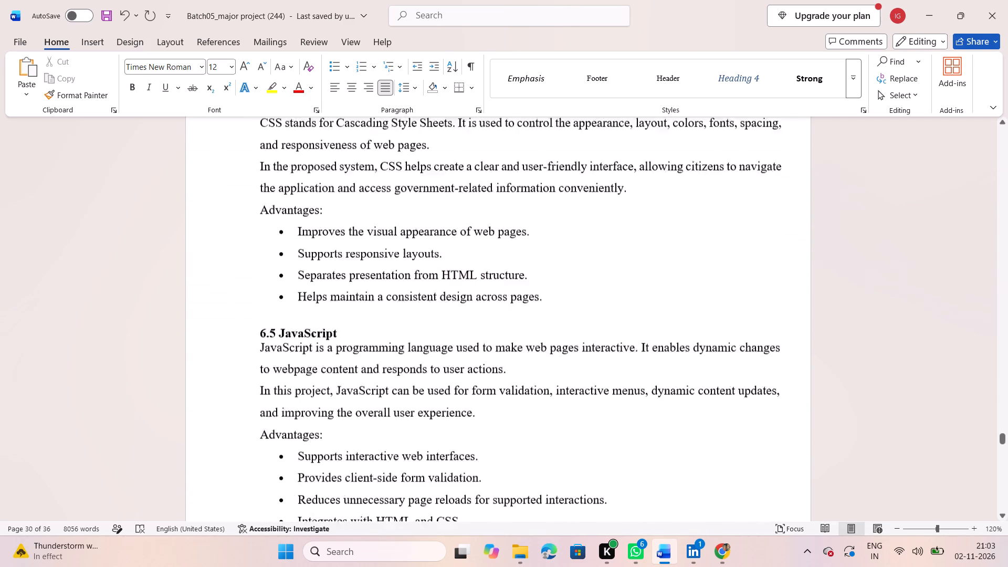
{"action": "scroll", "coordinate": [350, 372], "scroll_direction": "down", "scroll_amount": 2}
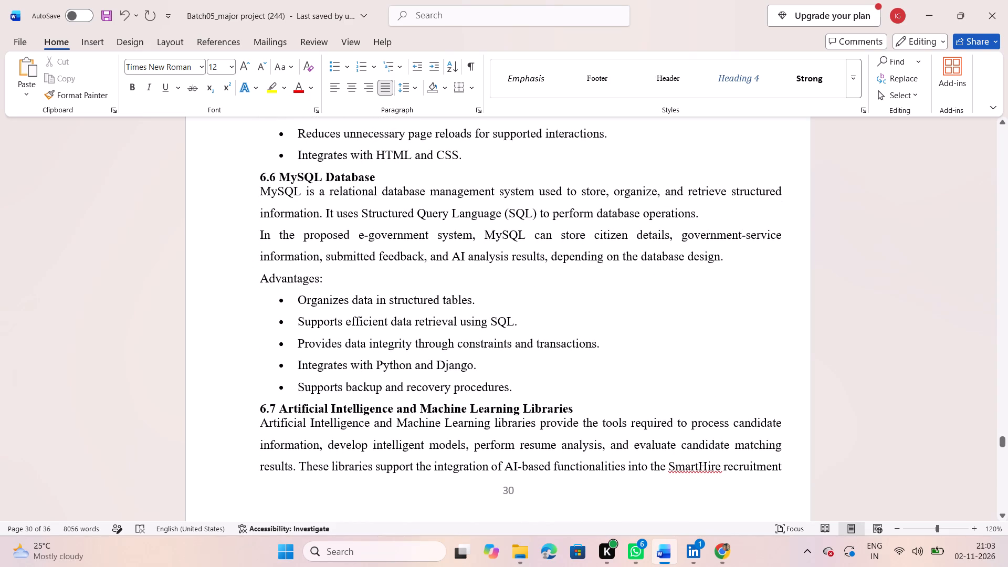
{"action": "left_click", "coordinate": [474, 157]}
{"action": "key", "text": "Return"}
{"action": "scroll", "coordinate": [474, 157], "scroll_direction": "up", "scroll_amount": 1}
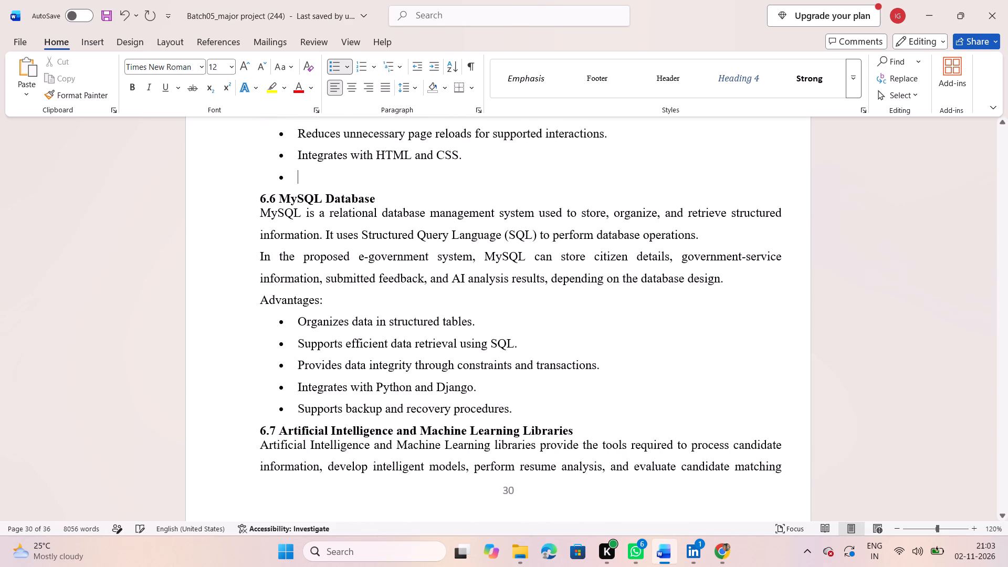
{"action": "scroll", "coordinate": [474, 157], "scroll_direction": "up", "scroll_amount": 1}
{"action": "key", "text": "BackSpace"}
{"action": "scroll", "coordinate": [474, 157], "scroll_direction": "up", "scroll_amount": 1}
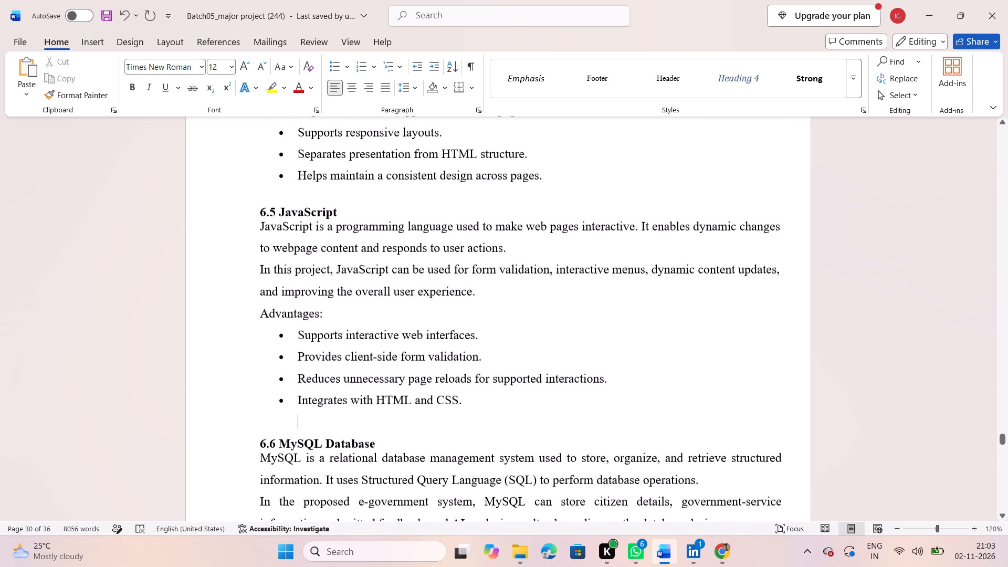
Justify the two body paragraphs under the 6.5 JavaScript heading.
{"action": "left_click", "coordinate": [377, 257]}
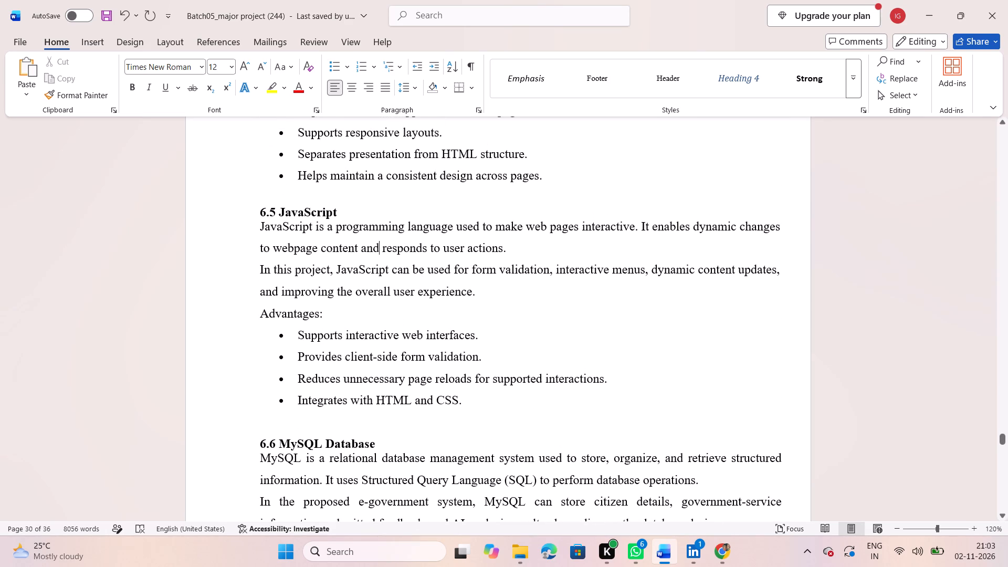
{"action": "left_click_drag", "start_coordinate": [255, 227], "coordinate": [400, 301]}
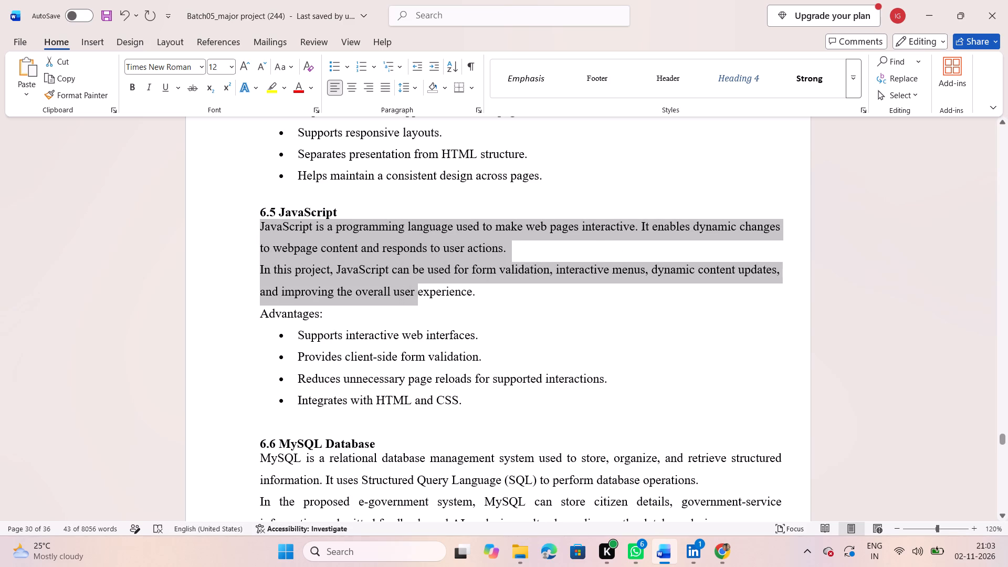
{"action": "left_click_drag", "start_coordinate": [492, 290], "coordinate": [273, 227]}
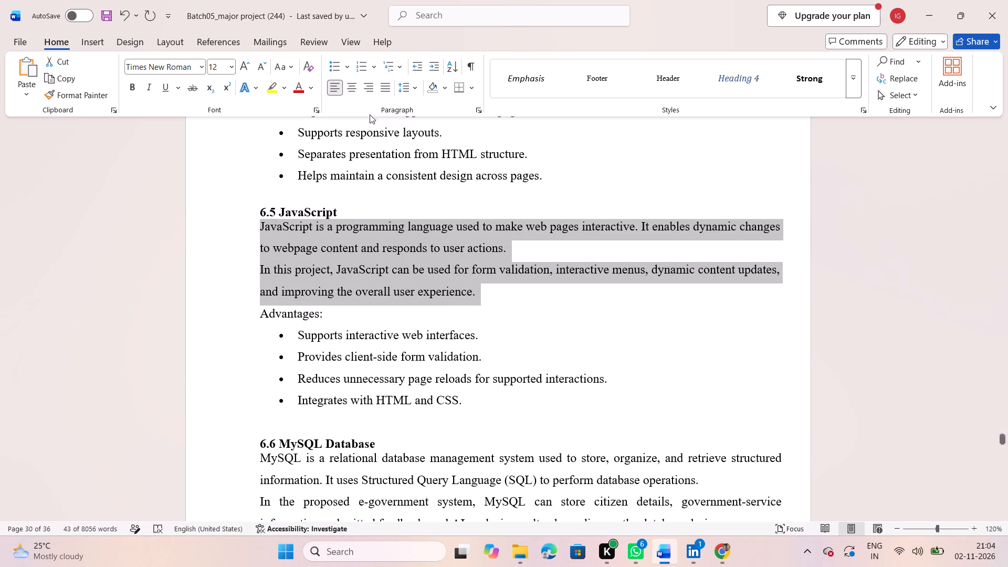
{"action": "left_click", "coordinate": [390, 89]}
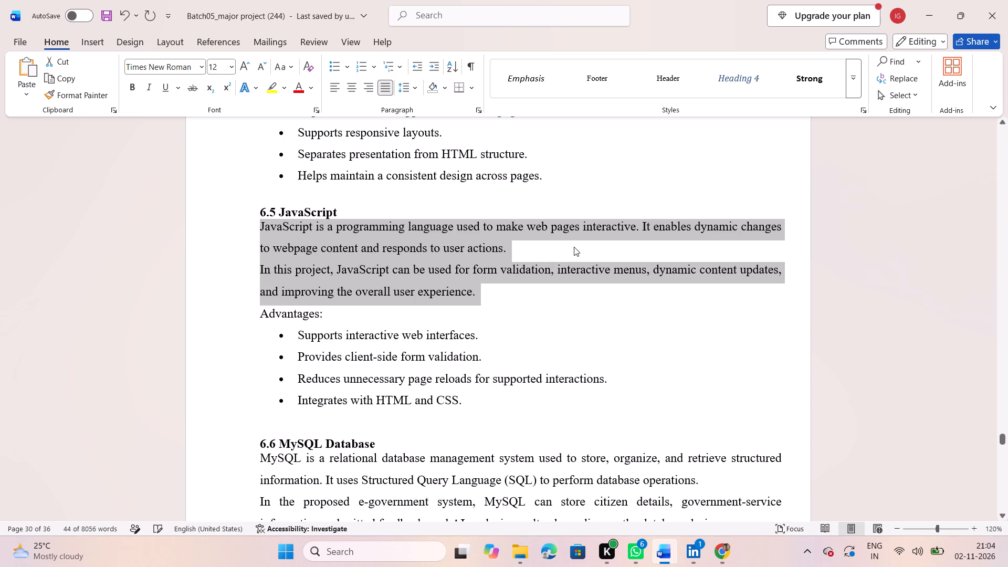
Select the two body paragraphs under the 6.4 CSS heading to check their alignment.
{"action": "scroll", "coordinate": [574, 247], "scroll_direction": "up", "scroll_amount": 2}
{"action": "left_click_drag", "start_coordinate": [635, 341], "coordinate": [568, 342]}
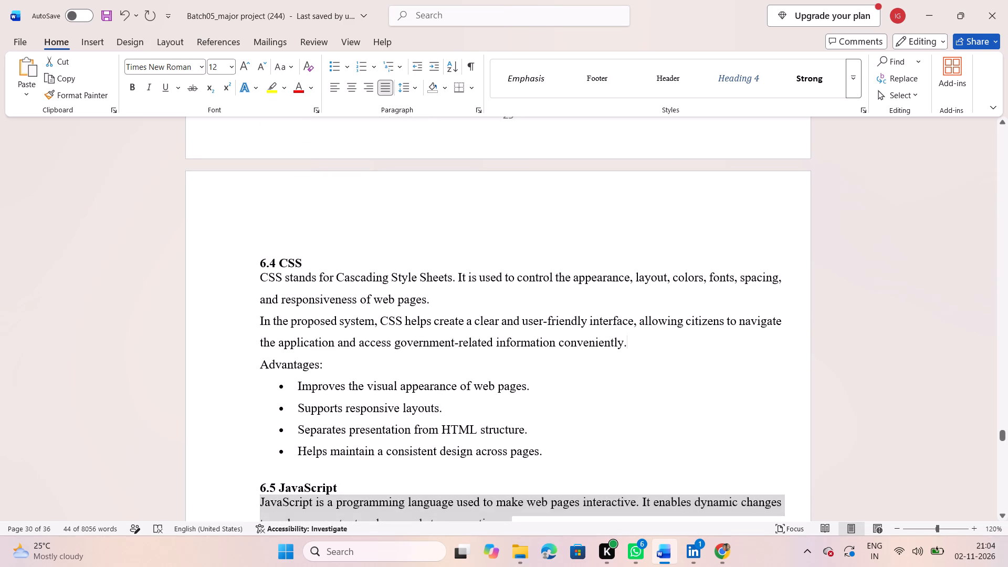
{"action": "left_click_drag", "start_coordinate": [568, 342], "coordinate": [261, 285]}
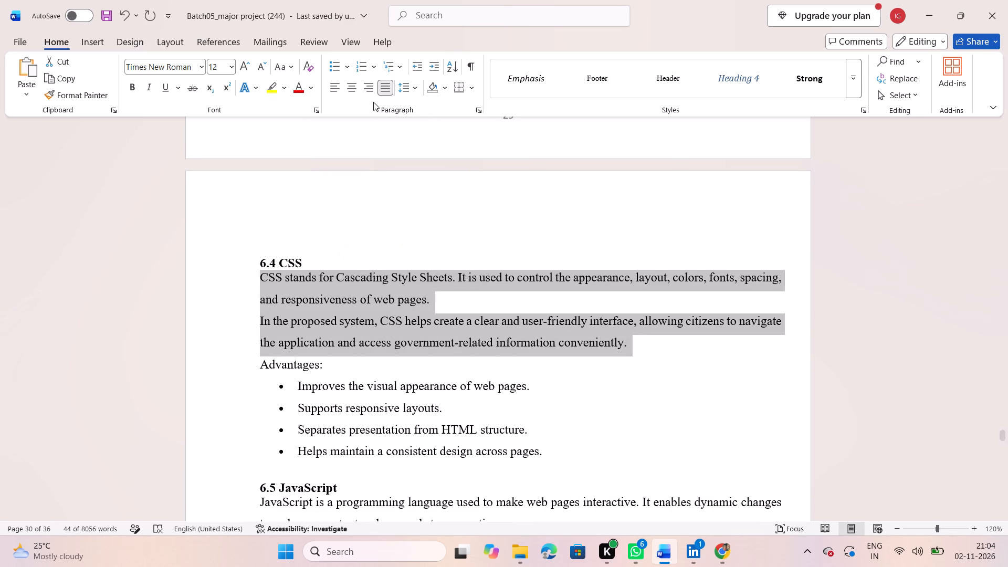
{"action": "scroll", "coordinate": [404, 181], "scroll_direction": "up", "scroll_amount": 2}
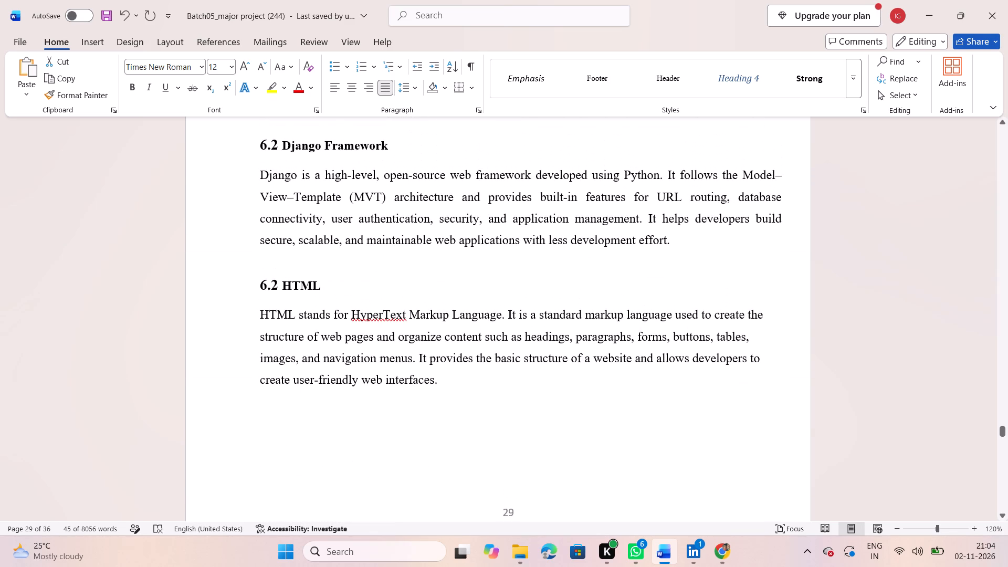
Look over the rest of Chapter 6, from HTML to the 6.8 Development Environment section, for alignment, line spacing and heading gaps.
{"action": "scroll", "coordinate": [513, 290], "scroll_direction": "up", "scroll_amount": 2}
{"action": "scroll", "coordinate": [513, 290], "scroll_direction": "down", "scroll_amount": 4}
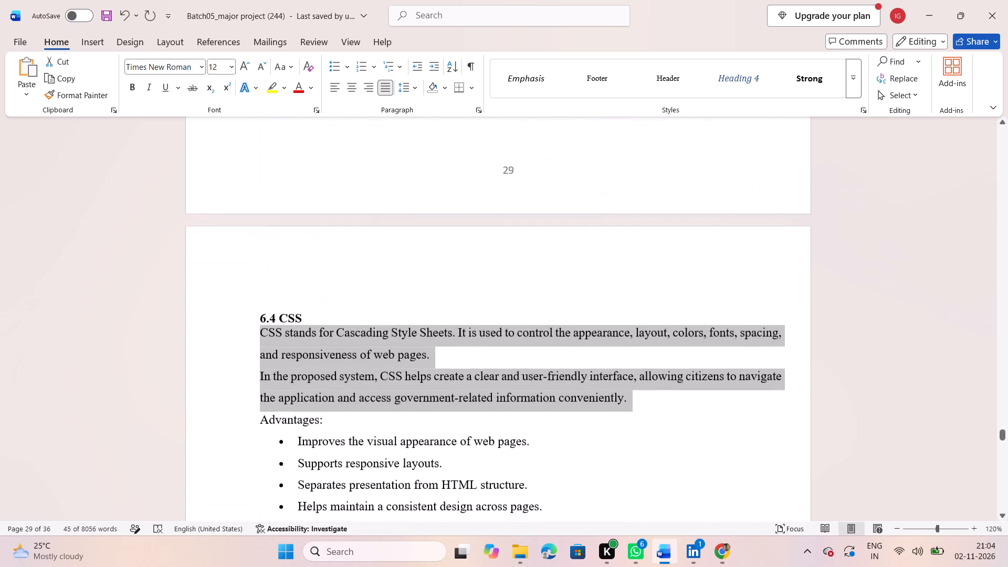
{"action": "scroll", "coordinate": [513, 290], "scroll_direction": "down", "scroll_amount": 2}
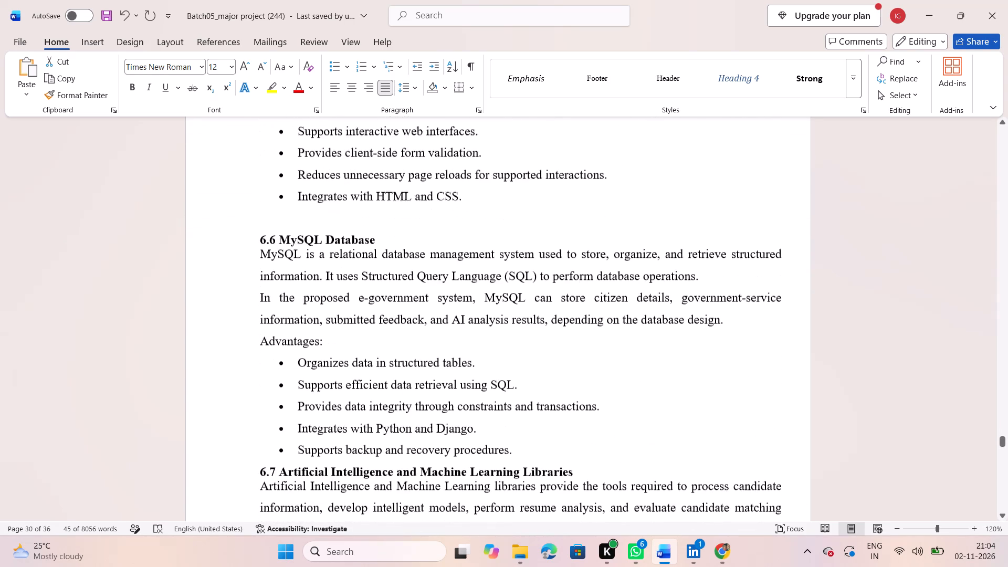
{"action": "scroll", "coordinate": [513, 290], "scroll_direction": "down", "scroll_amount": 1}
{"action": "scroll", "coordinate": [409, 213], "scroll_direction": "up", "scroll_amount": 1}
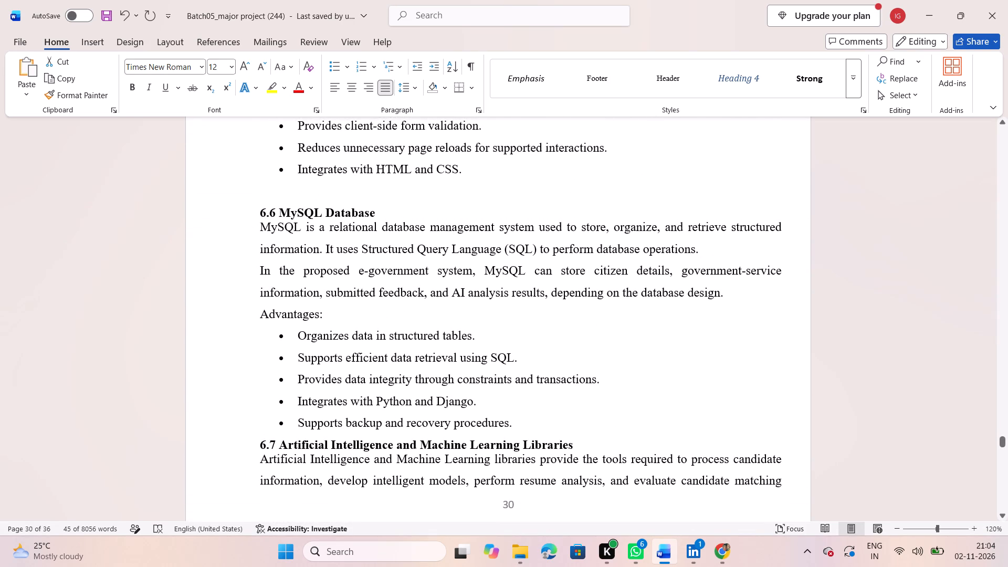
{"action": "scroll", "coordinate": [413, 298], "scroll_direction": "down", "scroll_amount": 3}
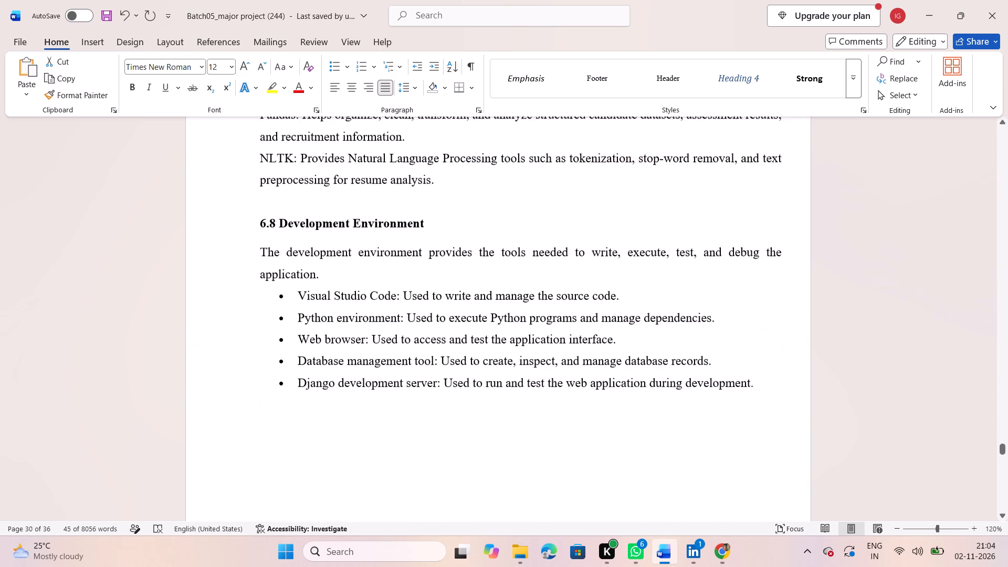
{"action": "scroll", "coordinate": [413, 298], "scroll_direction": "down", "scroll_amount": 1}
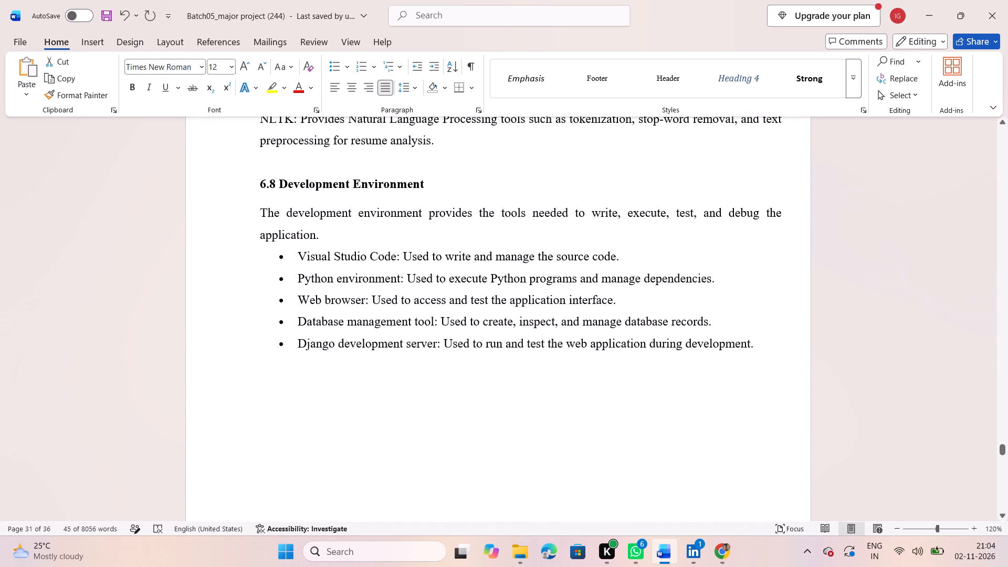
{"action": "scroll", "coordinate": [452, 339], "scroll_direction": "down", "scroll_amount": 1}
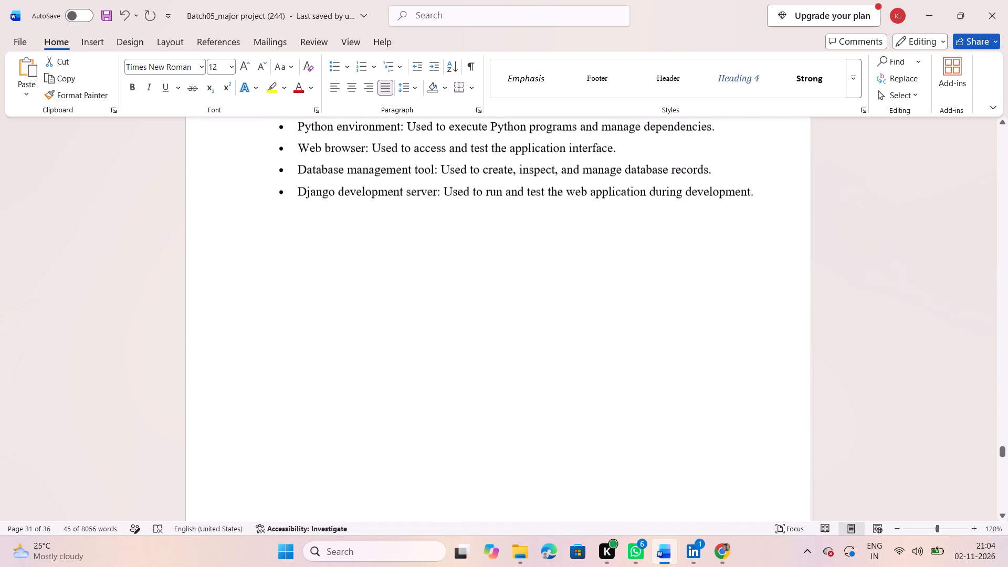
Set 1.5 line spacing for all Chapter 7 text below the chapter title, from the introduction through the software requirements list.
{"action": "scroll", "coordinate": [452, 339], "scroll_direction": "down", "scroll_amount": 2}
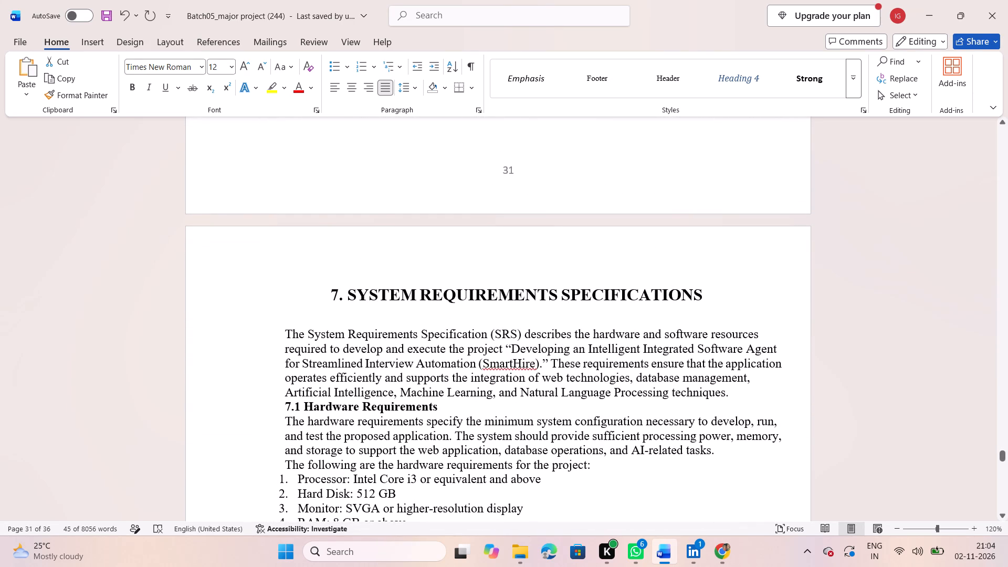
{"action": "left_click_drag", "start_coordinate": [286, 328], "coordinate": [400, 560]}
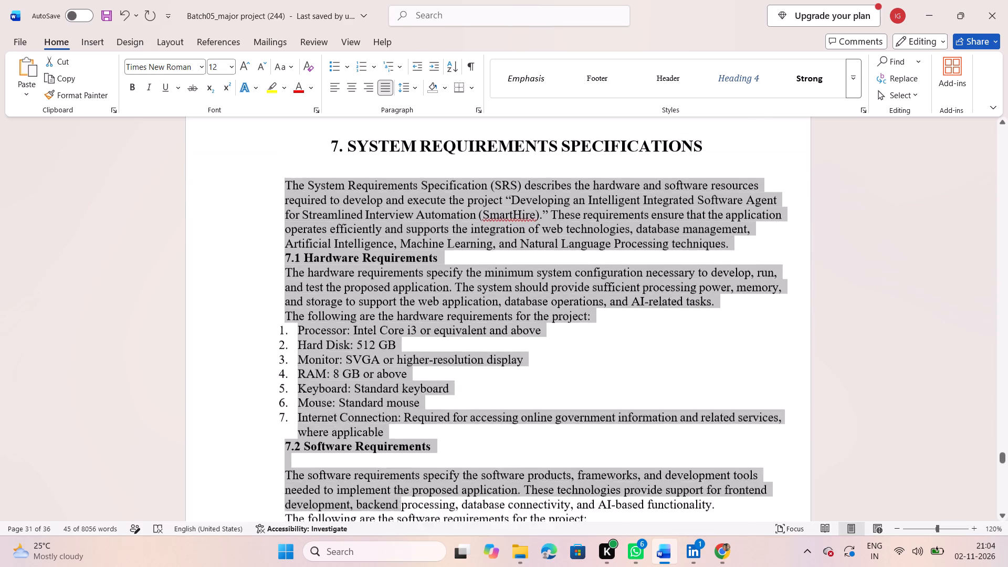
{"action": "left_click_drag", "start_coordinate": [400, 560], "coordinate": [562, 132]}
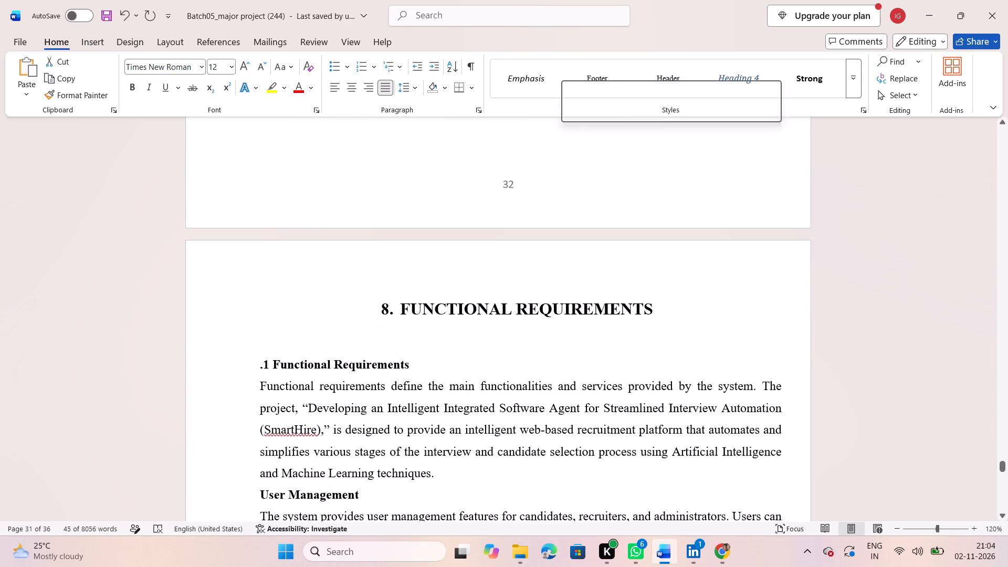
{"action": "left_click", "coordinate": [408, 83]}
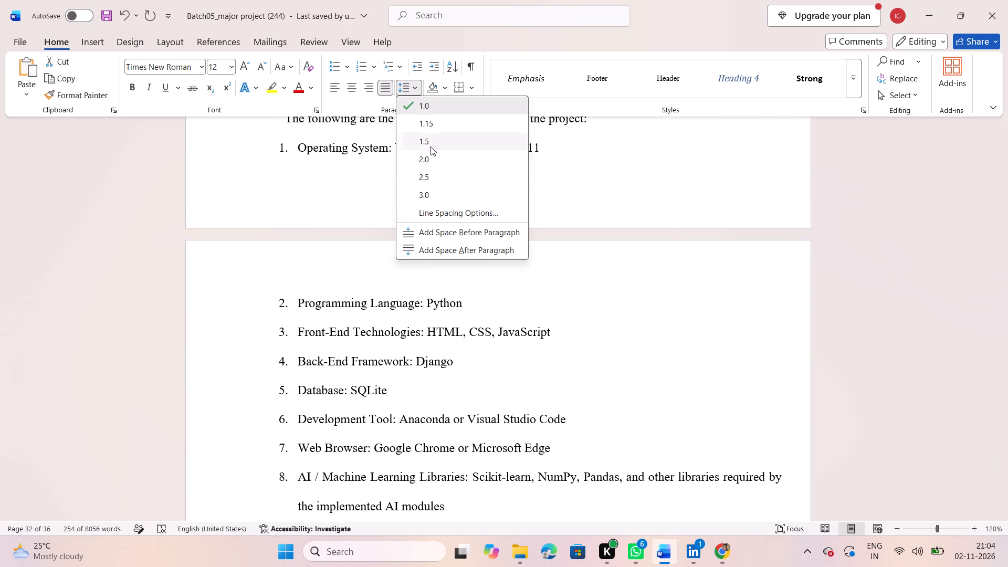
{"action": "left_click", "coordinate": [430, 142]}
{"action": "scroll", "coordinate": [507, 201], "scroll_direction": "up", "scroll_amount": 1}
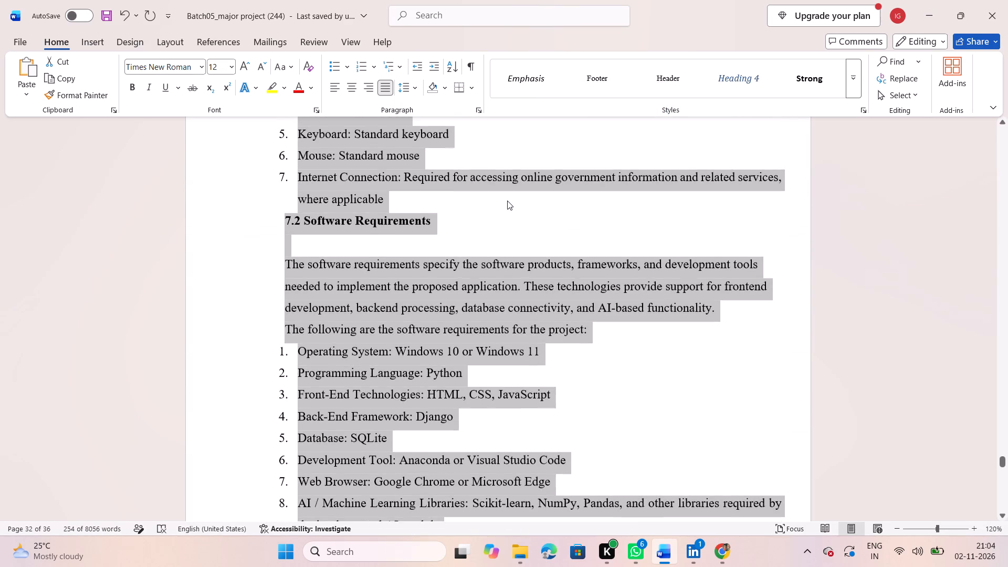
{"action": "left_click", "coordinate": [586, 227]}
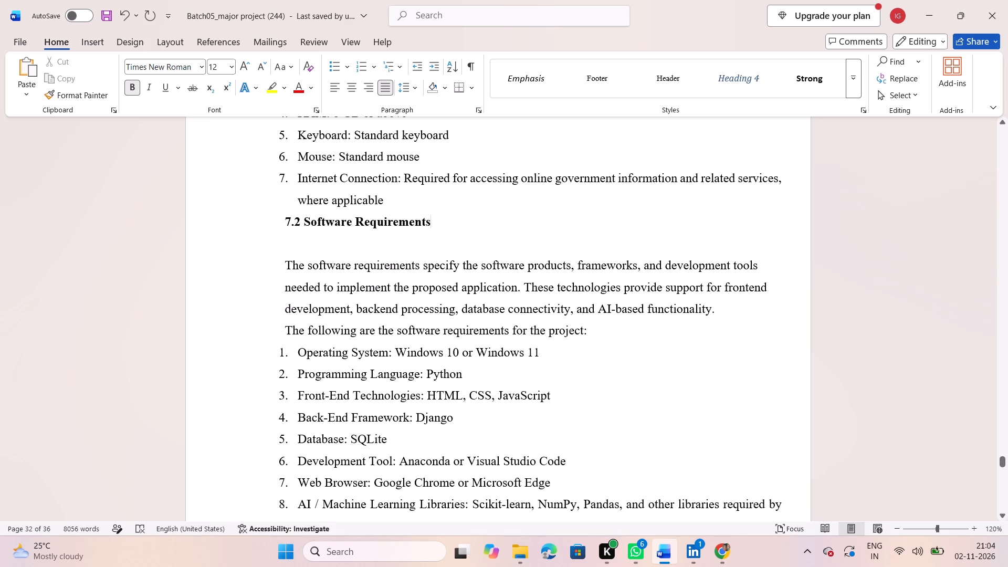
Delete the blank line between the 7.2 Software Requirements heading and its first paragraph.
{"action": "left_click", "coordinate": [323, 247]}
{"action": "key", "text": "BackSpace"}
{"action": "key", "text": "BackSpace"}
Select the Chapter 7 introduction paragraph to check its alignment and line spacing.
{"action": "scroll", "coordinate": [323, 247], "scroll_direction": "up", "scroll_amount": 2}
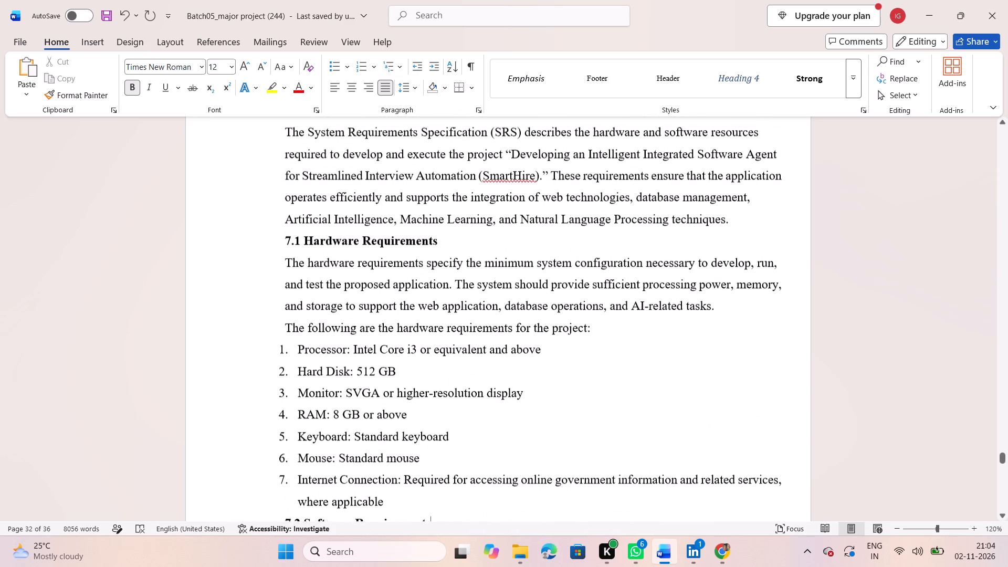
{"action": "scroll", "coordinate": [323, 247], "scroll_direction": "up", "scroll_amount": 1}
{"action": "scroll", "coordinate": [323, 247], "scroll_direction": "down", "scroll_amount": 1}
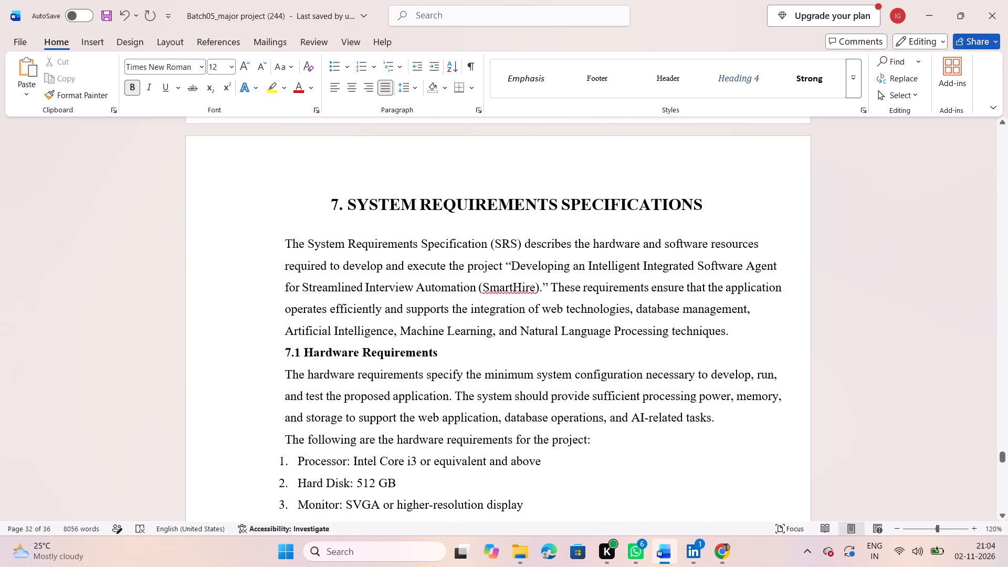
{"action": "scroll", "coordinate": [323, 247], "scroll_direction": "down", "scroll_amount": 1}
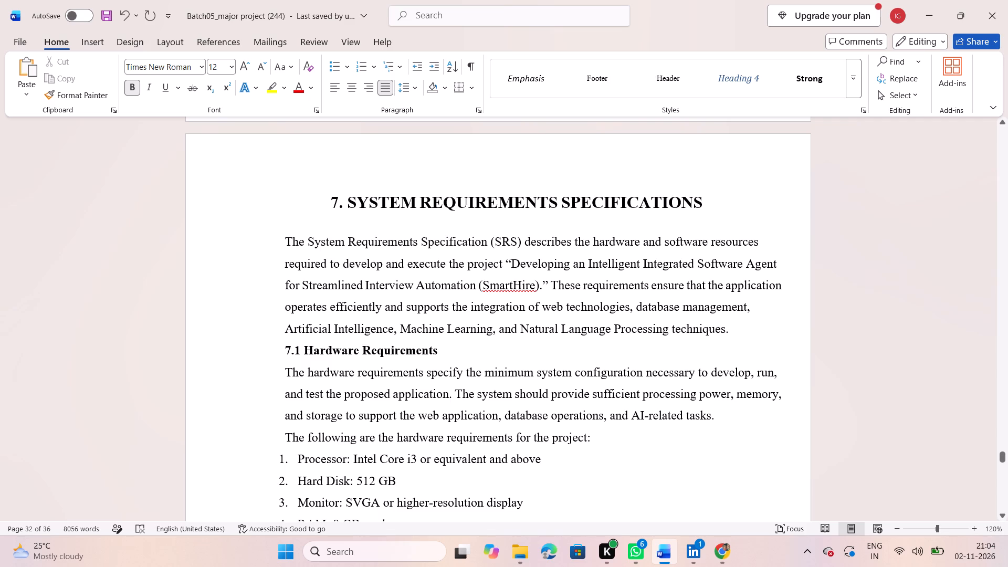
{"action": "left_click_drag", "start_coordinate": [274, 238], "coordinate": [755, 329]}
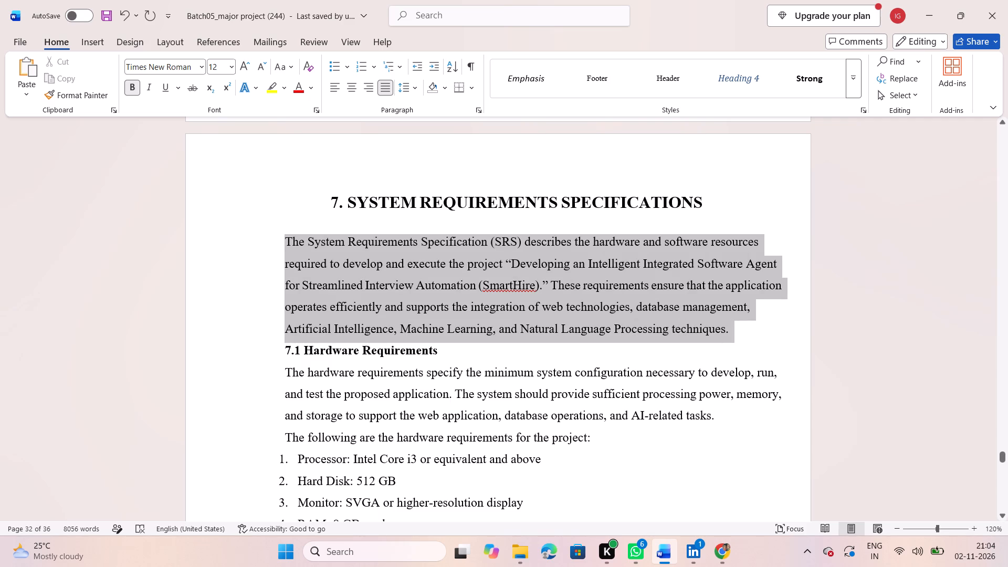
{"action": "left_click_drag", "start_coordinate": [755, 329], "coordinate": [767, 329]}
Select the body text between the 7.2 Software Requirements heading and its numbered list, and recheck the Chapter 7 layout.
{"action": "scroll", "coordinate": [545, 241], "scroll_direction": "down", "scroll_amount": 1}
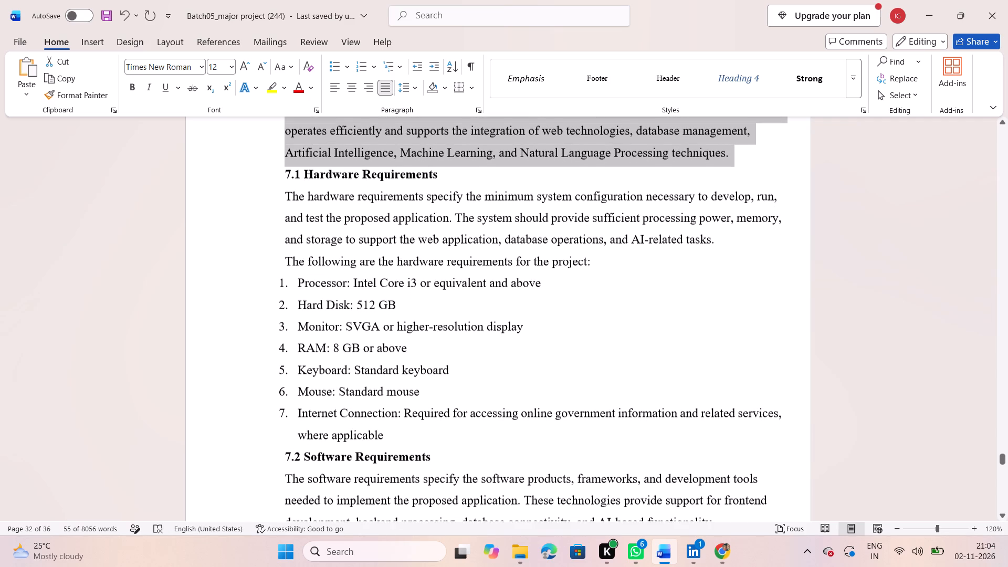
{"action": "scroll", "coordinate": [328, 273], "scroll_direction": "down", "scroll_amount": 1}
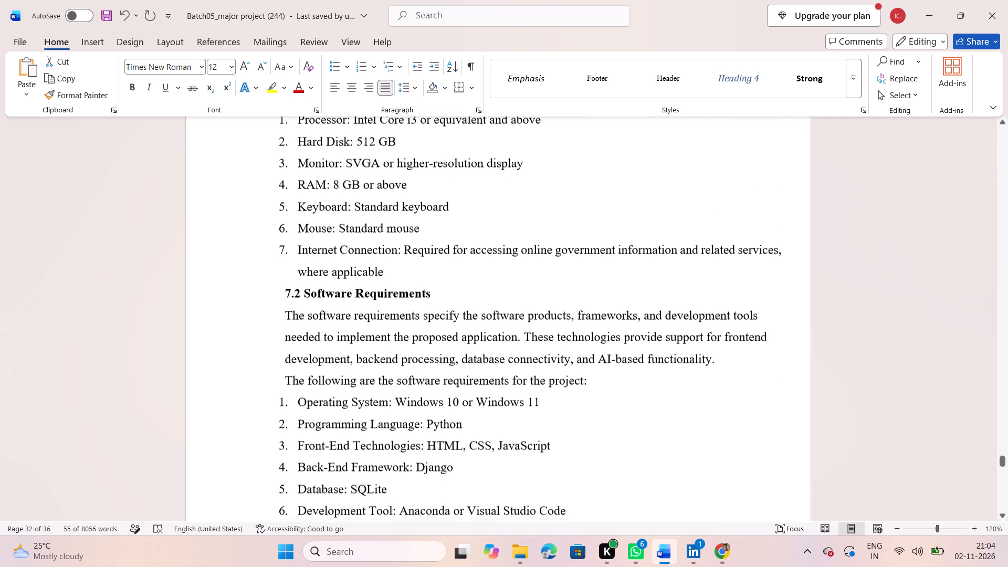
{"action": "left_click_drag", "start_coordinate": [277, 304], "coordinate": [354, 328]}
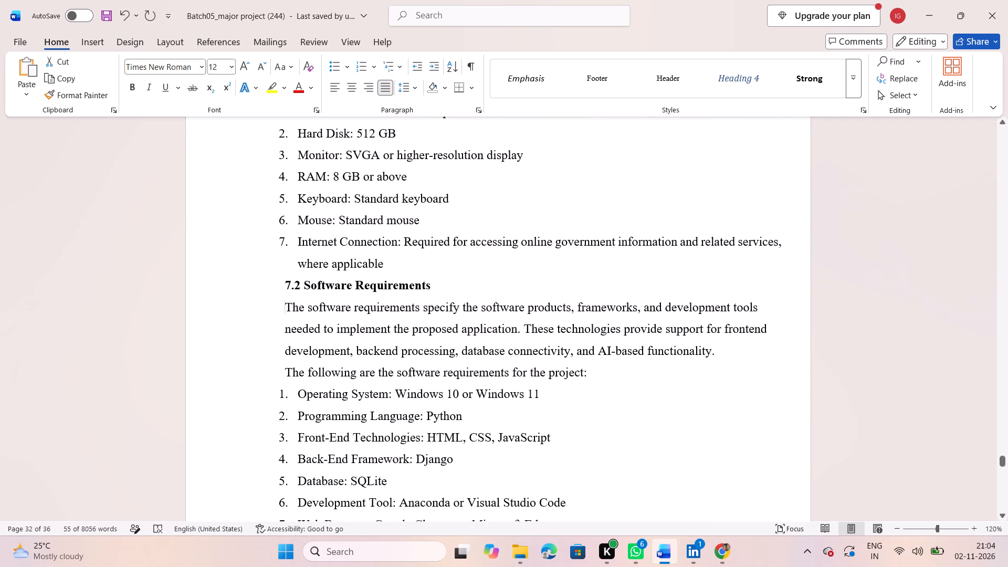
{"action": "left_click_drag", "start_coordinate": [354, 328], "coordinate": [601, 369]}
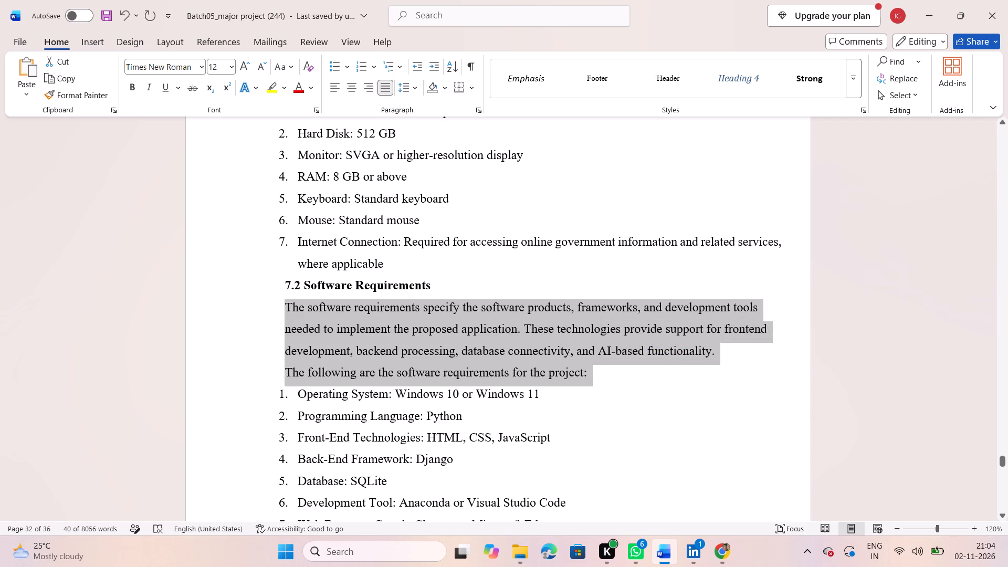
{"action": "scroll", "coordinate": [487, 375], "scroll_direction": "down", "scroll_amount": 4}
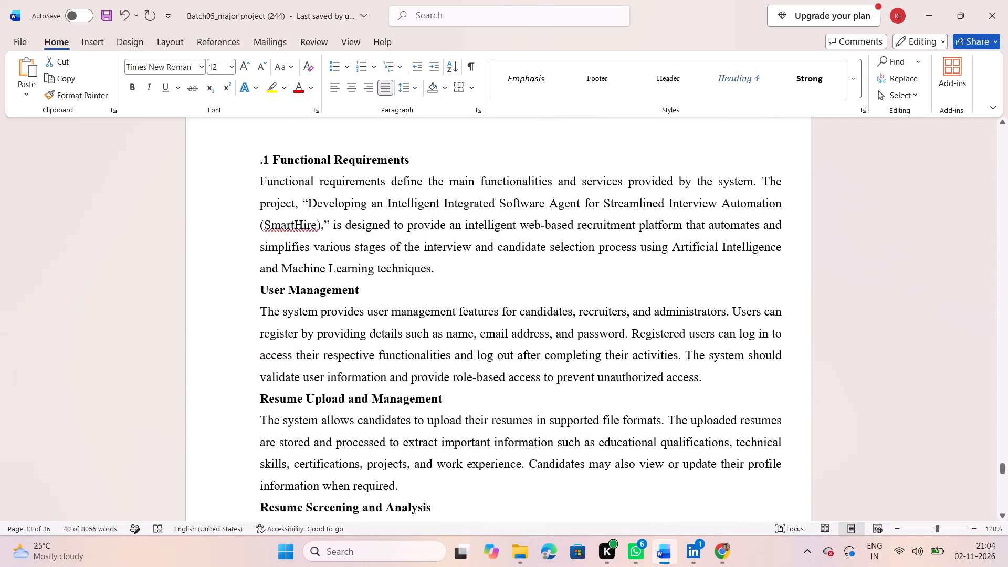
{"action": "scroll", "coordinate": [487, 375], "scroll_direction": "up", "scroll_amount": 2}
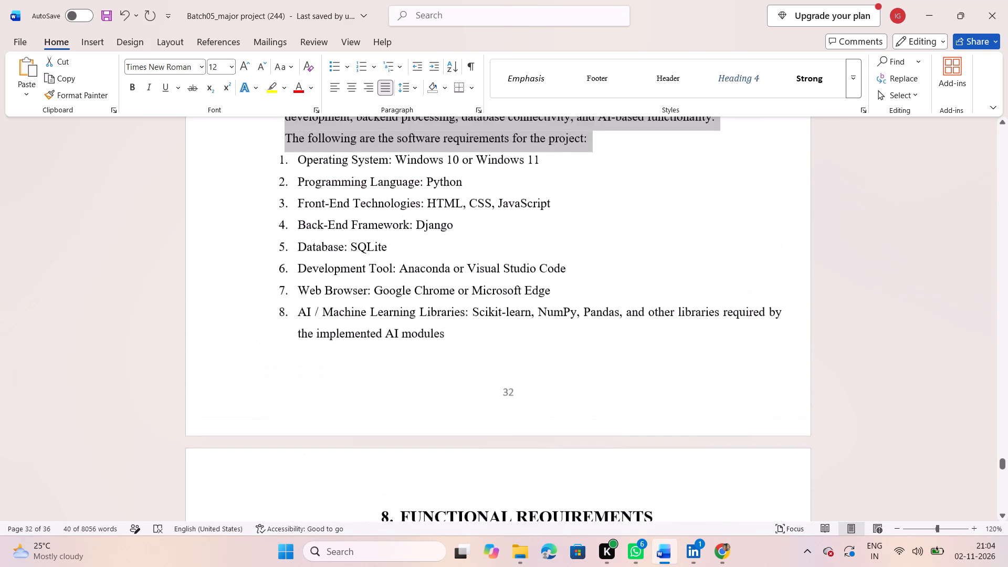
{"action": "scroll", "coordinate": [487, 375], "scroll_direction": "up", "scroll_amount": 3}
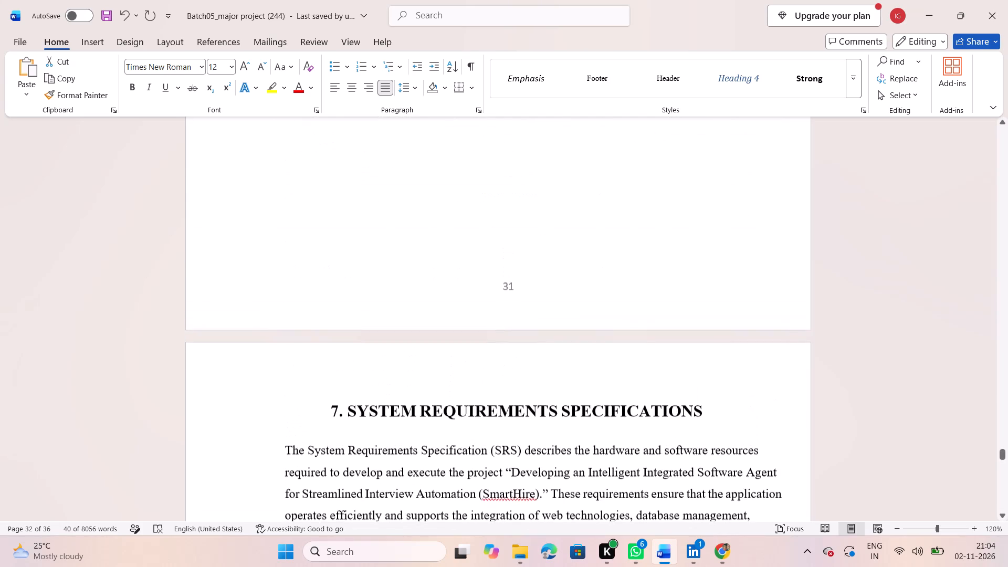
{"action": "scroll", "coordinate": [487, 375], "scroll_direction": "down", "scroll_amount": 2}
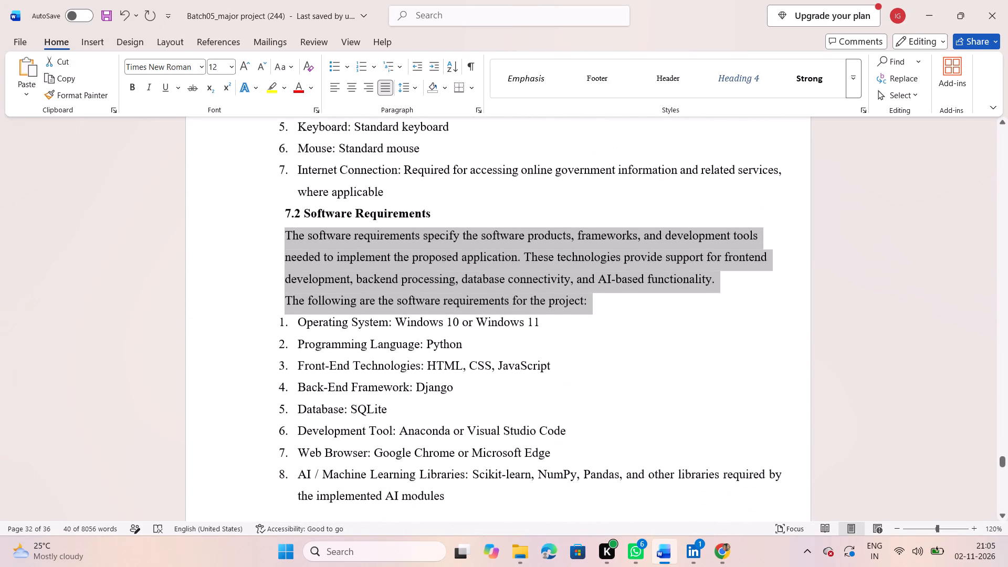
Look through Chapter 8 from Functional Requirements to Non-Functional Requirements, checking heading numbering, alignment and line spacing.
{"action": "scroll", "coordinate": [487, 375], "scroll_direction": "down", "scroll_amount": 3}
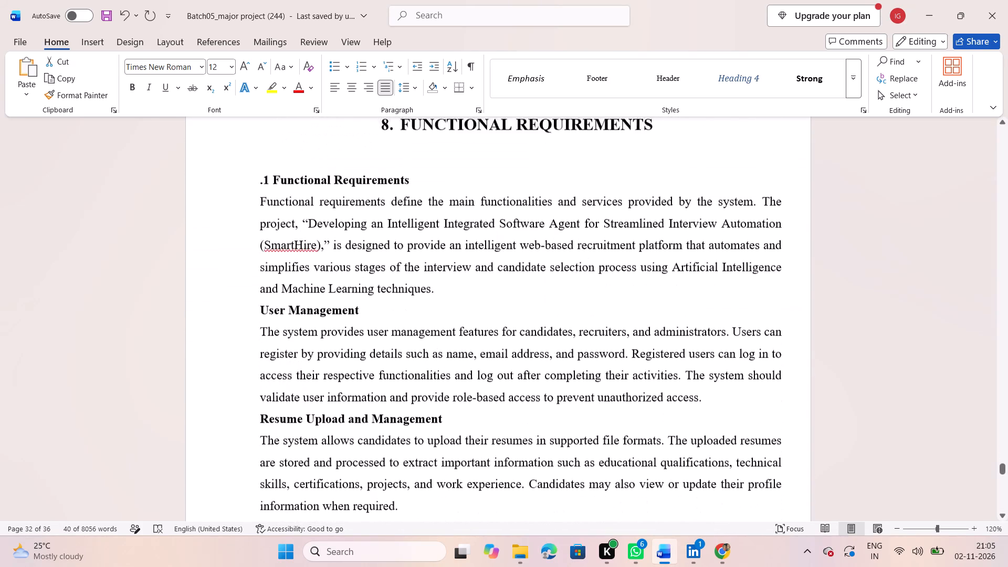
{"action": "scroll", "coordinate": [487, 375], "scroll_direction": "down", "scroll_amount": 1}
{"action": "scroll", "coordinate": [350, 278], "scroll_direction": "up", "scroll_amount": 1}
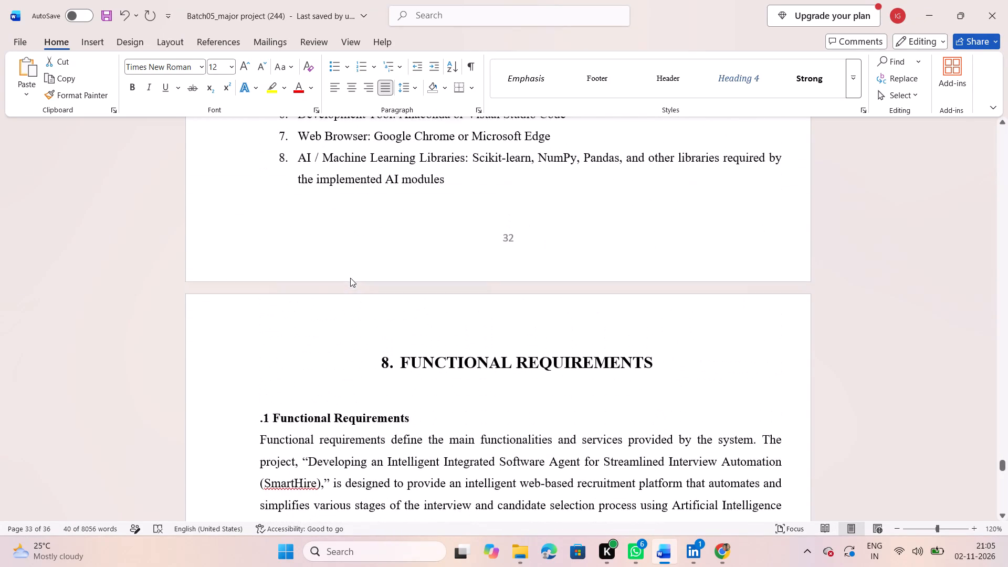
{"action": "scroll", "coordinate": [274, 443], "scroll_direction": "down", "scroll_amount": 1}
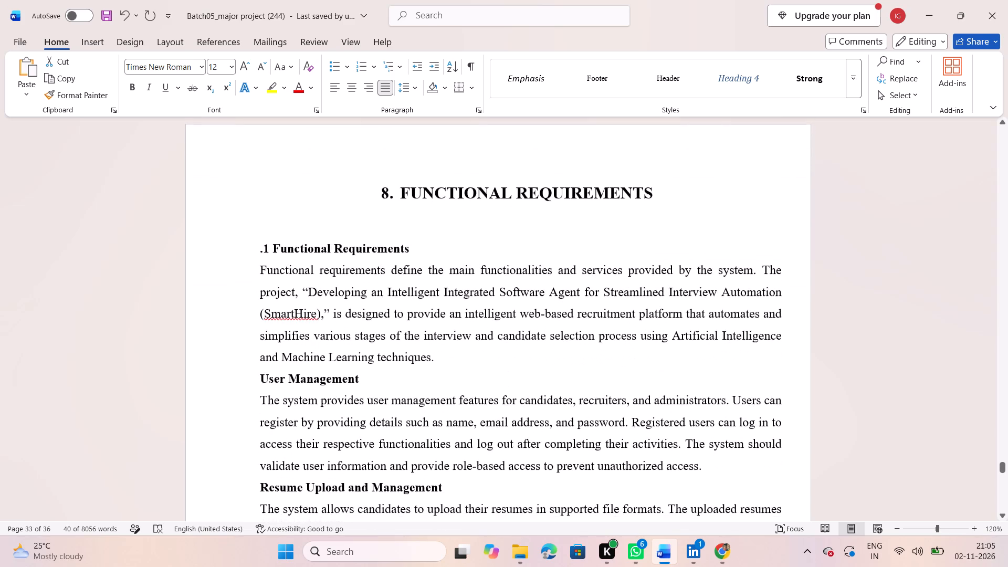
{"action": "scroll", "coordinate": [274, 443], "scroll_direction": "down", "scroll_amount": 4}
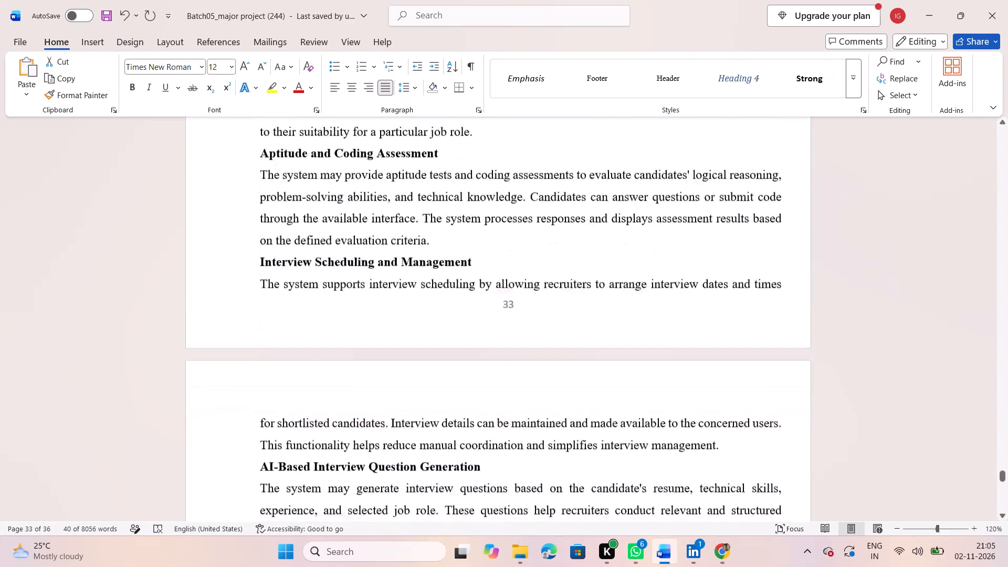
{"action": "scroll", "coordinate": [274, 443], "scroll_direction": "down", "scroll_amount": 2}
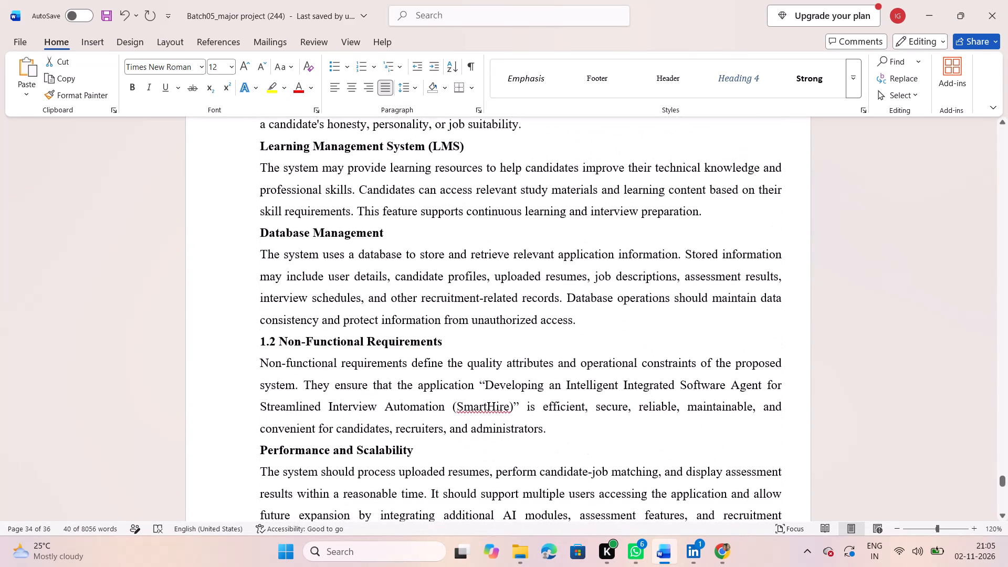
{"action": "scroll", "coordinate": [274, 443], "scroll_direction": "up", "scroll_amount": 5}
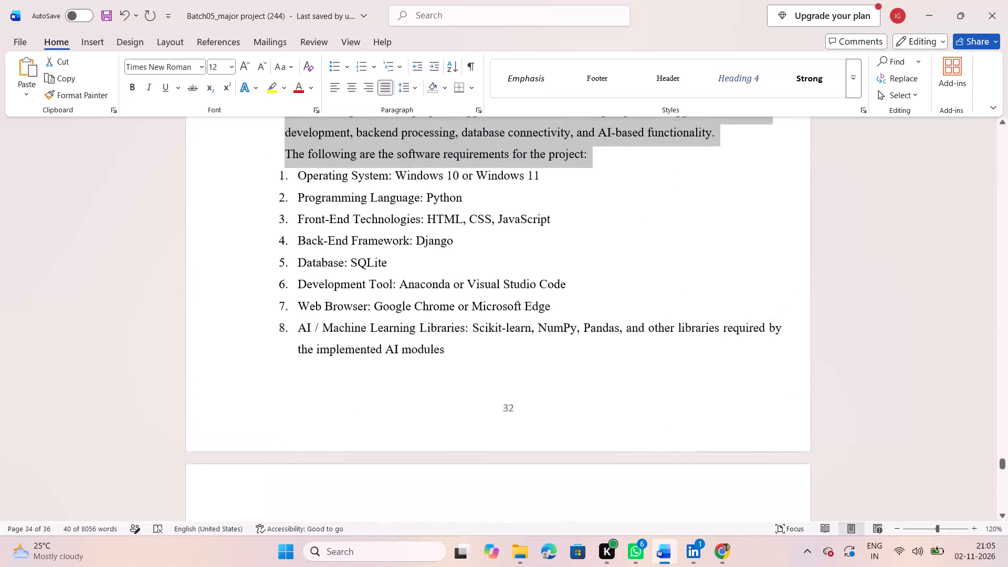
Add the missing 1 before ".1 Functional Requirements" so the Chapter 8 heading reads "1.1 Functional Requirements".
{"action": "scroll", "coordinate": [291, 474], "scroll_direction": "down", "scroll_amount": 1}
{"action": "left_click", "coordinate": [260, 414]}
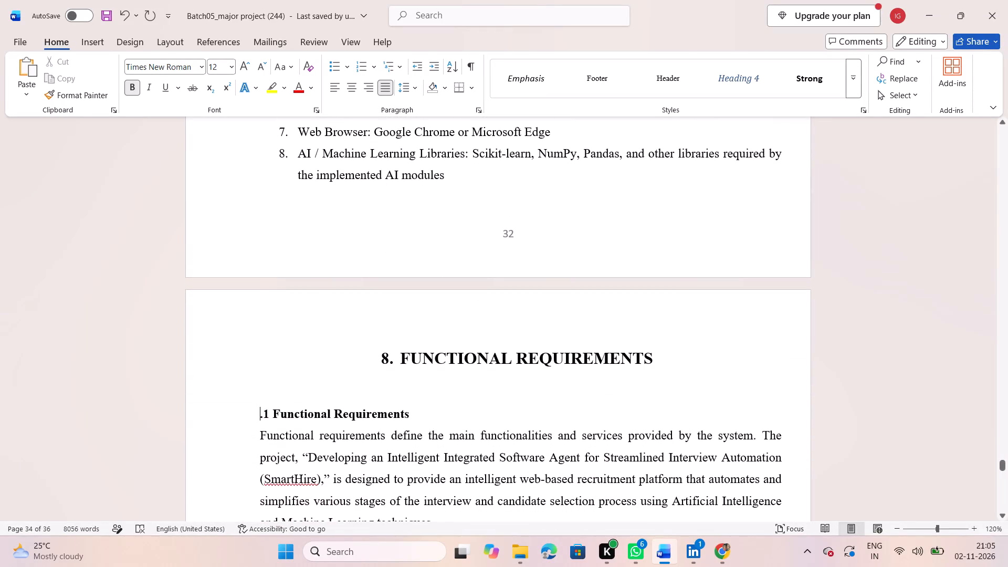
{"action": "key", "text": "1"}
Select the introductory paragraph under 1.1 Functional Requirements and check its line spacing setting.
{"action": "scroll", "coordinate": [375, 436], "scroll_direction": "down", "scroll_amount": 1}
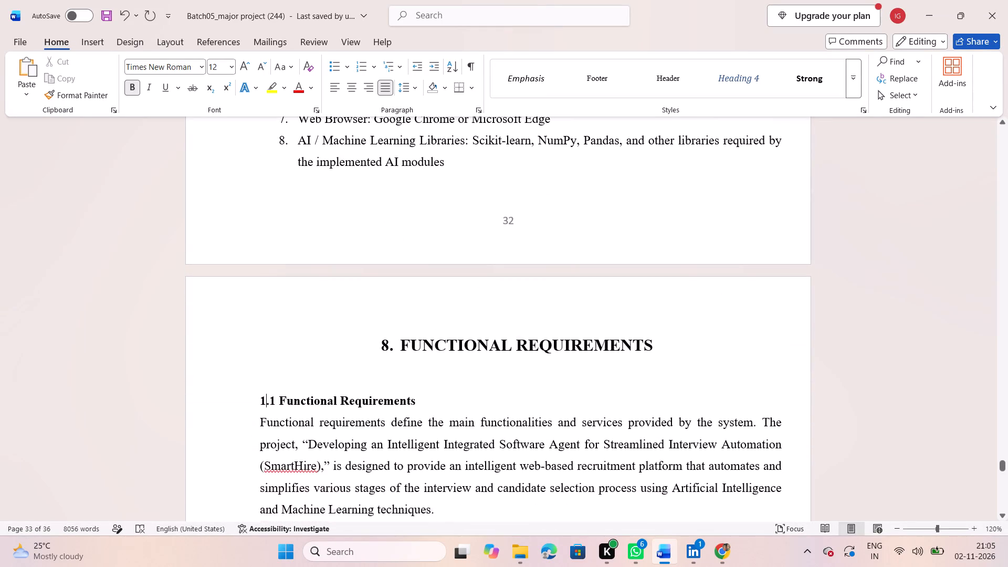
{"action": "scroll", "coordinate": [375, 436], "scroll_direction": "down", "scroll_amount": 1}
{"action": "scroll", "coordinate": [375, 436], "scroll_direction": "up", "scroll_amount": 2}
{"action": "scroll", "coordinate": [375, 436], "scroll_direction": "right", "scroll_amount": 1}
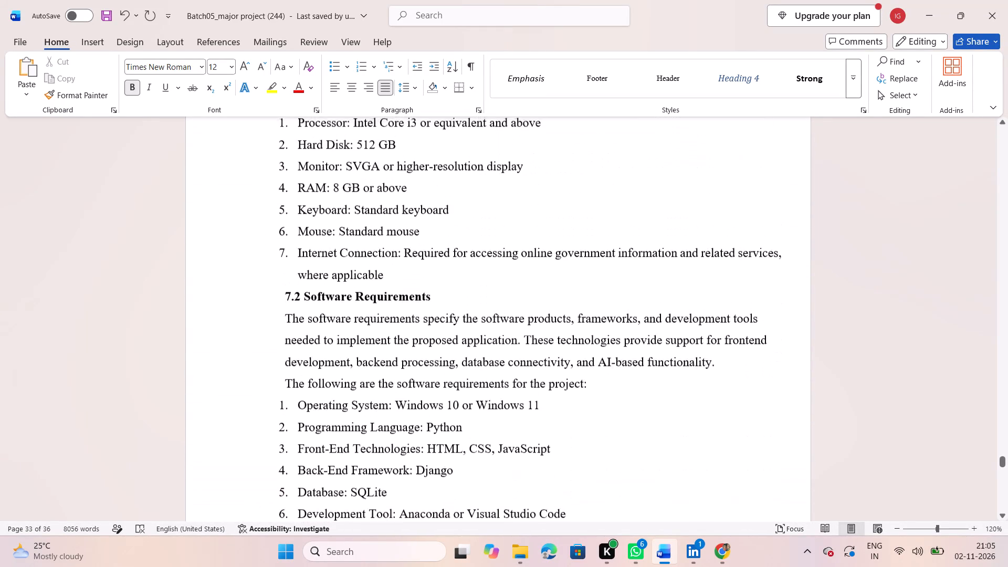
{"action": "scroll", "coordinate": [375, 436], "scroll_direction": "right", "scroll_amount": 1}
{"action": "left_click_drag", "start_coordinate": [259, 230], "coordinate": [454, 323]}
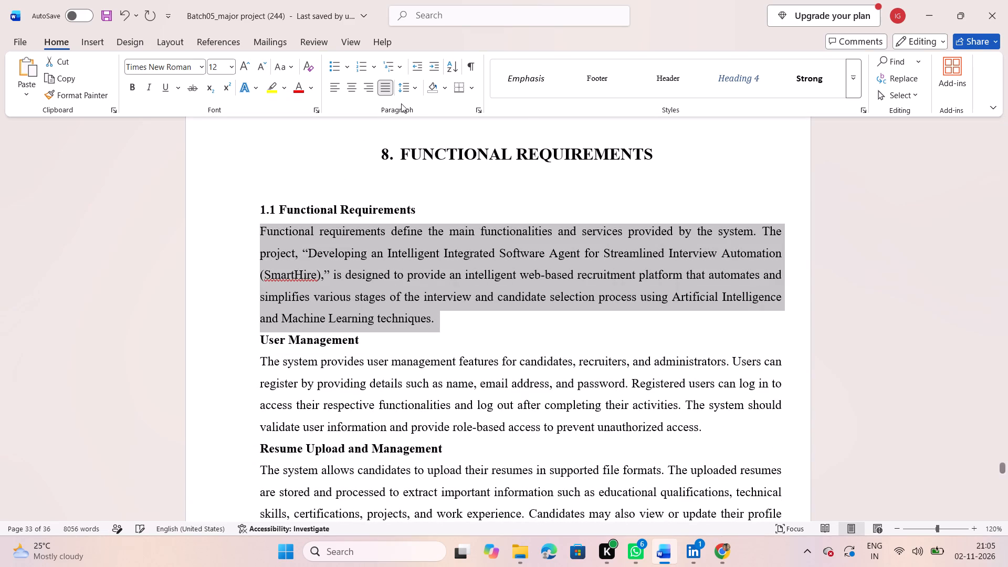
{"action": "left_click", "coordinate": [406, 86]}
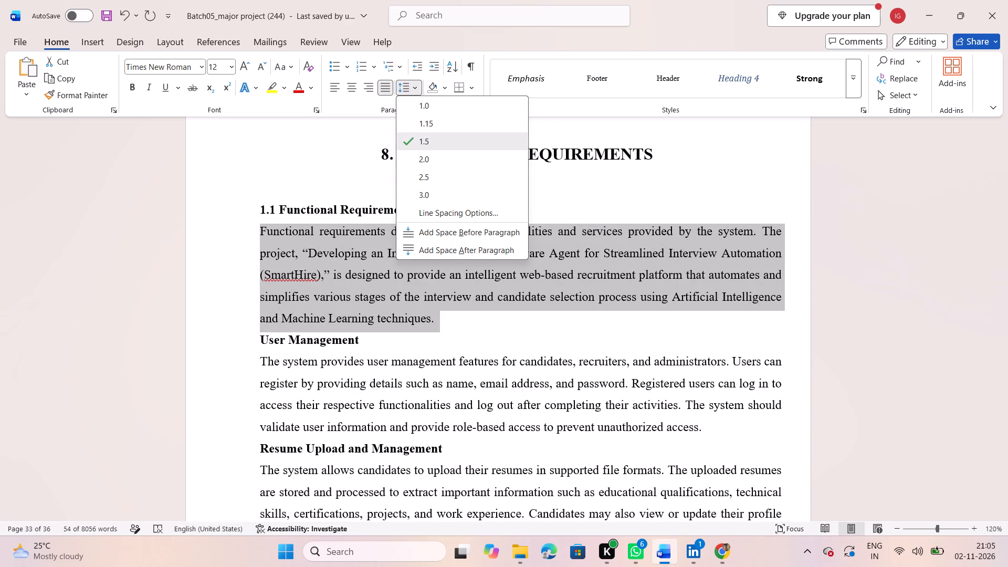
{"action": "left_click", "coordinate": [575, 203]}
Select part of the User Management paragraph and its heading to compare their font formatting.
{"action": "scroll", "coordinate": [575, 203], "scroll_direction": "down", "scroll_amount": 1}
{"action": "scroll", "coordinate": [575, 203], "scroll_direction": "up", "scroll_amount": 1}
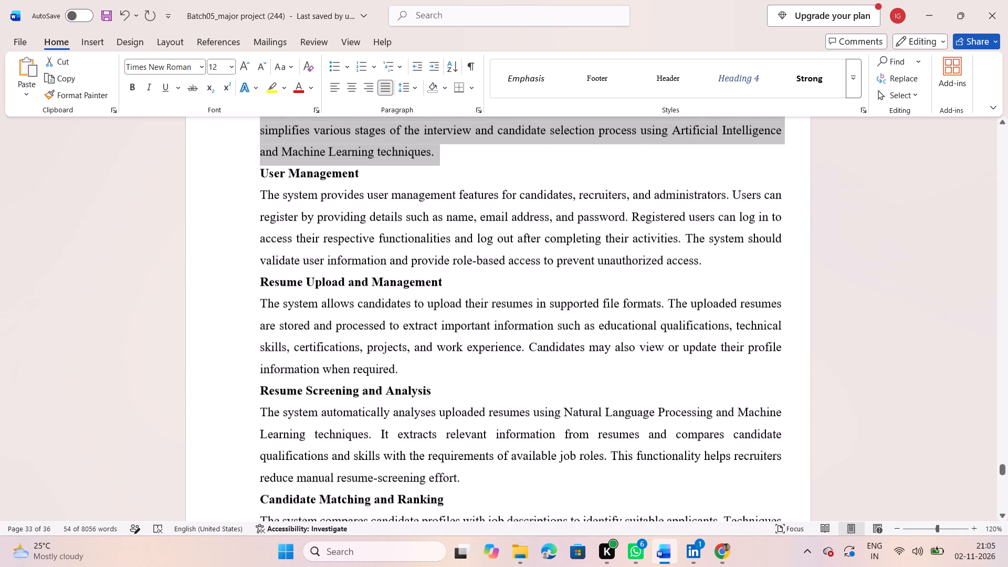
{"action": "scroll", "coordinate": [575, 203], "scroll_direction": "up", "scroll_amount": 1}
{"action": "left_click", "coordinate": [546, 311]}
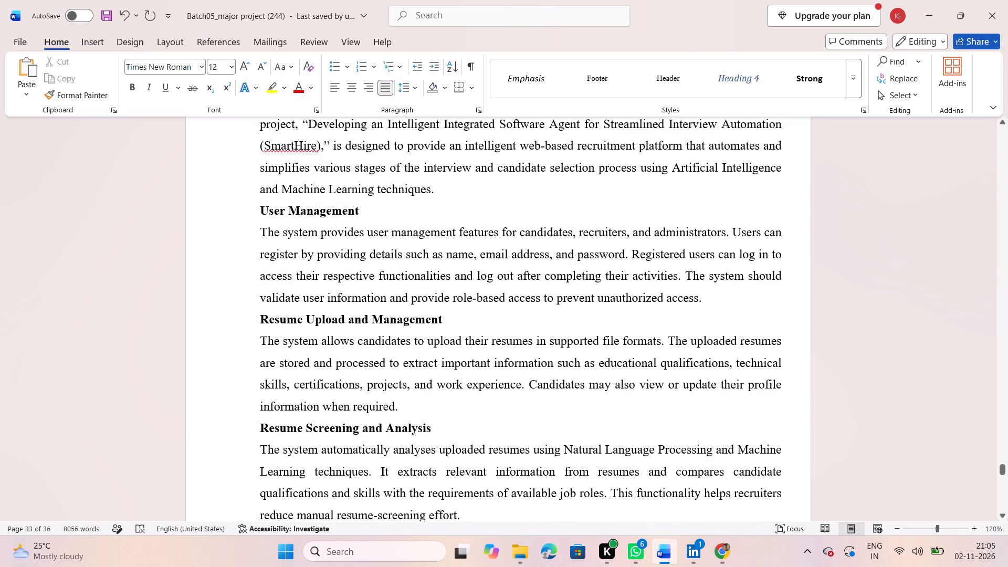
{"action": "left_click_drag", "start_coordinate": [335, 227], "coordinate": [408, 266]}
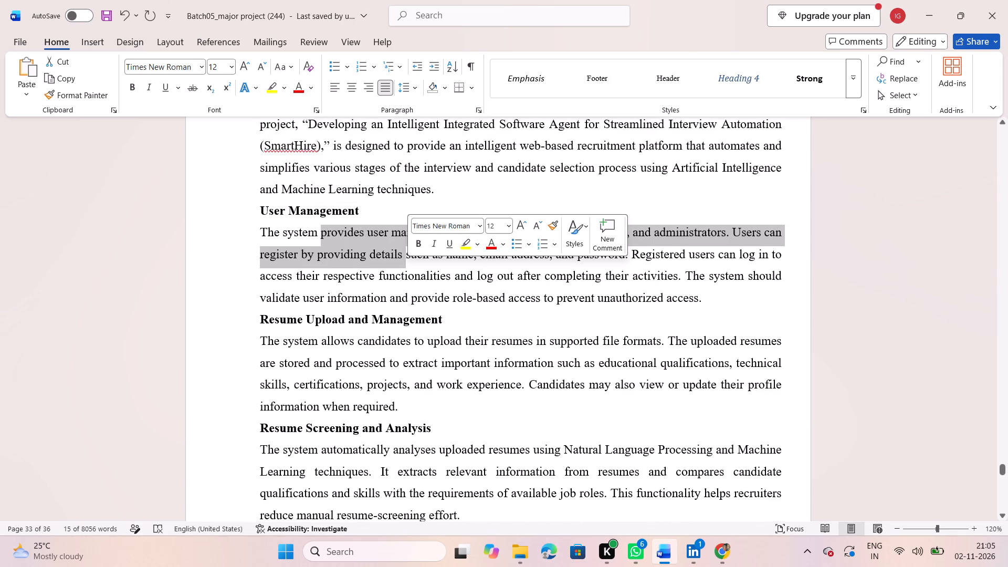
{"action": "left_click_drag", "start_coordinate": [354, 210], "coordinate": [294, 206]}
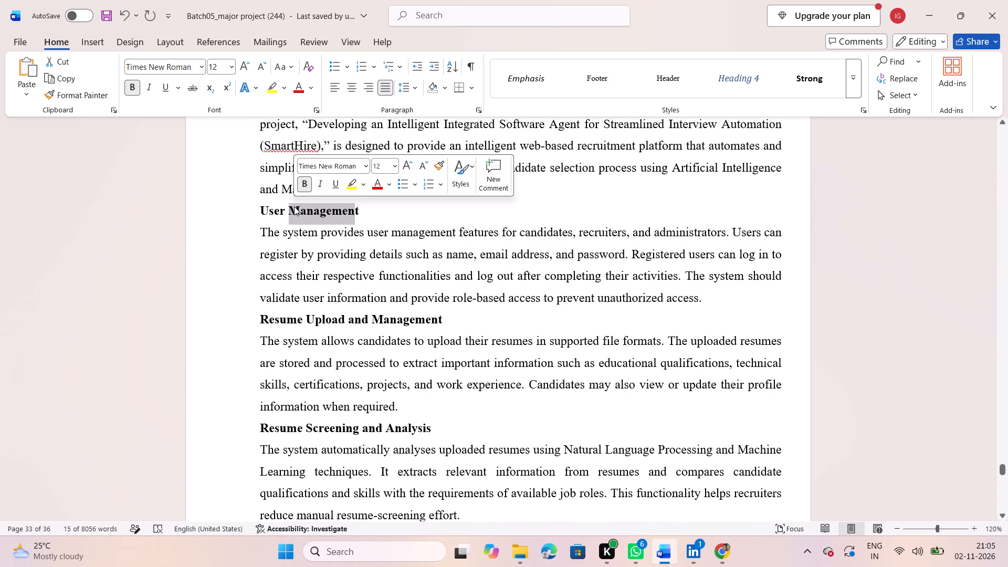
Look through the rest of Chapter 8 up to the References page, checking heading formatting, alignment and spacing.
{"action": "scroll", "coordinate": [411, 246], "scroll_direction": "down", "scroll_amount": 2}
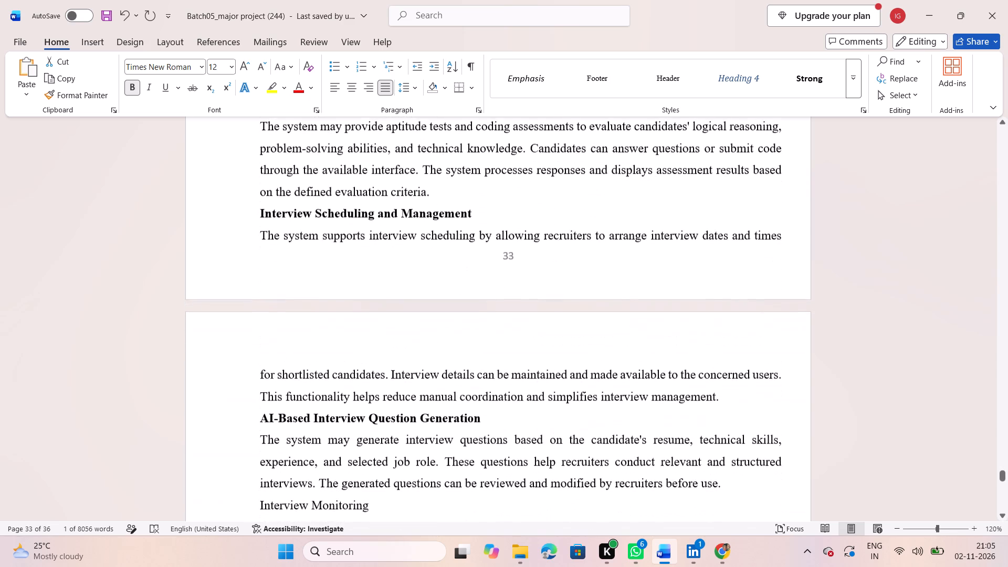
{"action": "scroll", "coordinate": [411, 246], "scroll_direction": "down", "scroll_amount": 3}
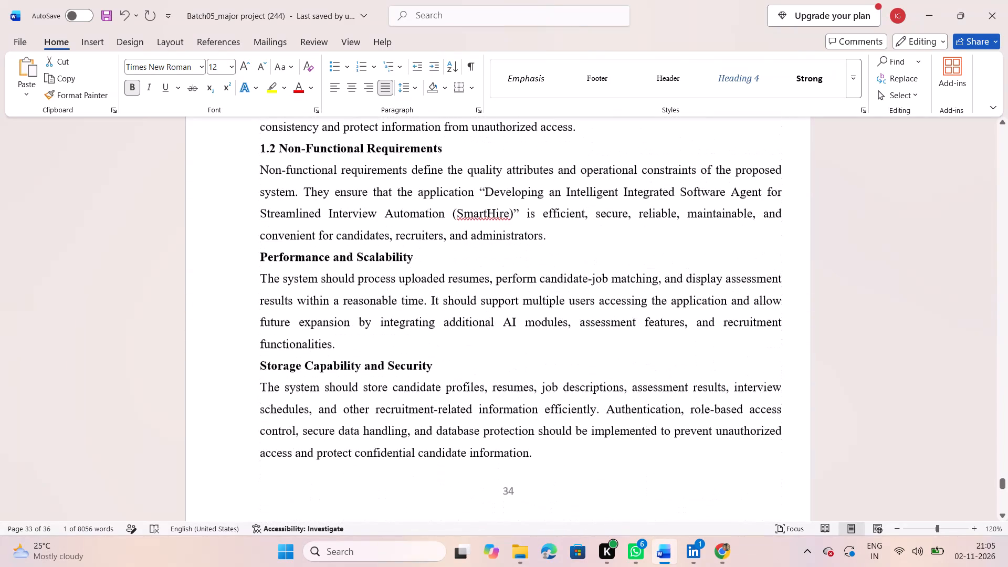
{"action": "scroll", "coordinate": [411, 246], "scroll_direction": "down", "scroll_amount": 2}
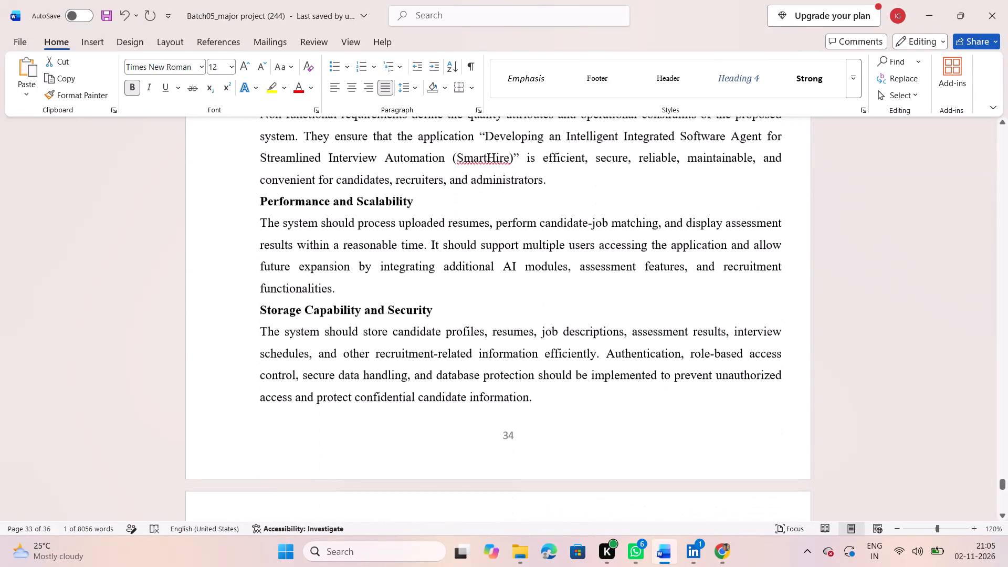
{"action": "scroll", "coordinate": [411, 246], "scroll_direction": "down", "scroll_amount": 3}
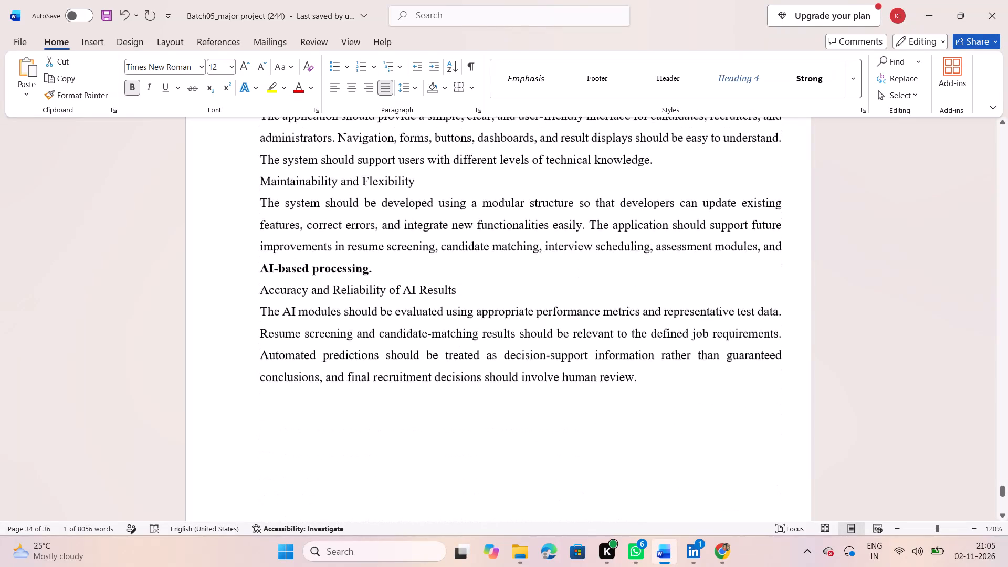
{"action": "scroll", "coordinate": [411, 246], "scroll_direction": "down", "scroll_amount": 3}
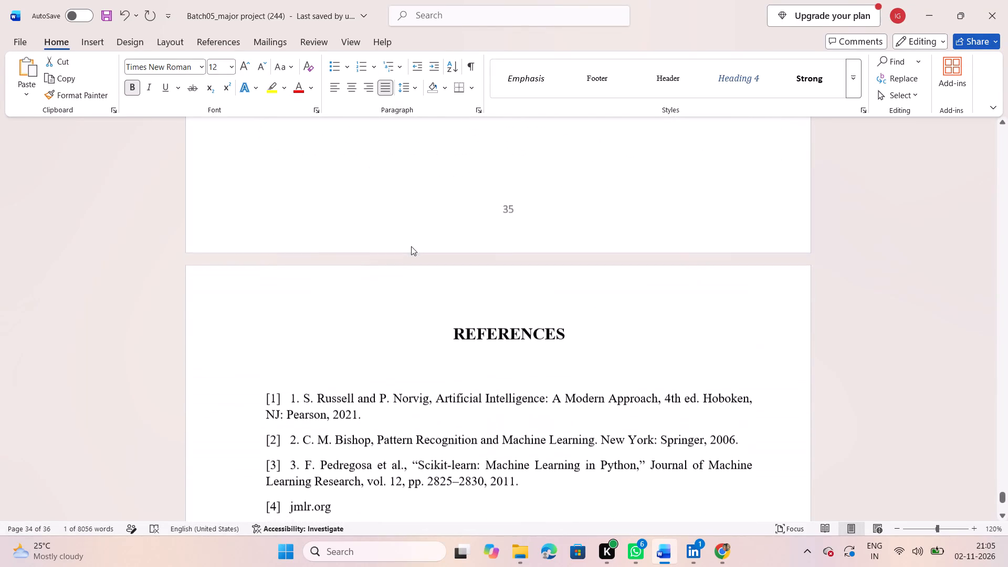
{"action": "scroll", "coordinate": [411, 246], "scroll_direction": "up", "scroll_amount": 6}
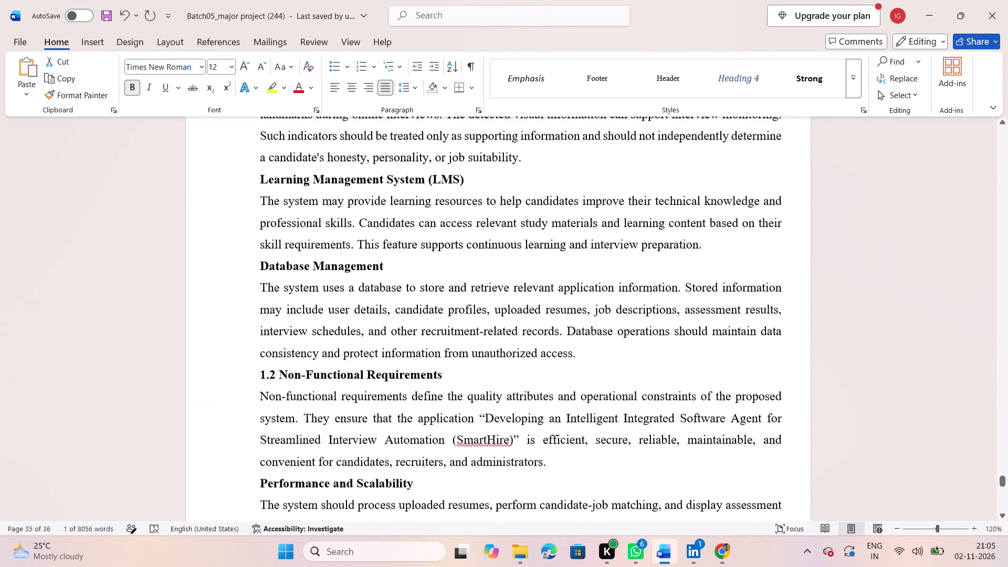
{"action": "scroll", "coordinate": [411, 246], "scroll_direction": "up", "scroll_amount": 3}
{"action": "scroll", "coordinate": [411, 246], "scroll_direction": "down", "scroll_amount": 1}
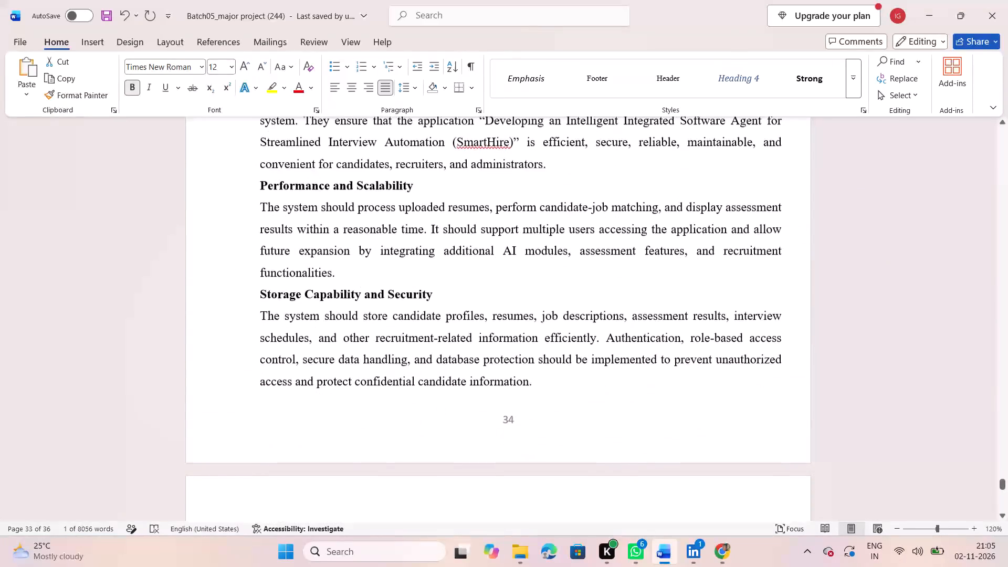
{"action": "scroll", "coordinate": [411, 246], "scroll_direction": "down", "scroll_amount": 1}
{"action": "scroll", "coordinate": [411, 246], "scroll_direction": "up", "scroll_amount": 3}
{"action": "scroll", "coordinate": [411, 246], "scroll_direction": "down", "scroll_amount": 3}
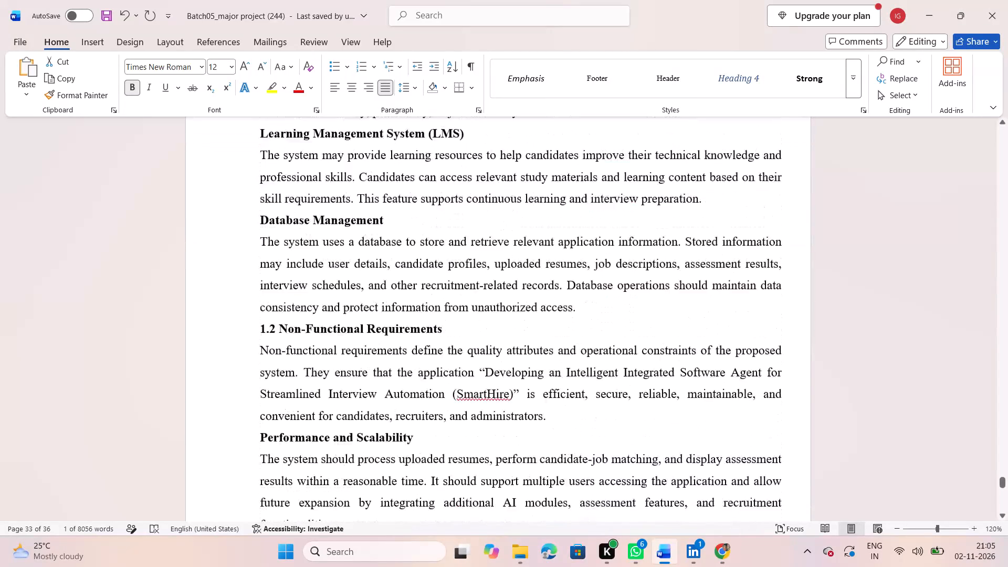
{"action": "scroll", "coordinate": [411, 246], "scroll_direction": "down", "scroll_amount": 1}
Set the font size of the "1.1 Functional Requirements" heading in Chapter 8 to 14.
{"action": "scroll", "coordinate": [411, 246], "scroll_direction": "up", "scroll_amount": 6}
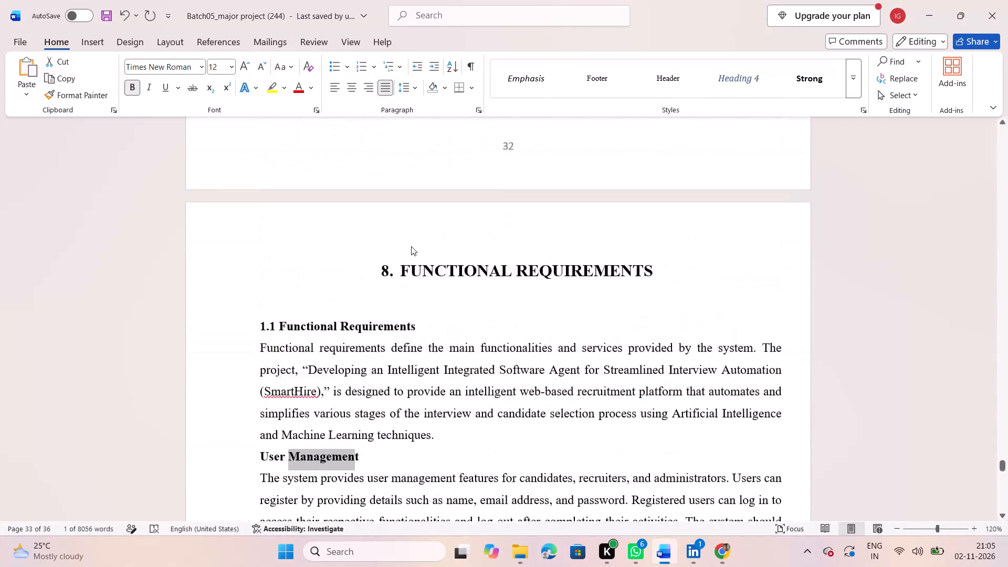
{"action": "scroll", "coordinate": [411, 246], "scroll_direction": "up", "scroll_amount": 1}
{"action": "scroll", "coordinate": [411, 246], "scroll_direction": "down", "scroll_amount": 1}
{"action": "left_click_drag", "start_coordinate": [426, 254], "coordinate": [390, 254]}
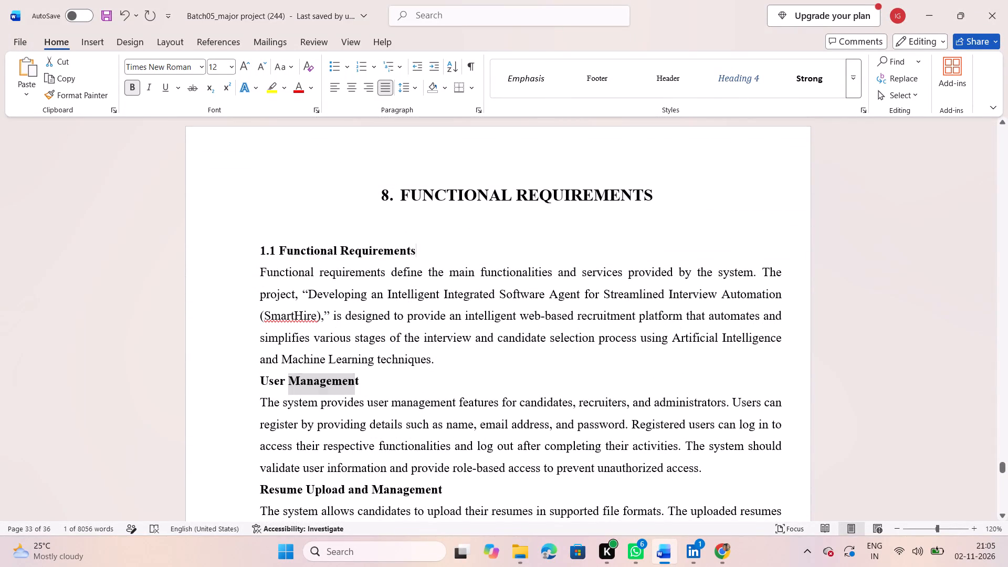
{"action": "left_click_drag", "start_coordinate": [390, 254], "coordinate": [266, 236]}
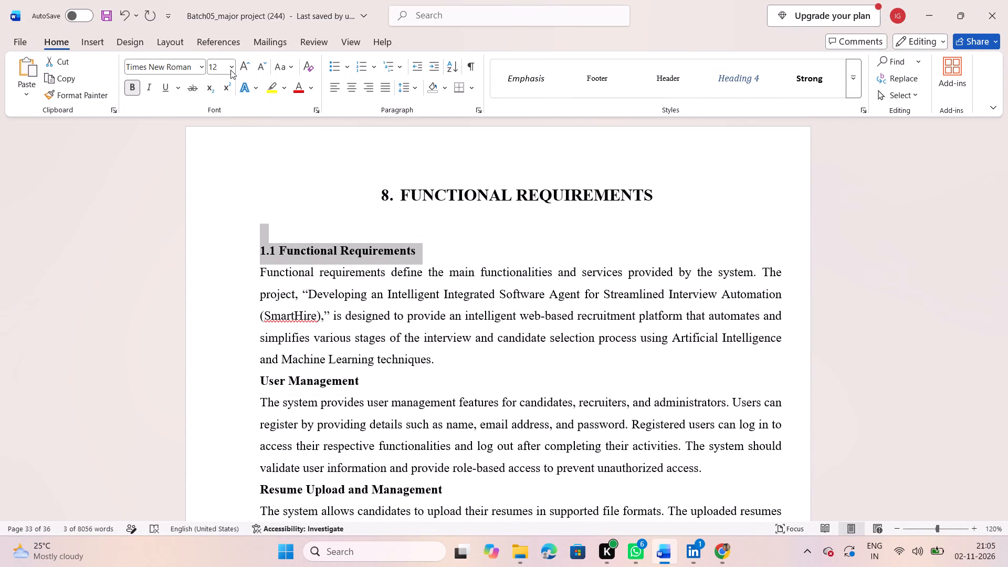
{"action": "left_click", "coordinate": [230, 70]}
{"action": "left_click", "coordinate": [218, 163]}
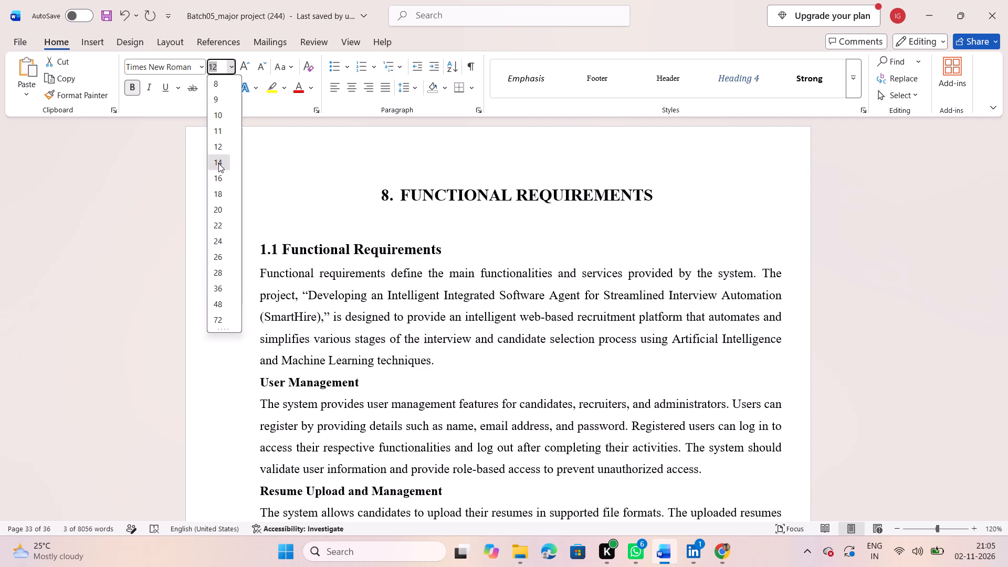
Set the font size of the "1.2 Non-Functional Requirements" heading in Chapter 8 to 14.
{"action": "scroll", "coordinate": [350, 282], "scroll_direction": "down", "scroll_amount": 4}
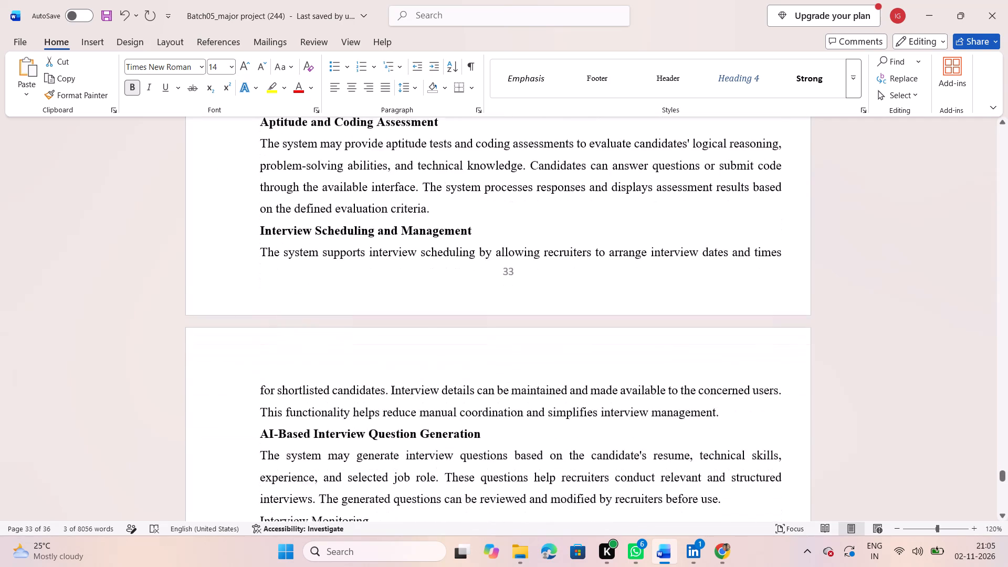
{"action": "scroll", "coordinate": [350, 282], "scroll_direction": "down", "scroll_amount": 2}
{"action": "scroll", "coordinate": [419, 371], "scroll_direction": "down", "scroll_amount": 1}
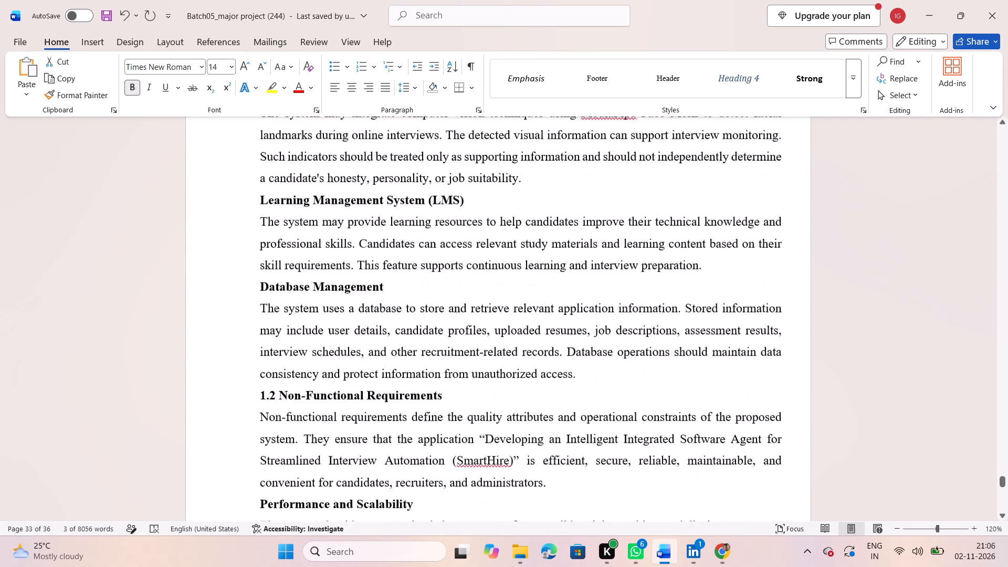
{"action": "scroll", "coordinate": [419, 371], "scroll_direction": "down", "scroll_amount": 1}
{"action": "left_click_drag", "start_coordinate": [447, 272], "coordinate": [353, 271]}
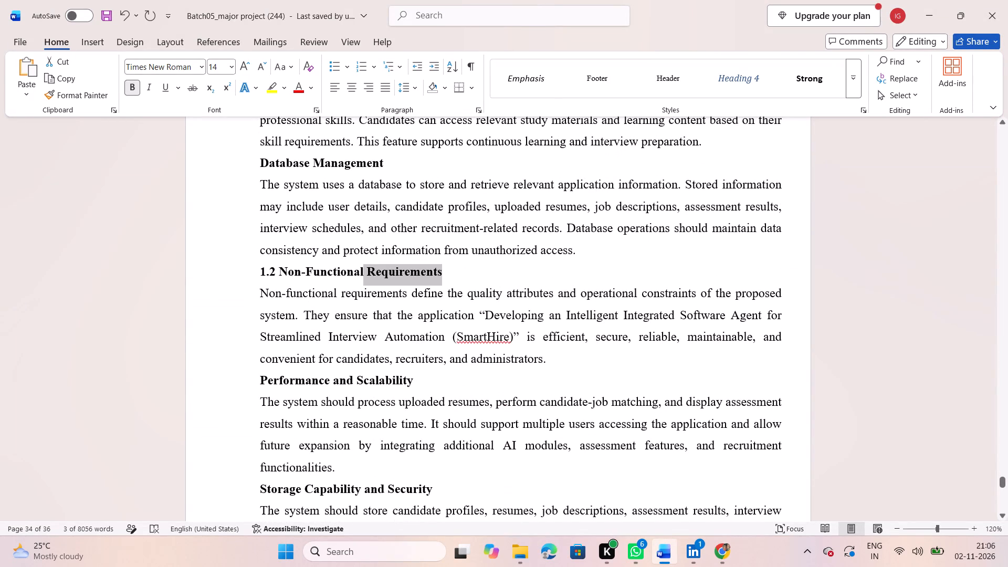
{"action": "left_click_drag", "start_coordinate": [353, 271], "coordinate": [255, 269]}
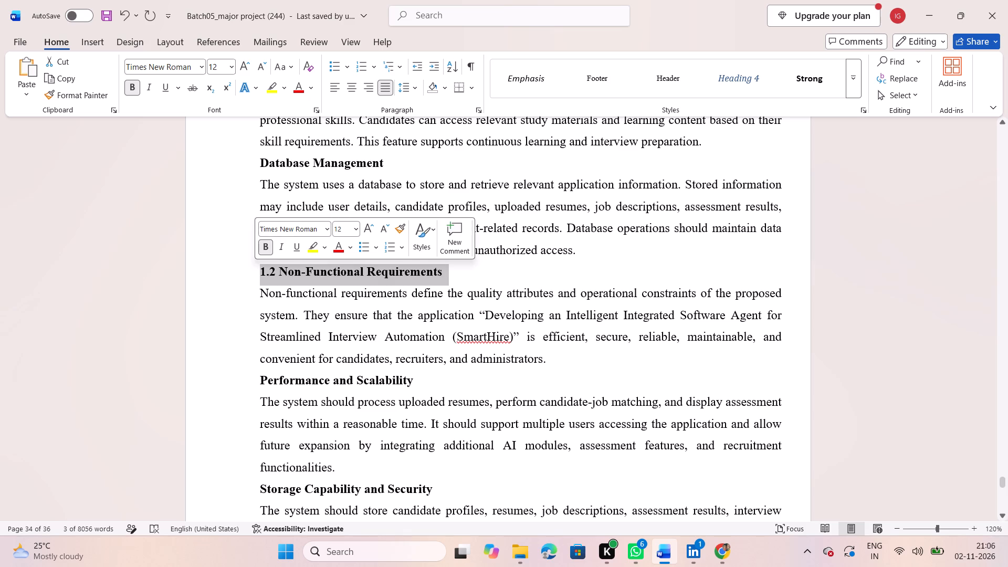
{"action": "left_click", "coordinate": [232, 66]}
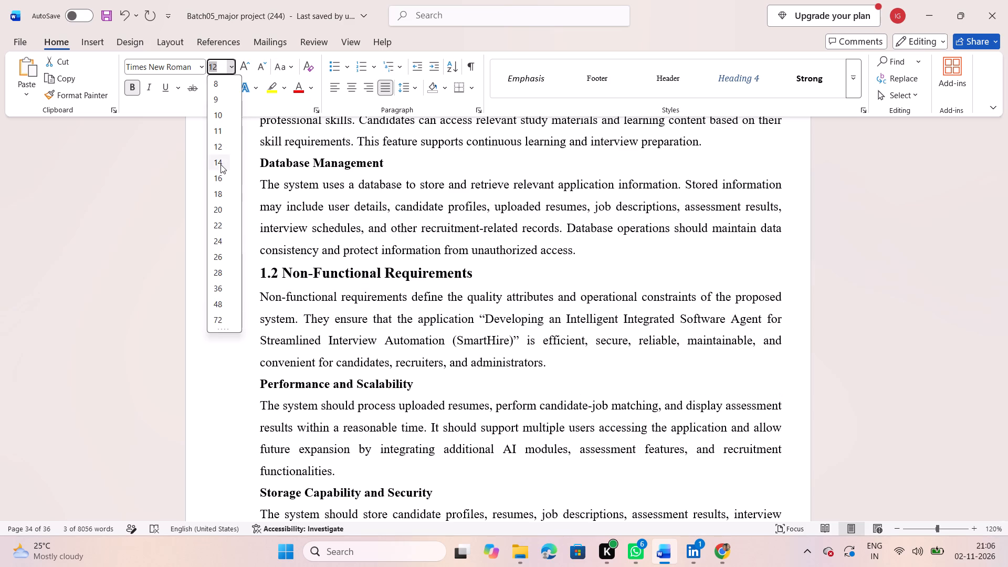
{"action": "left_click", "coordinate": [219, 163]}
Recheck the layout of the front matter from the title page through the certificate, declaration, acknowledgment, abstract, contents and list of figures.
{"action": "scroll", "coordinate": [450, 213], "scroll_direction": "up", "scroll_amount": 18}
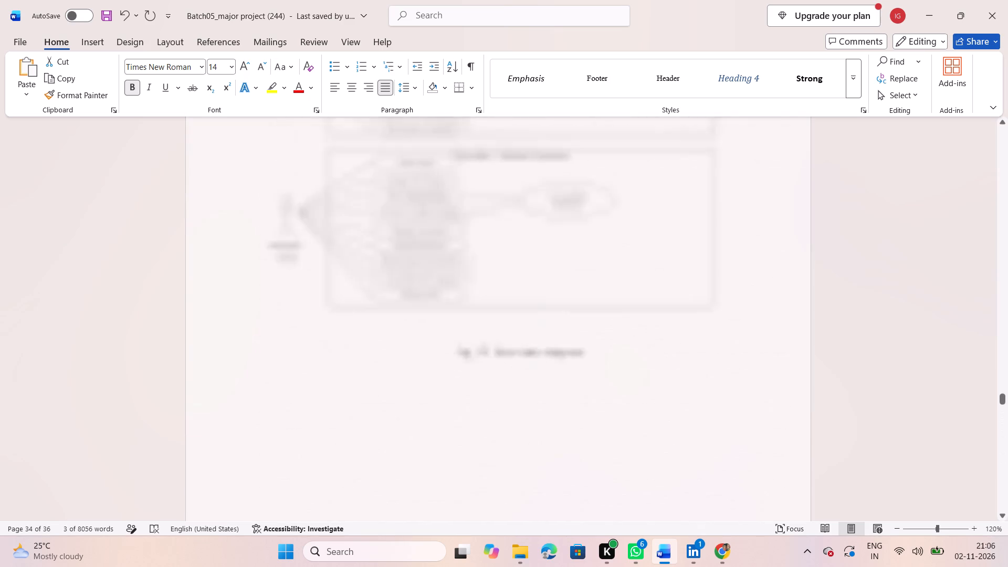
{"action": "scroll", "coordinate": [450, 213], "scroll_direction": "up", "scroll_amount": 20}
{"action": "scroll", "coordinate": [450, 213], "scroll_direction": "up", "scroll_amount": 4}
{"action": "scroll", "coordinate": [450, 213], "scroll_direction": "down", "scroll_amount": 1}
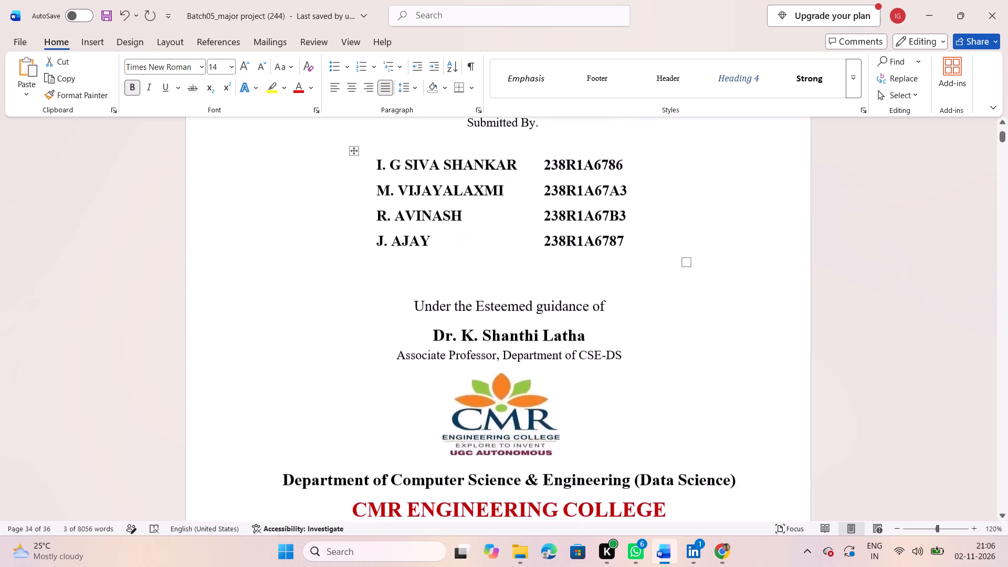
{"action": "scroll", "coordinate": [450, 213], "scroll_direction": "down", "scroll_amount": 3}
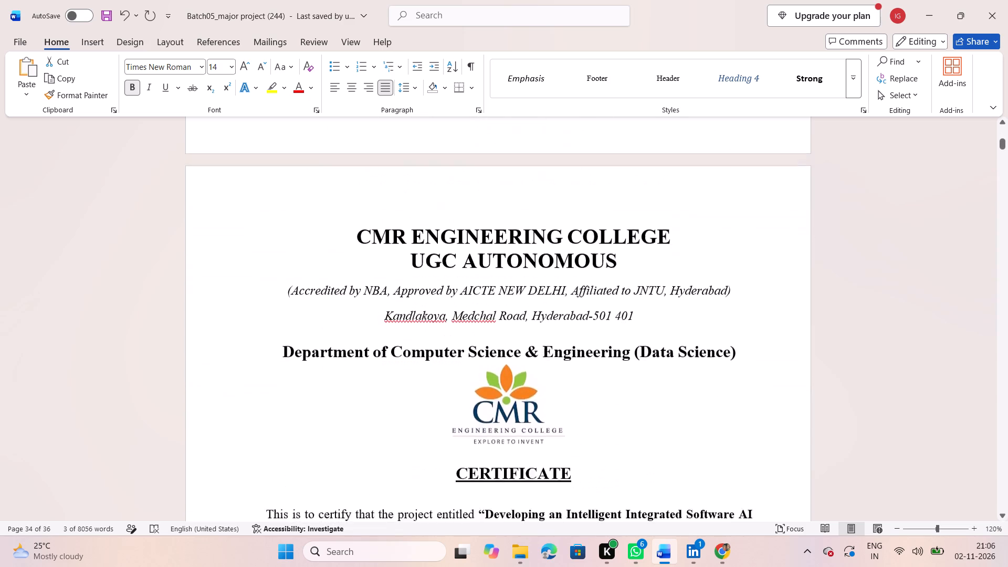
{"action": "scroll", "coordinate": [450, 213], "scroll_direction": "down", "scroll_amount": 2}
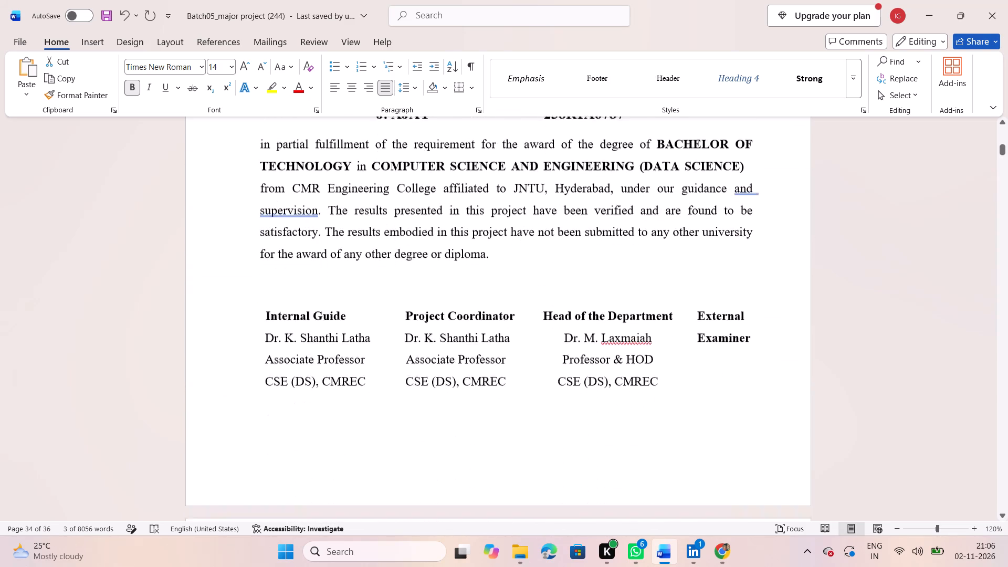
{"action": "scroll", "coordinate": [450, 213], "scroll_direction": "down", "scroll_amount": 4}
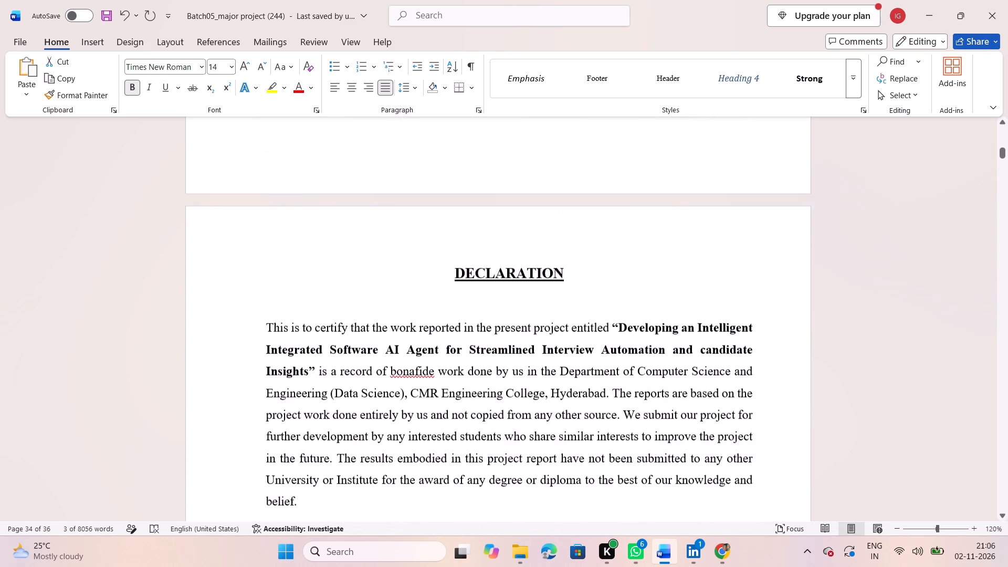
{"action": "scroll", "coordinate": [450, 213], "scroll_direction": "down", "scroll_amount": 7}
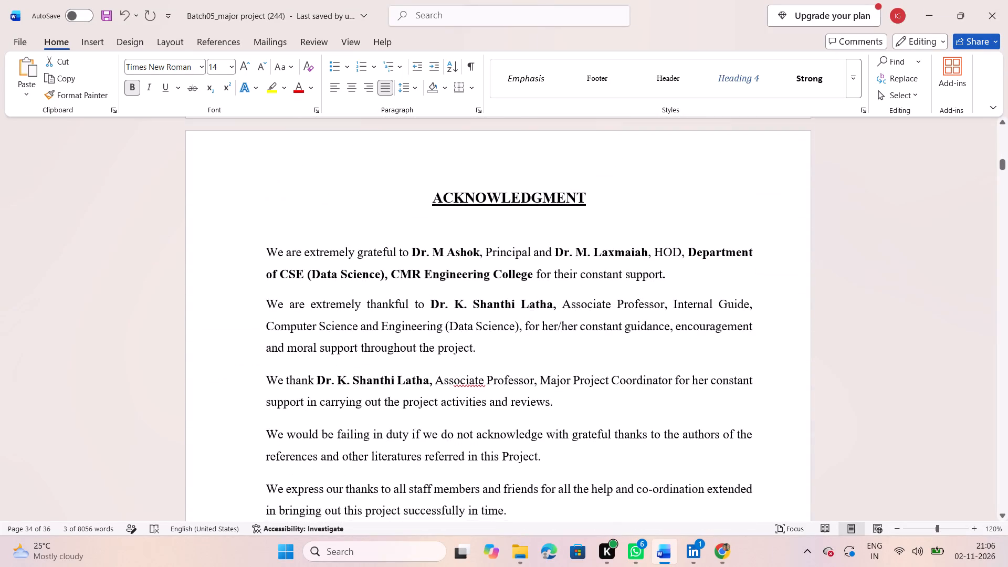
{"action": "scroll", "coordinate": [450, 213], "scroll_direction": "down", "scroll_amount": 3}
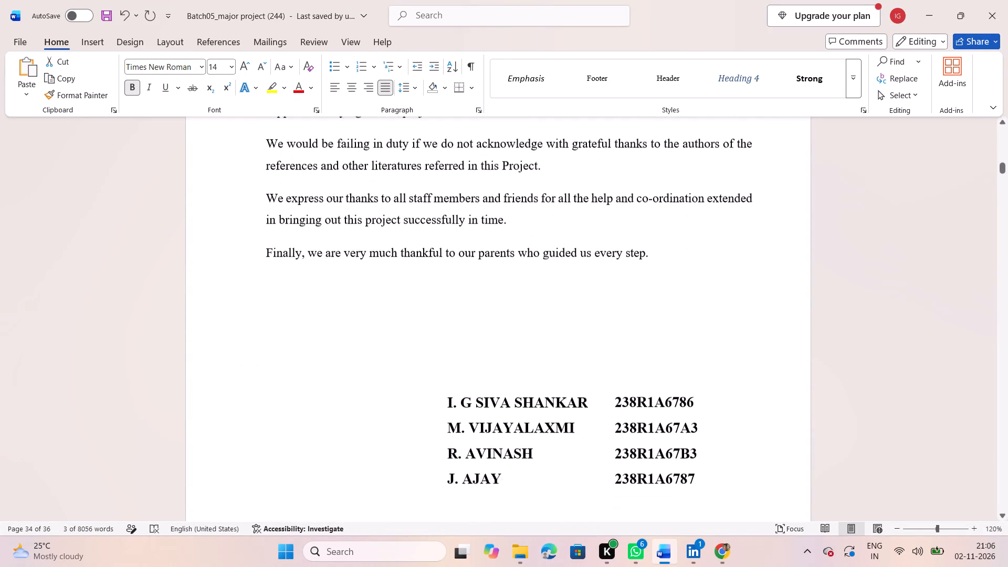
{"action": "scroll", "coordinate": [450, 213], "scroll_direction": "down", "scroll_amount": 3}
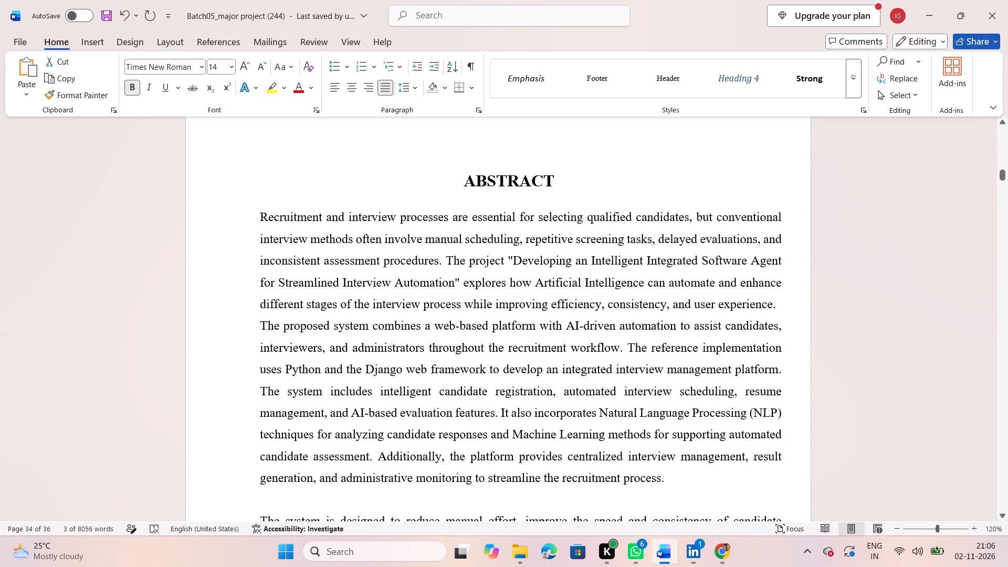
{"action": "scroll", "coordinate": [450, 213], "scroll_direction": "down", "scroll_amount": 4}
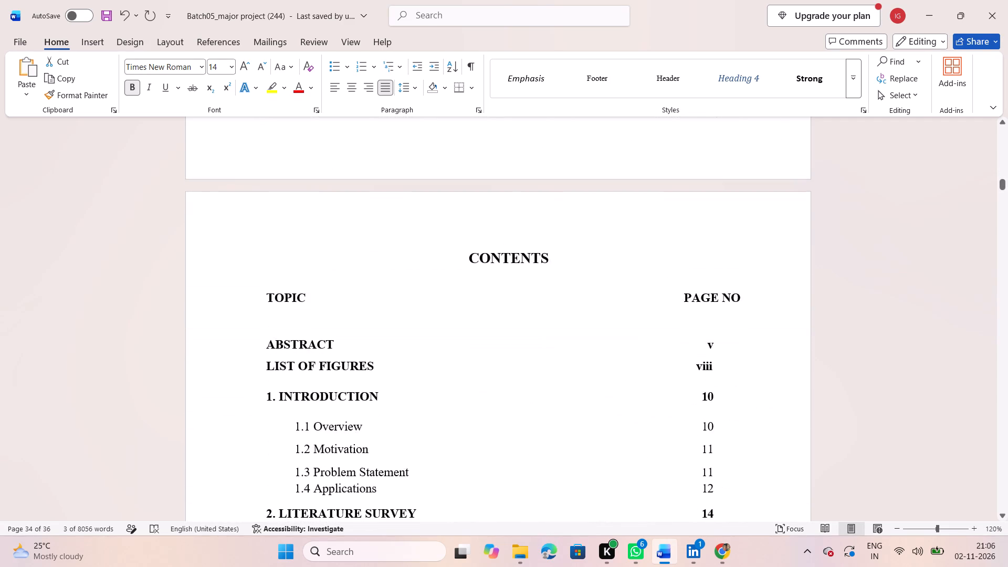
{"action": "scroll", "coordinate": [450, 213], "scroll_direction": "down", "scroll_amount": 4}
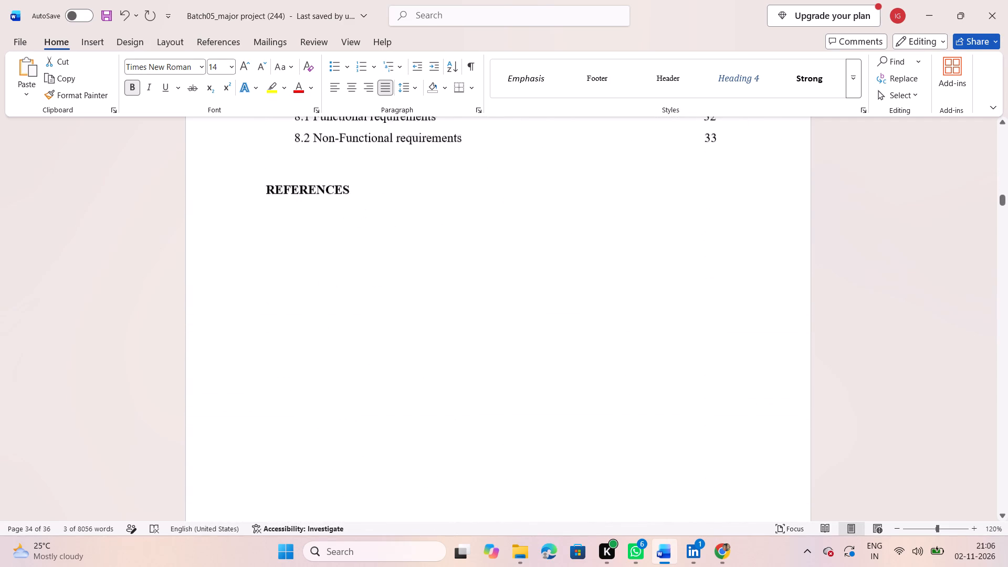
{"action": "scroll", "coordinate": [450, 213], "scroll_direction": "down", "scroll_amount": 5}
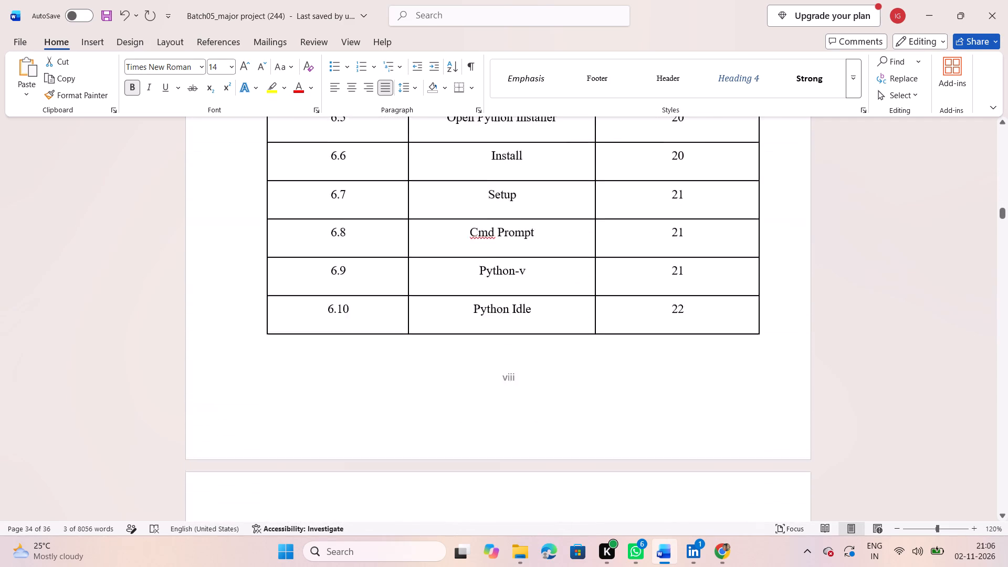
Look through the Introduction and Literature Survey chapters, checking headings, text alignment and line spacing.
{"action": "scroll", "coordinate": [450, 213], "scroll_direction": "down", "scroll_amount": 3}
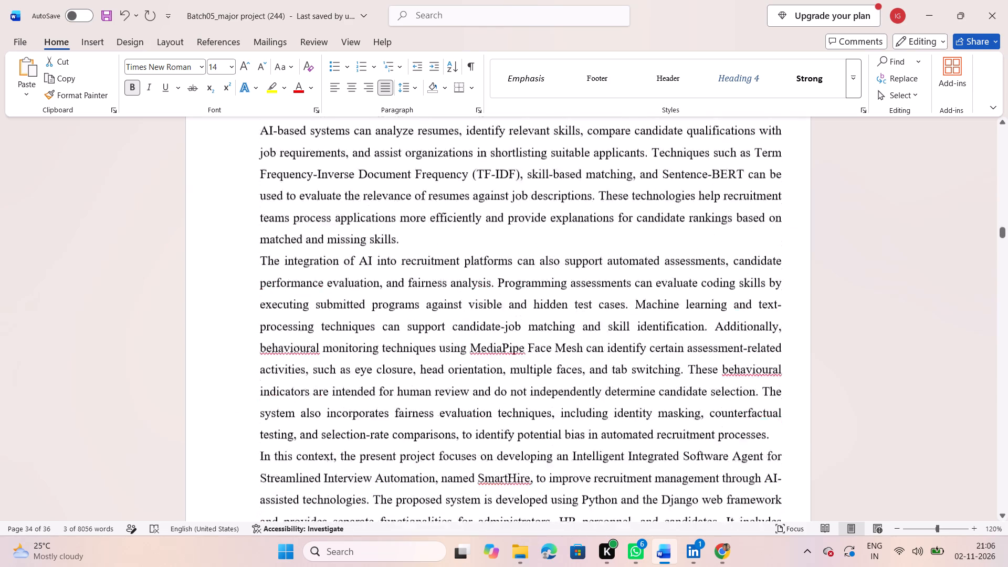
{"action": "scroll", "coordinate": [450, 213], "scroll_direction": "down", "scroll_amount": 4}
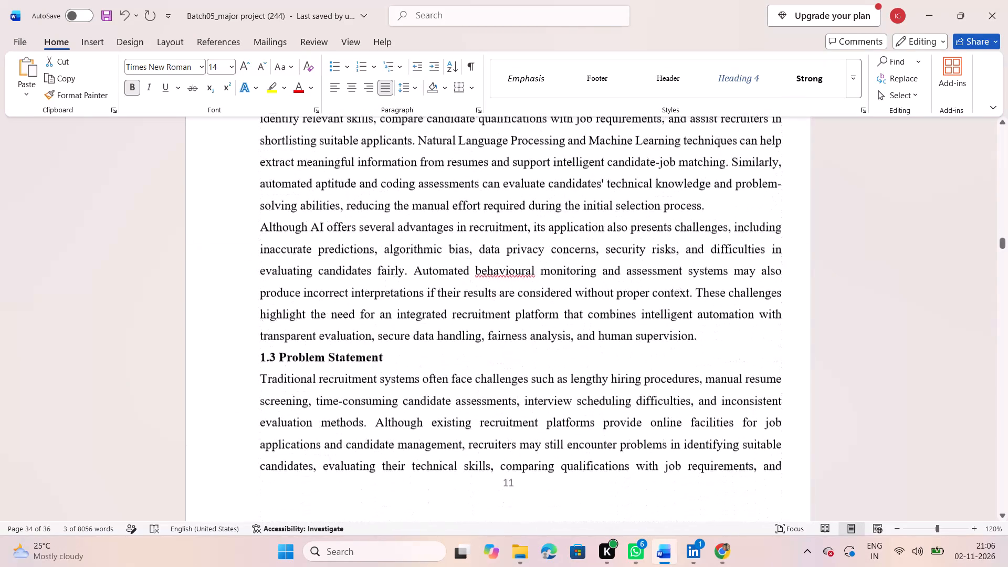
{"action": "scroll", "coordinate": [450, 213], "scroll_direction": "down", "scroll_amount": 6}
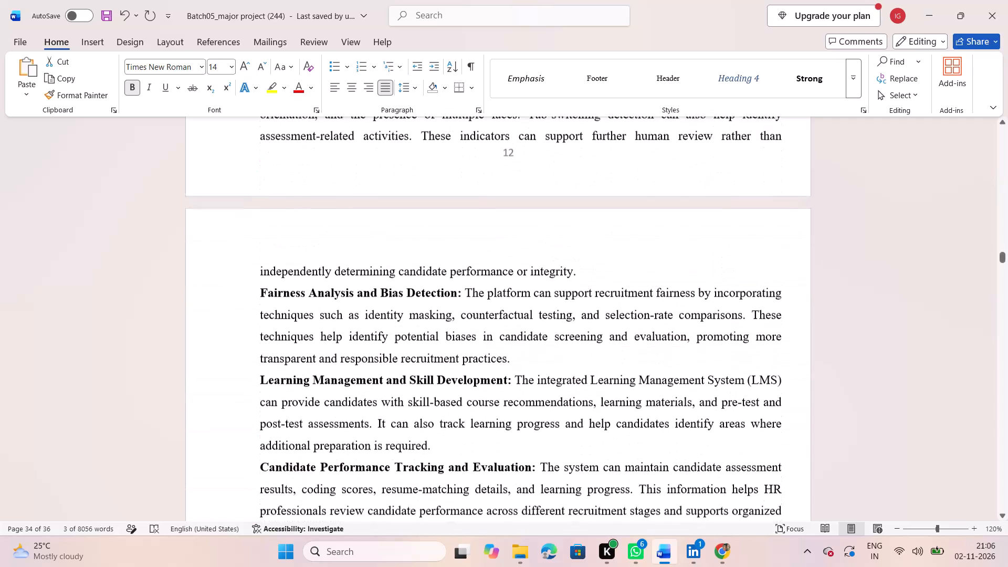
{"action": "scroll", "coordinate": [450, 213], "scroll_direction": "down", "scroll_amount": 3}
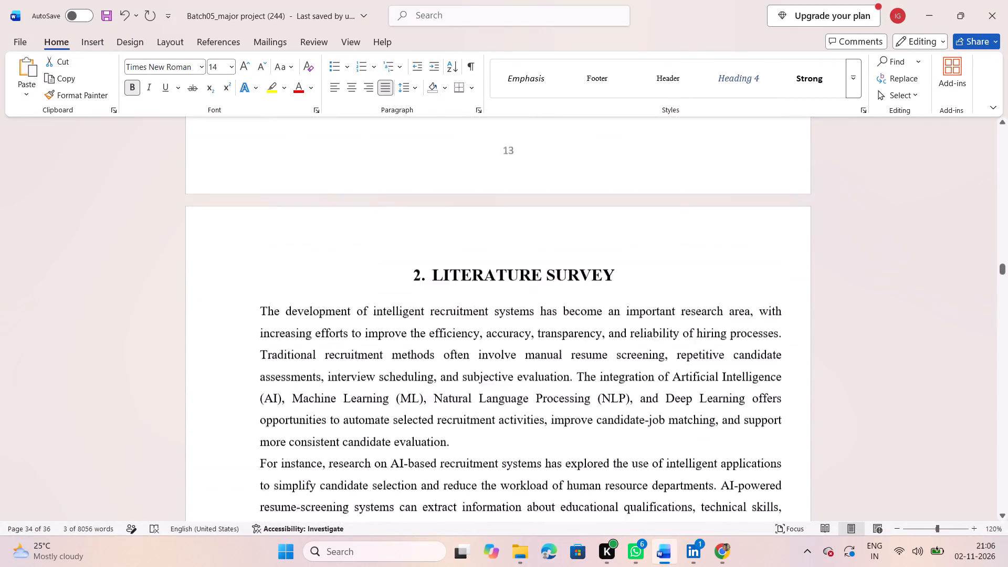
{"action": "scroll", "coordinate": [450, 213], "scroll_direction": "down", "scroll_amount": 3}
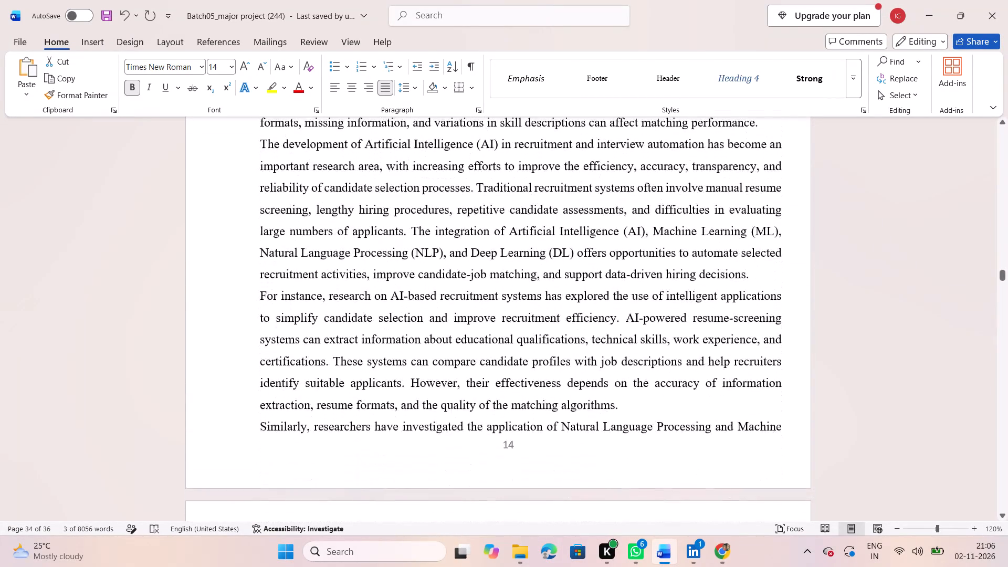
{"action": "scroll", "coordinate": [450, 213], "scroll_direction": "down", "scroll_amount": 3}
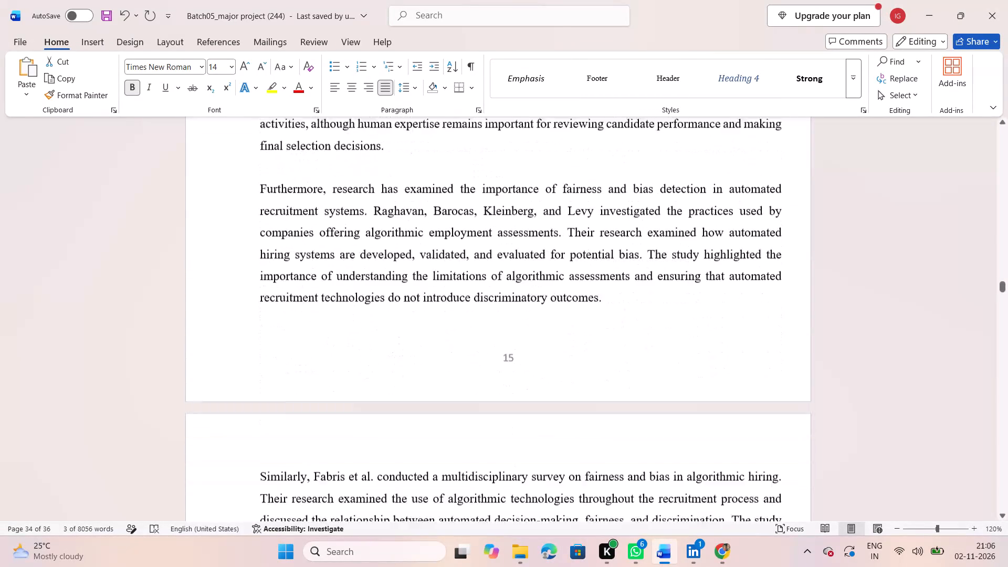
{"action": "scroll", "coordinate": [450, 213], "scroll_direction": "down", "scroll_amount": 4}
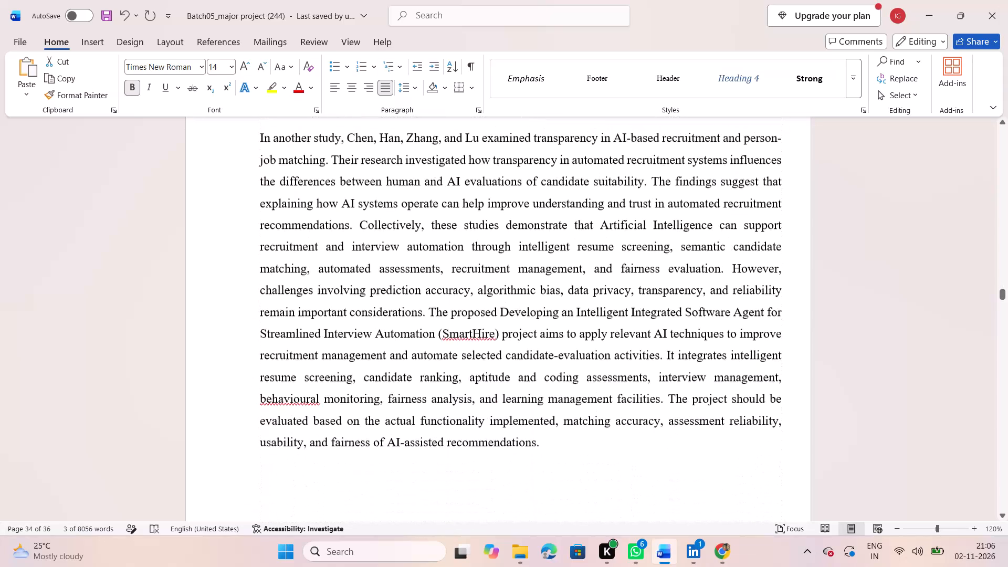
Examine the existing-approach chapter from its overview to Performance Characteristics, checking heading formatting and paragraph alignment.
{"action": "scroll", "coordinate": [450, 213], "scroll_direction": "down", "scroll_amount": 3}
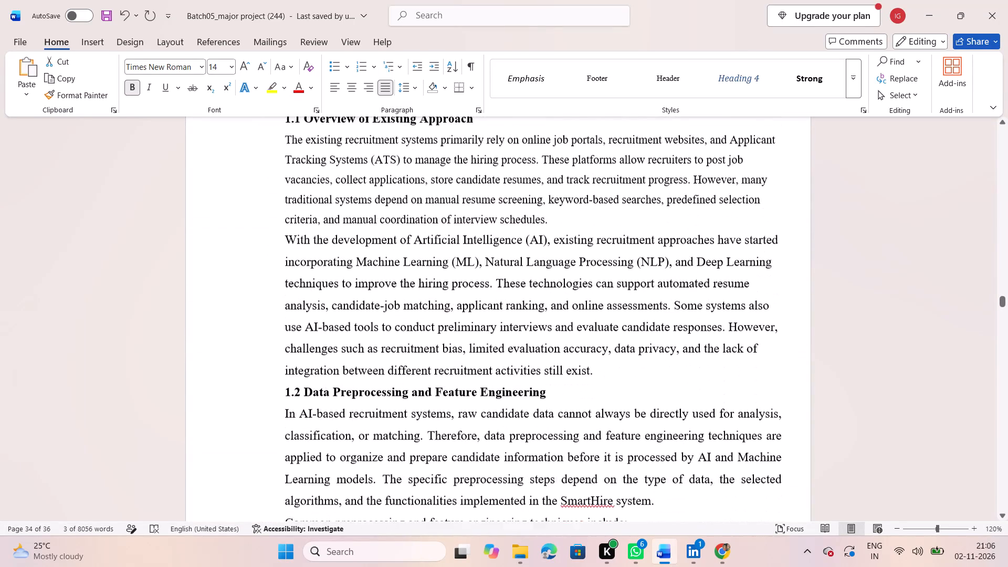
{"action": "scroll", "coordinate": [450, 213], "scroll_direction": "down", "scroll_amount": 3}
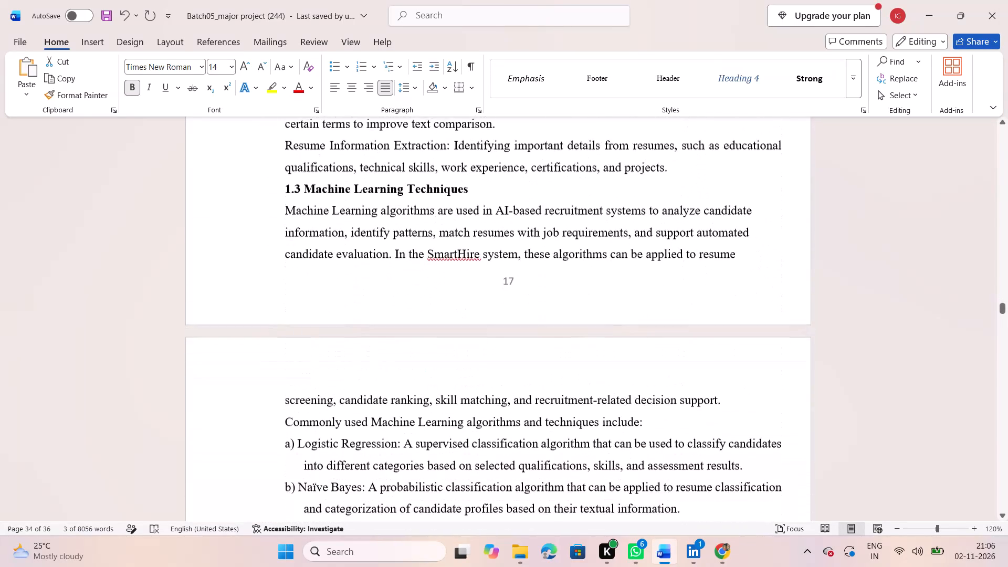
{"action": "scroll", "coordinate": [450, 213], "scroll_direction": "down", "scroll_amount": 5}
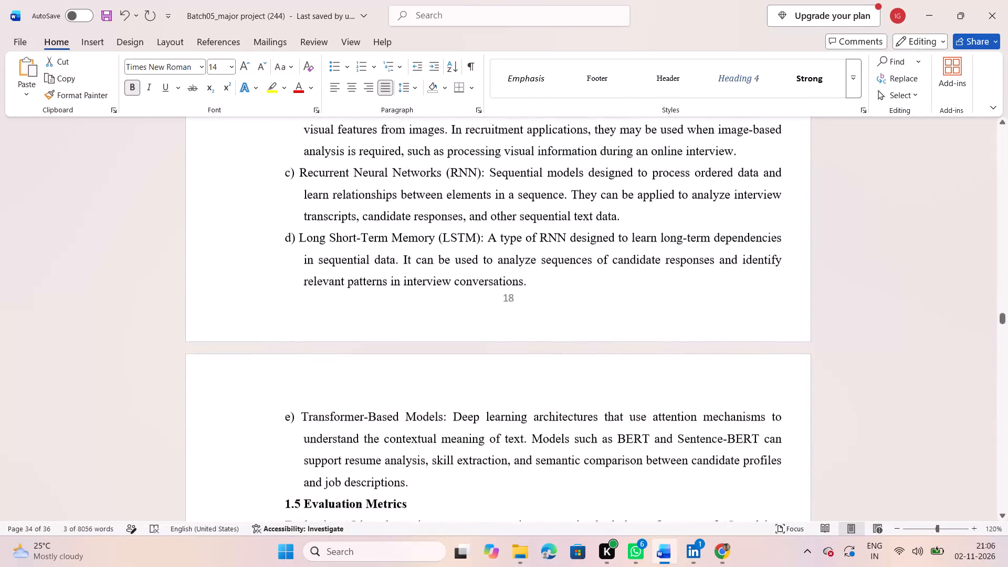
{"action": "scroll", "coordinate": [450, 213], "scroll_direction": "down", "scroll_amount": 2}
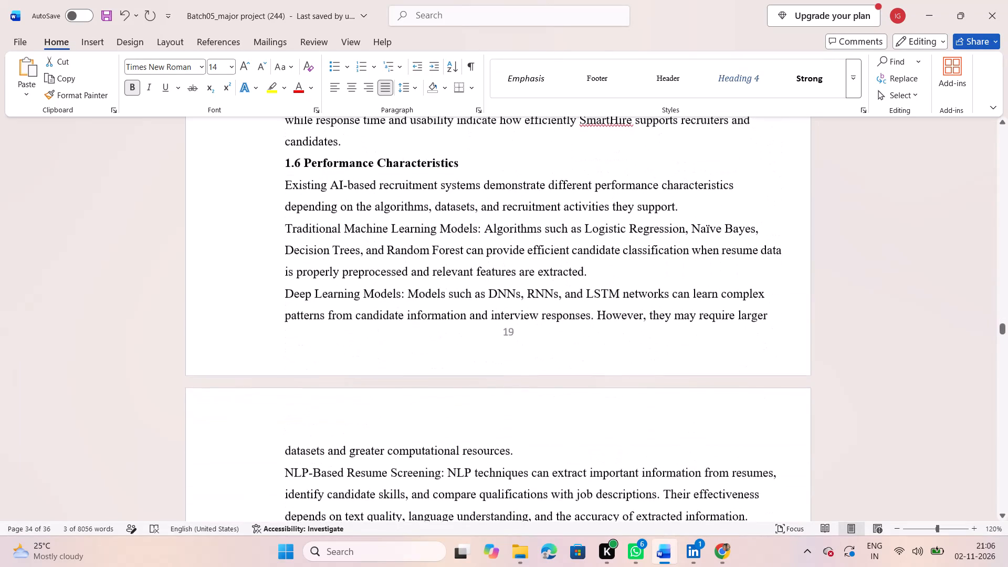
{"action": "scroll", "coordinate": [450, 213], "scroll_direction": "up", "scroll_amount": 3}
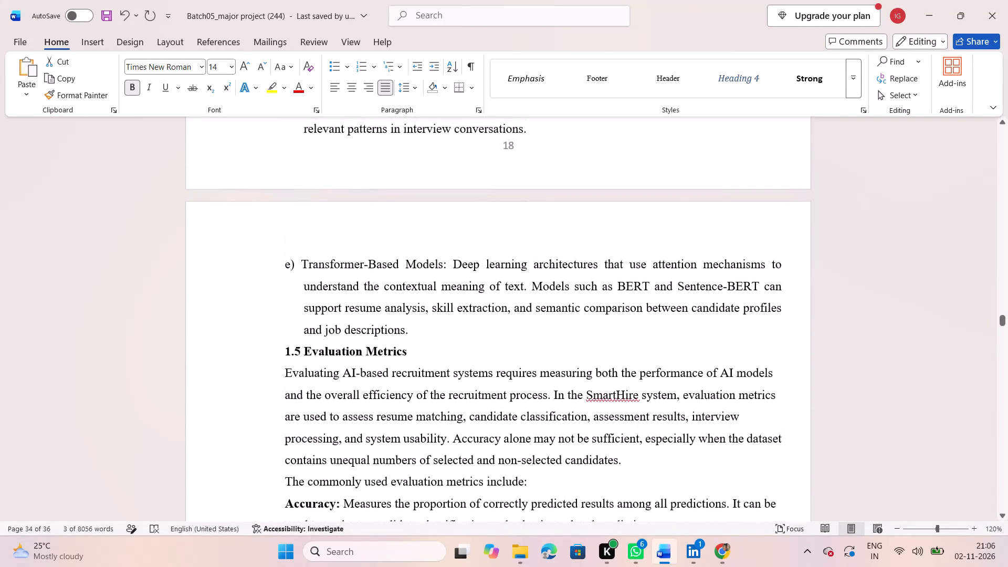
{"action": "scroll", "coordinate": [382, 302], "scroll_direction": "down", "scroll_amount": 2}
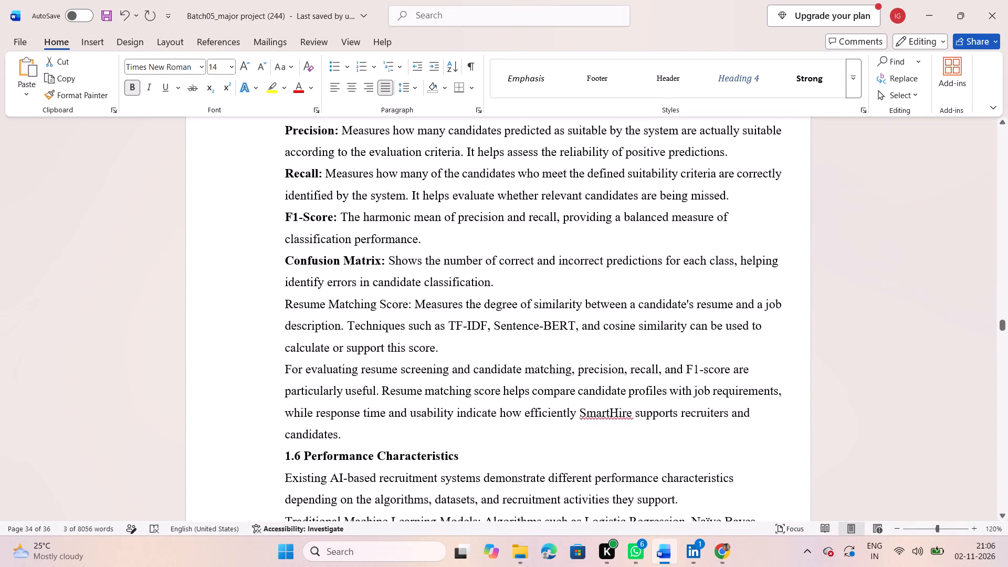
Select the text from the end of the Confusion Matrix item into section 1.6 Performance Characteristics to check its formatting.
{"action": "left_click_drag", "start_coordinate": [281, 280], "coordinate": [337, 294]}
{"action": "left_click_drag", "start_coordinate": [337, 294], "coordinate": [370, 505]}
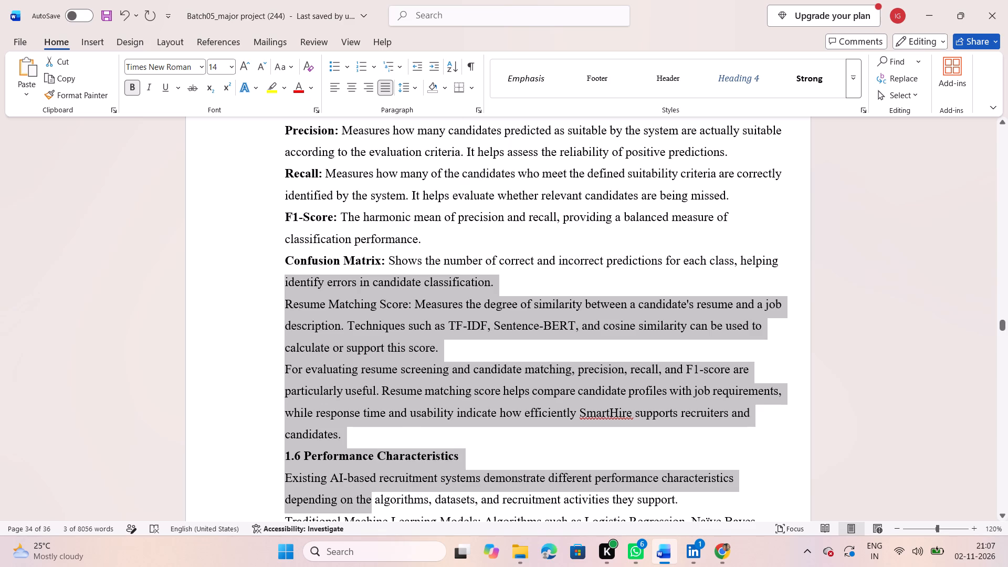
{"action": "left_click_drag", "start_coordinate": [370, 505], "coordinate": [369, 500]}
{"action": "scroll", "coordinate": [622, 378], "scroll_direction": "down", "scroll_amount": 2}
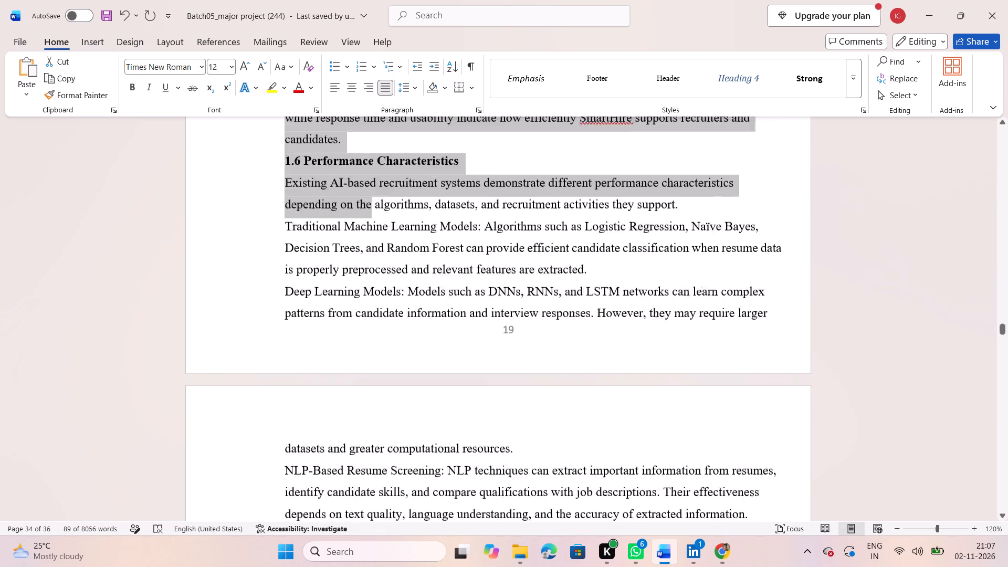
{"action": "scroll", "coordinate": [622, 378], "scroll_direction": "down", "scroll_amount": 1}
{"action": "scroll", "coordinate": [622, 378], "scroll_direction": "up", "scroll_amount": 1}
{"action": "scroll", "coordinate": [622, 378], "scroll_direction": "down", "scroll_amount": 1}
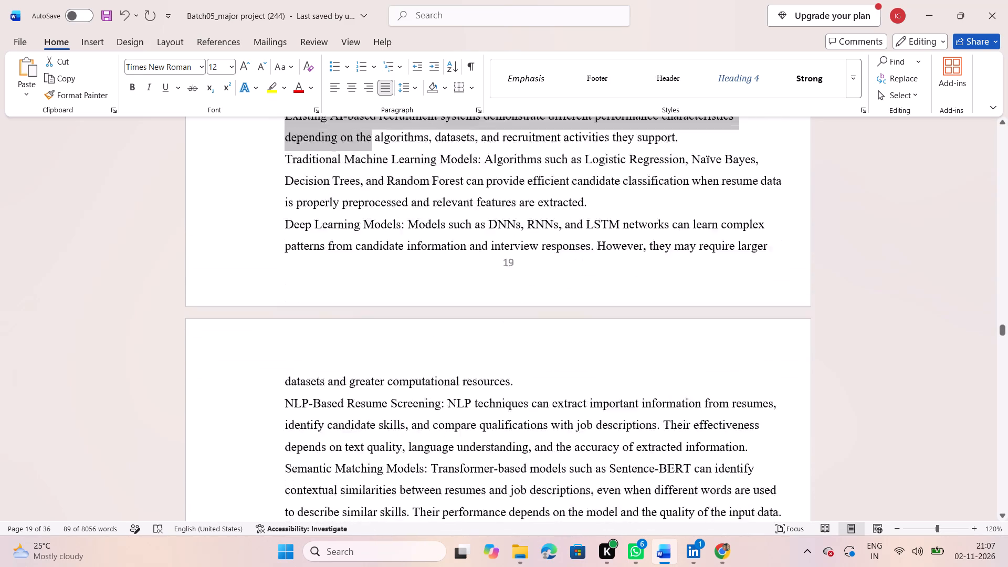
Look through the remaining existing-approach pages and the proposed-system chapter up to UML Diagrams, checking alignment, headings and bullet formatting.
{"action": "scroll", "coordinate": [622, 378], "scroll_direction": "down", "scroll_amount": 4}
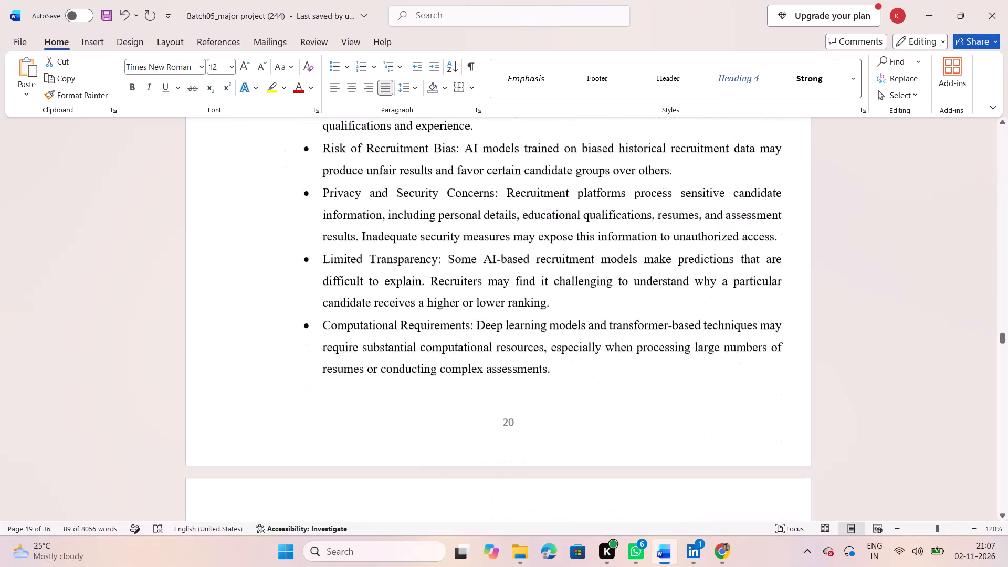
{"action": "scroll", "coordinate": [622, 378], "scroll_direction": "down", "scroll_amount": 2}
{"action": "scroll", "coordinate": [622, 378], "scroll_direction": "up", "scroll_amount": 4}
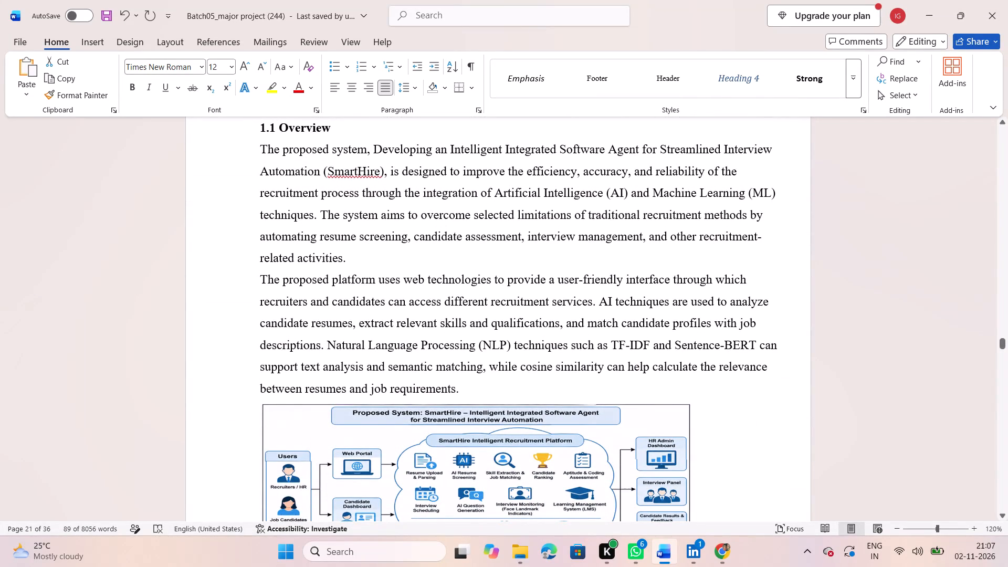
{"action": "scroll", "coordinate": [490, 324], "scroll_direction": "down", "scroll_amount": 2}
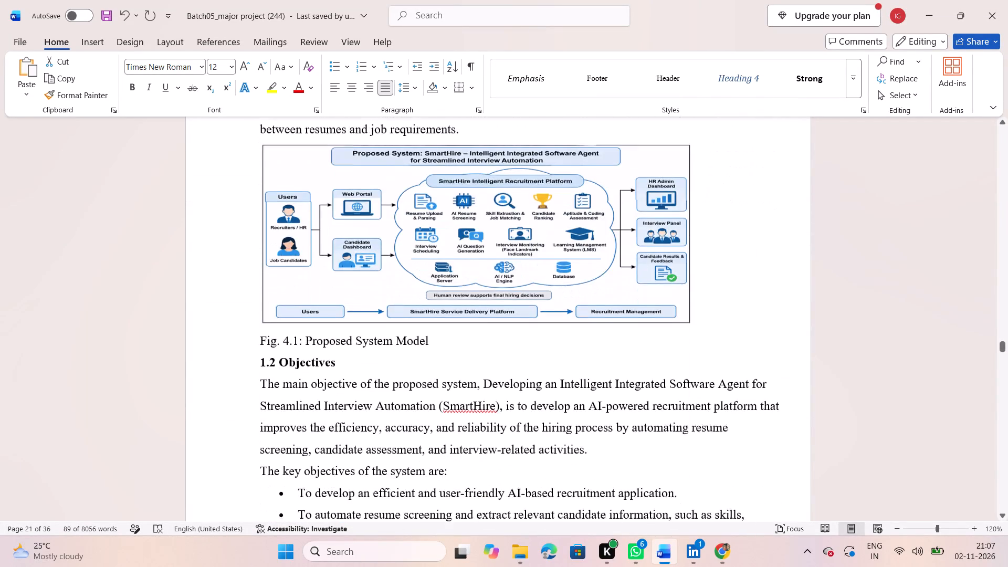
{"action": "scroll", "coordinate": [490, 324], "scroll_direction": "down", "scroll_amount": 3}
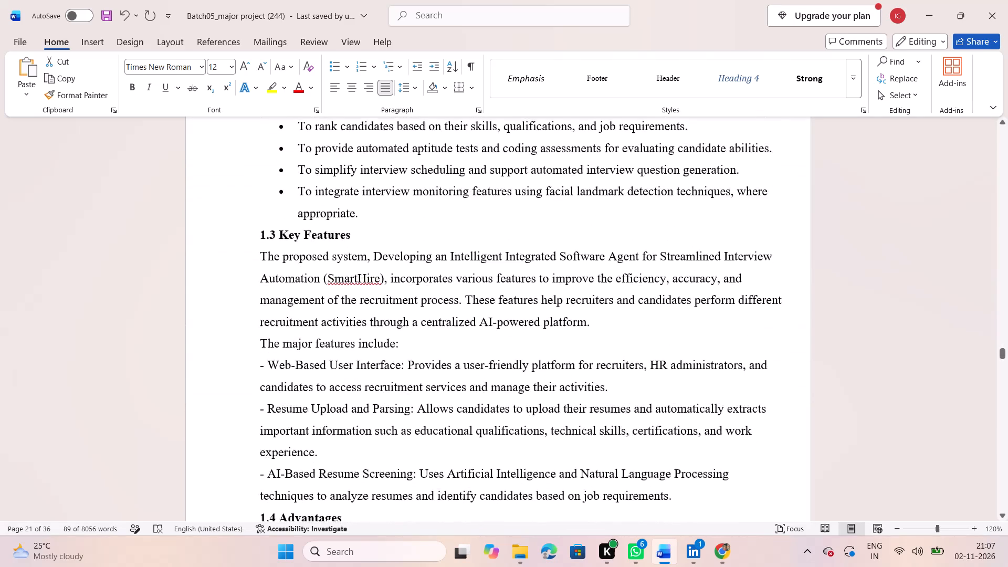
{"action": "scroll", "coordinate": [490, 324], "scroll_direction": "down", "scroll_amount": 2}
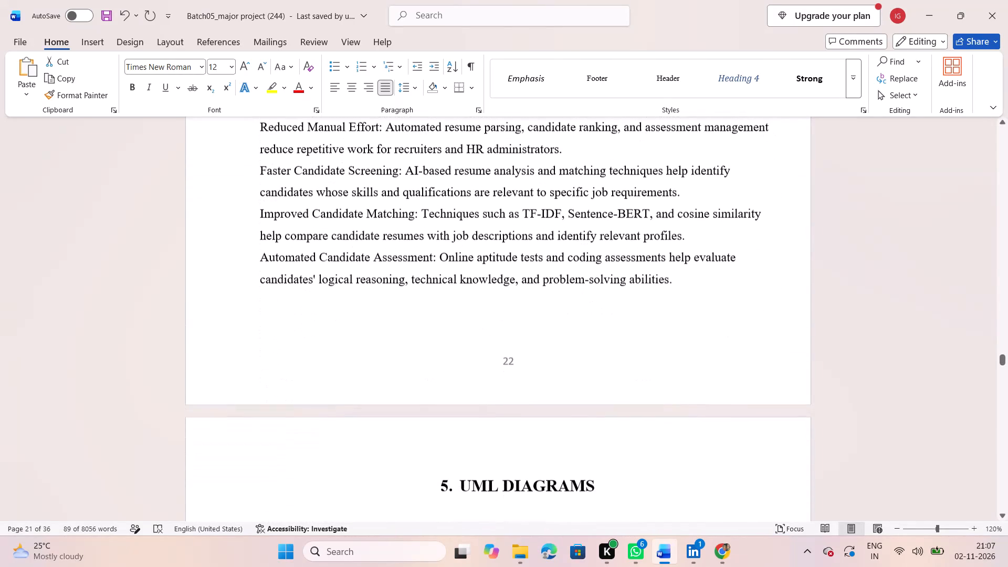
{"action": "scroll", "coordinate": [490, 324], "scroll_direction": "down", "scroll_amount": 2}
{"action": "scroll", "coordinate": [470, 292], "scroll_direction": "up", "scroll_amount": 1}
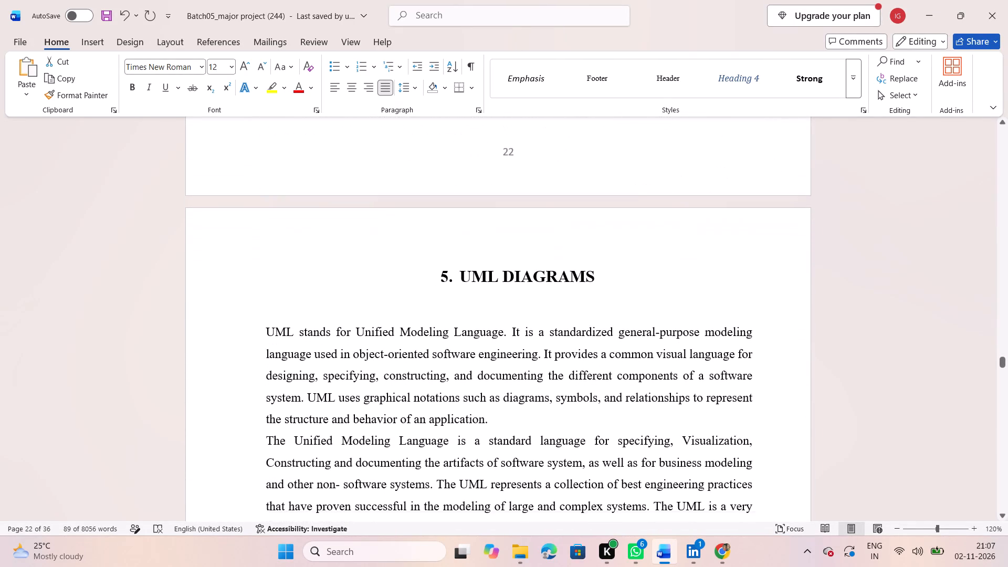
{"action": "scroll", "coordinate": [470, 292], "scroll_direction": "up", "scroll_amount": 3}
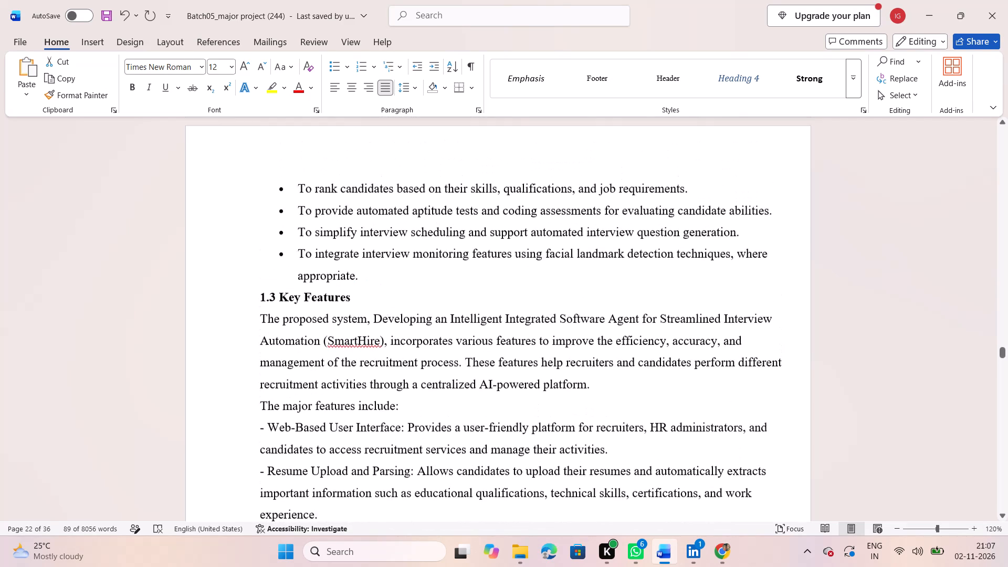
Look through the class, sequence and use-case diagram sections, checking heading numbering, paragraph alignment and spacing.
{"action": "scroll", "coordinate": [470, 292], "scroll_direction": "down", "scroll_amount": 7}
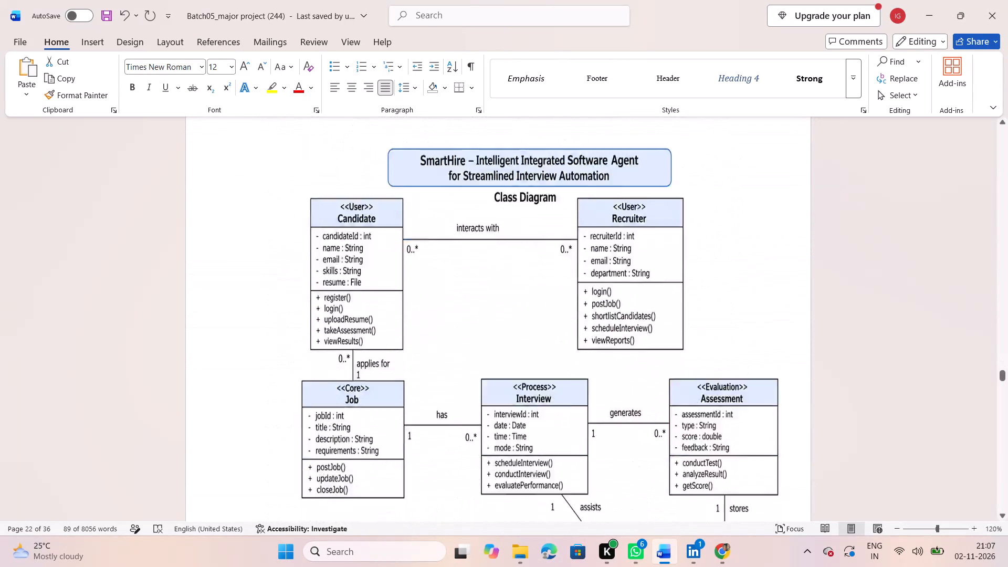
{"action": "scroll", "coordinate": [470, 292], "scroll_direction": "down", "scroll_amount": 7}
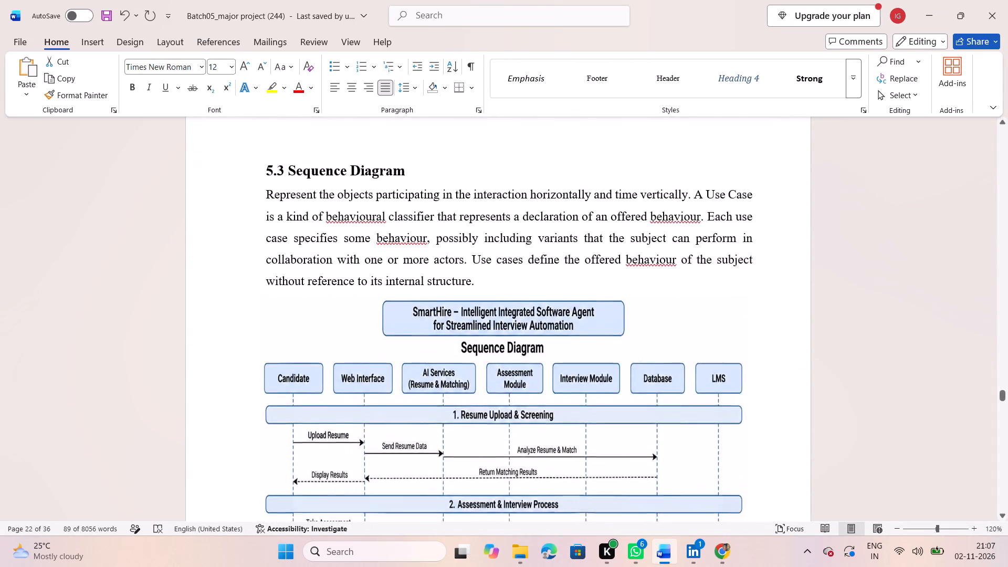
{"action": "scroll", "coordinate": [470, 292], "scroll_direction": "down", "scroll_amount": 5}
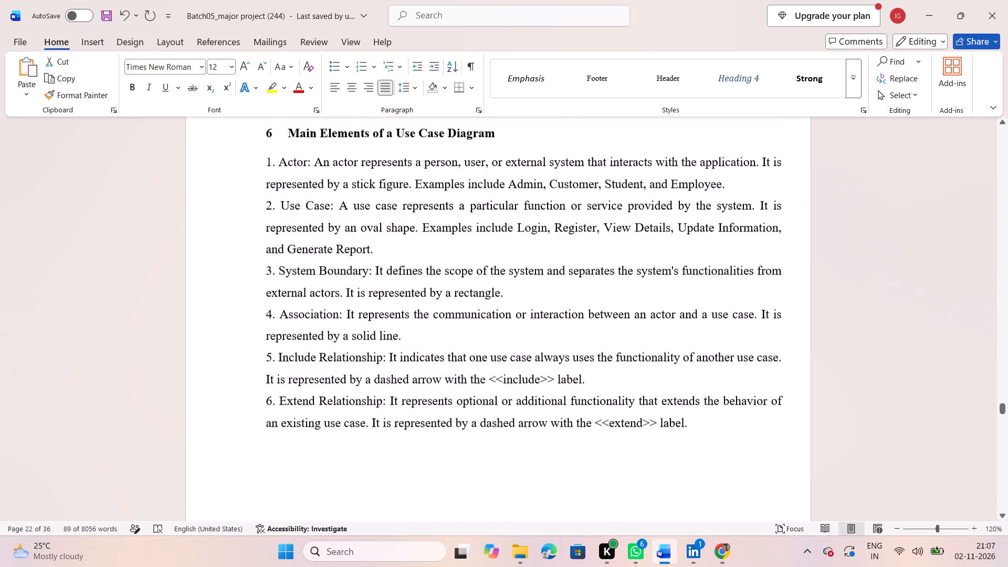
{"action": "scroll", "coordinate": [470, 292], "scroll_direction": "down", "scroll_amount": 1}
{"action": "scroll", "coordinate": [470, 292], "scroll_direction": "up", "scroll_amount": 1}
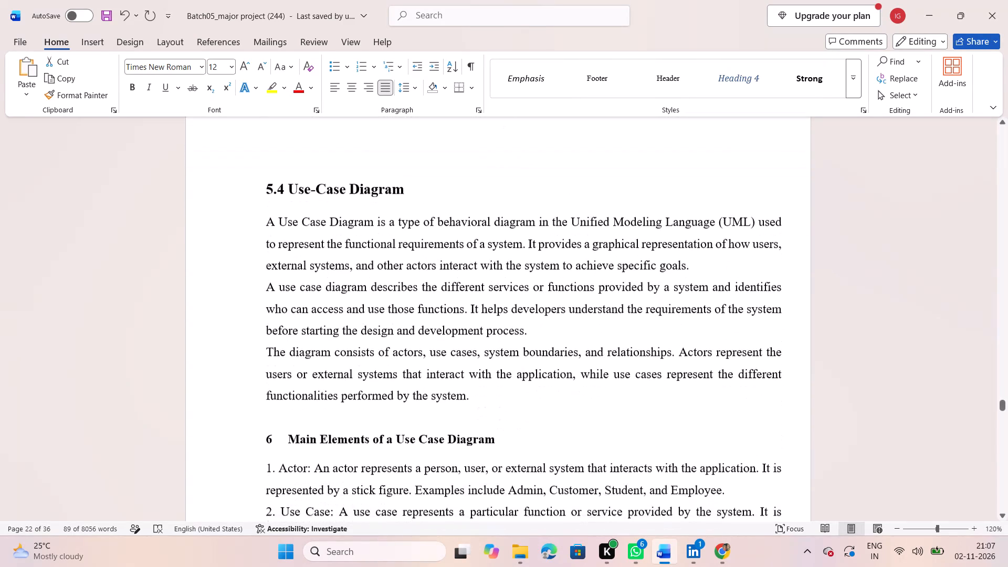
{"action": "scroll", "coordinate": [470, 292], "scroll_direction": "down", "scroll_amount": 2}
{"action": "scroll", "coordinate": [470, 292], "scroll_direction": "up", "scroll_amount": 1}
{"action": "scroll", "coordinate": [470, 292], "scroll_direction": "right", "scroll_amount": 1}
{"action": "scroll", "coordinate": [470, 292], "scroll_direction": "down", "scroll_amount": 1}
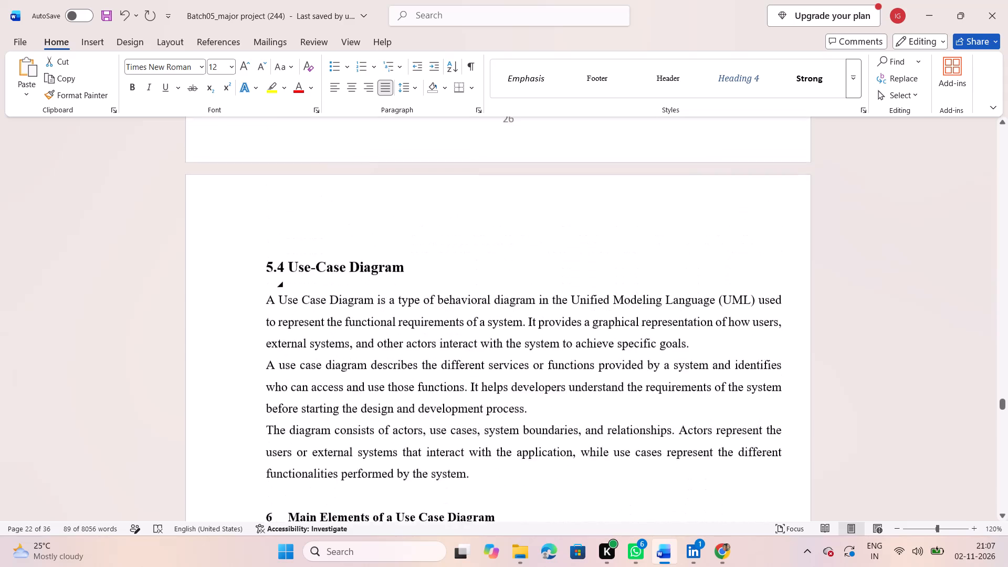
{"action": "scroll", "coordinate": [422, 363], "scroll_direction": "down", "scroll_amount": 1}
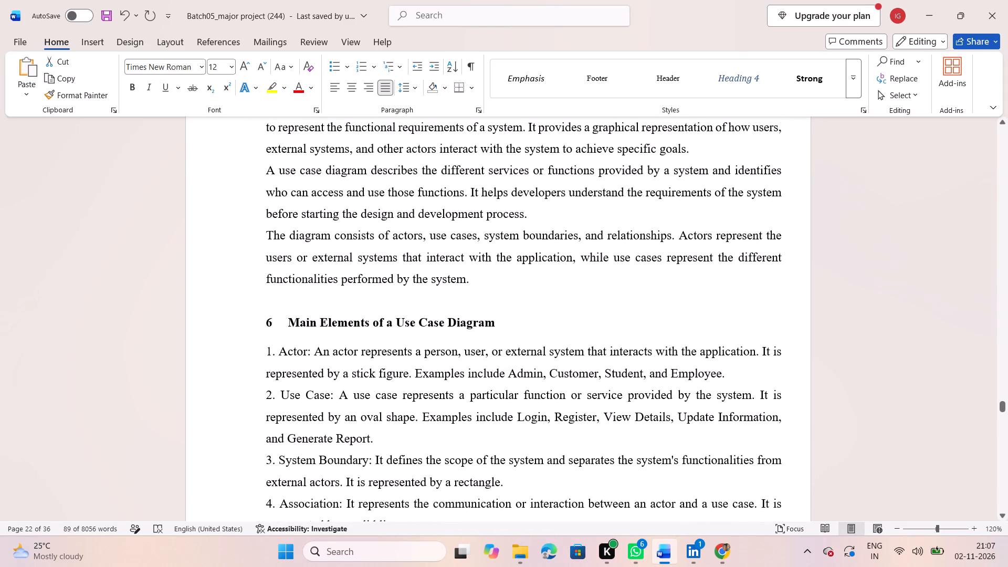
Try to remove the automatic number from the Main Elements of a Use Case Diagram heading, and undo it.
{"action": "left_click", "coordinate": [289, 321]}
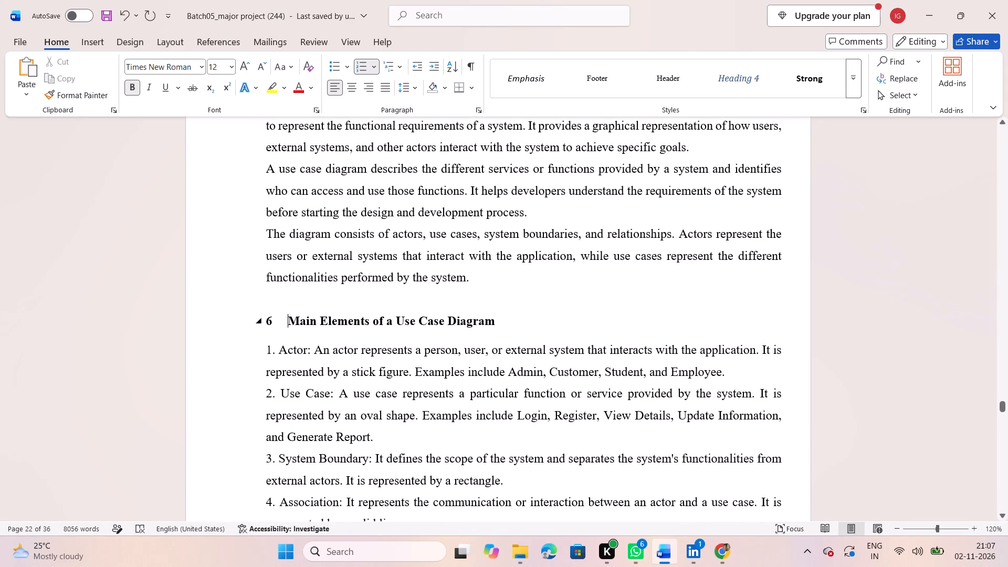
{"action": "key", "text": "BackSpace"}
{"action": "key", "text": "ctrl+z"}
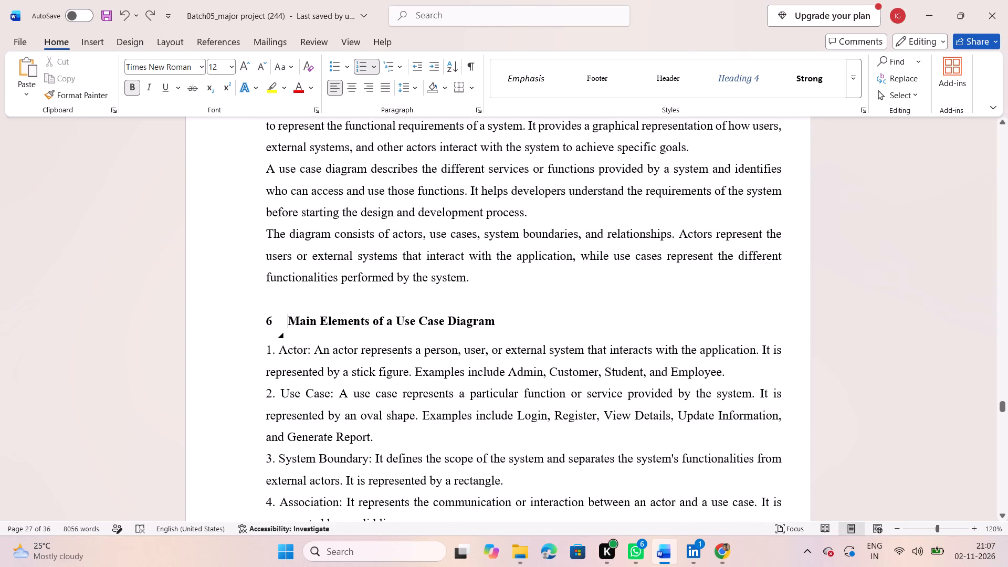
Remove the stray number 6 and its leftover indent from the Main Elements of a Use Case Diagram heading.
{"action": "left_click_drag", "start_coordinate": [498, 323], "coordinate": [265, 305]}
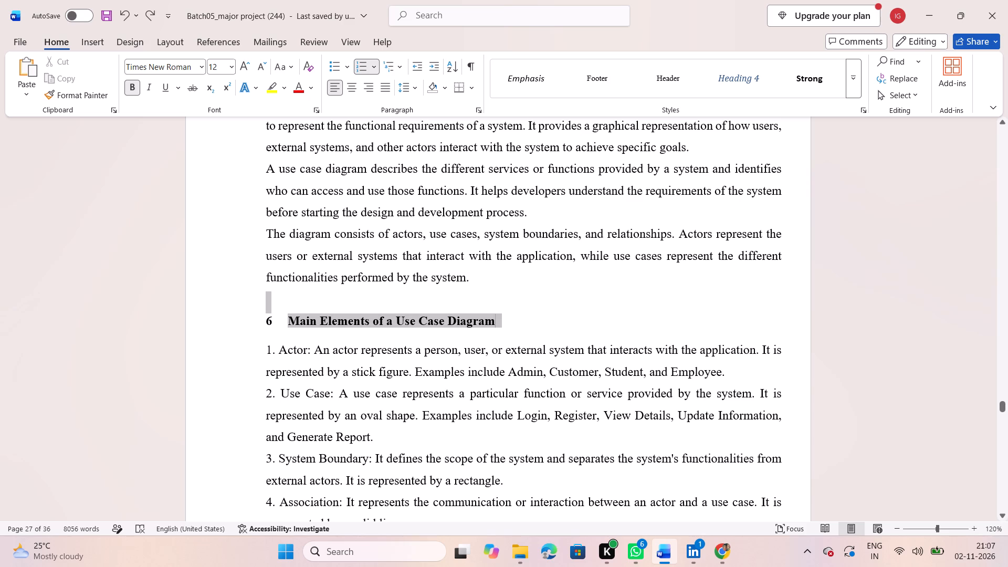
{"action": "left_click_drag", "start_coordinate": [265, 305], "coordinate": [279, 313]}
{"action": "scroll", "coordinate": [389, 290], "scroll_direction": "up", "scroll_amount": 2}
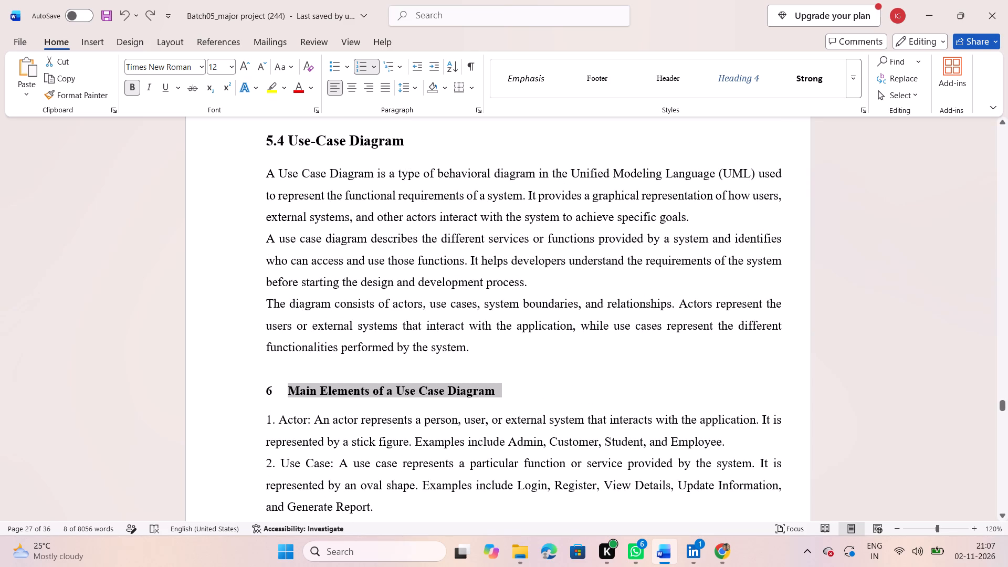
{"action": "scroll", "coordinate": [422, 391], "scroll_direction": "down", "scroll_amount": 4}
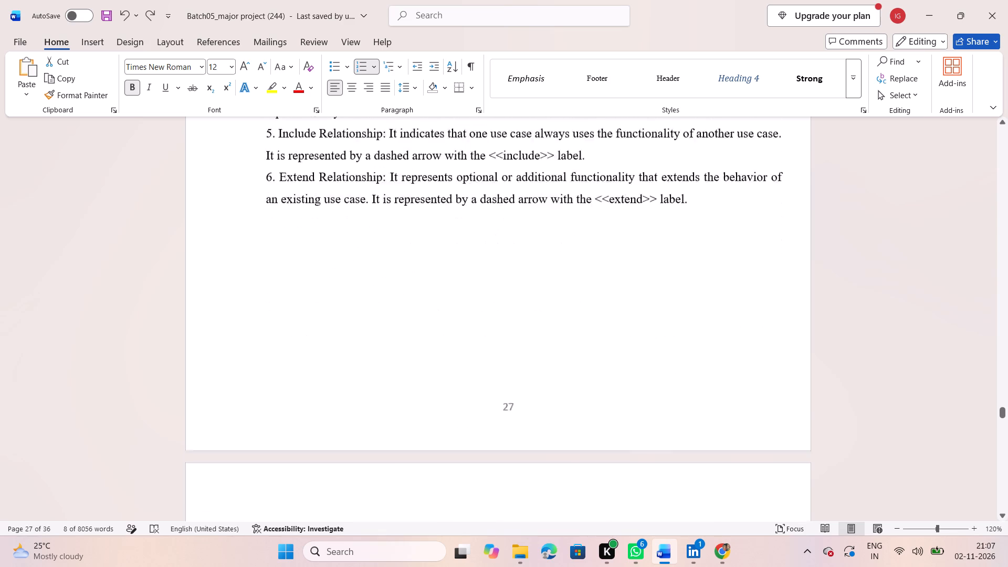
{"action": "scroll", "coordinate": [422, 391], "scroll_direction": "up", "scroll_amount": 3}
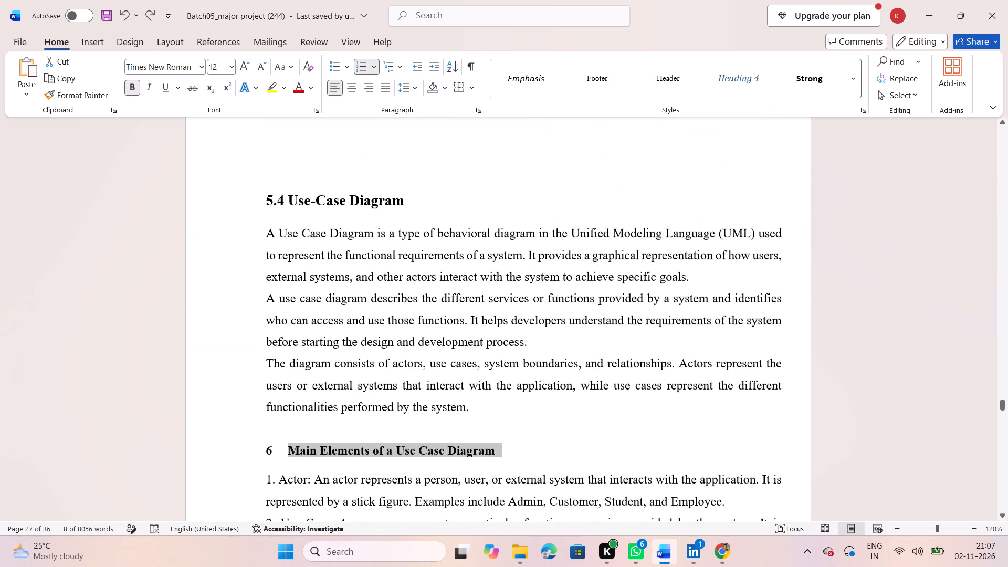
{"action": "left_click", "coordinate": [286, 447]}
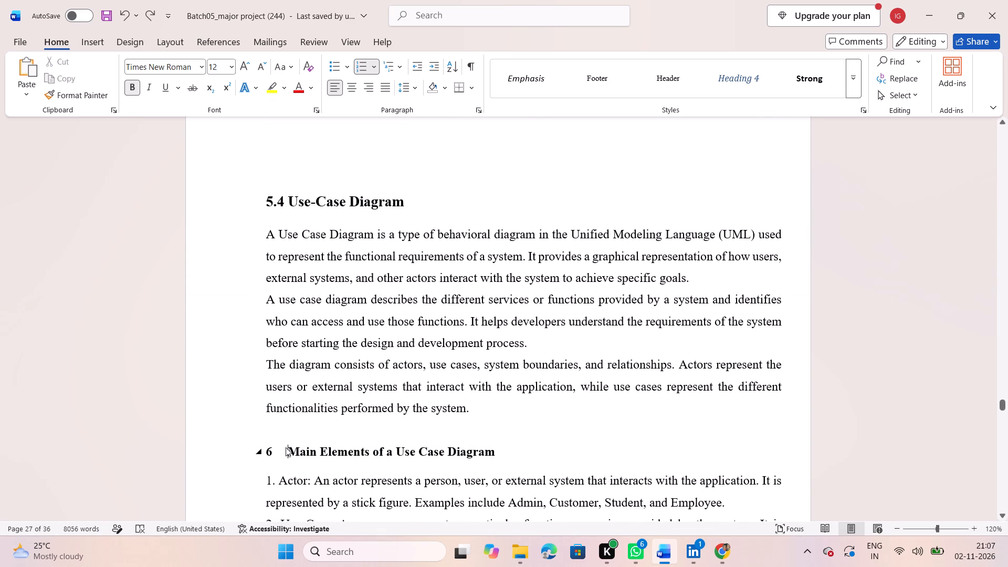
{"action": "scroll", "coordinate": [286, 447], "scroll_direction": "up", "scroll_amount": 5}
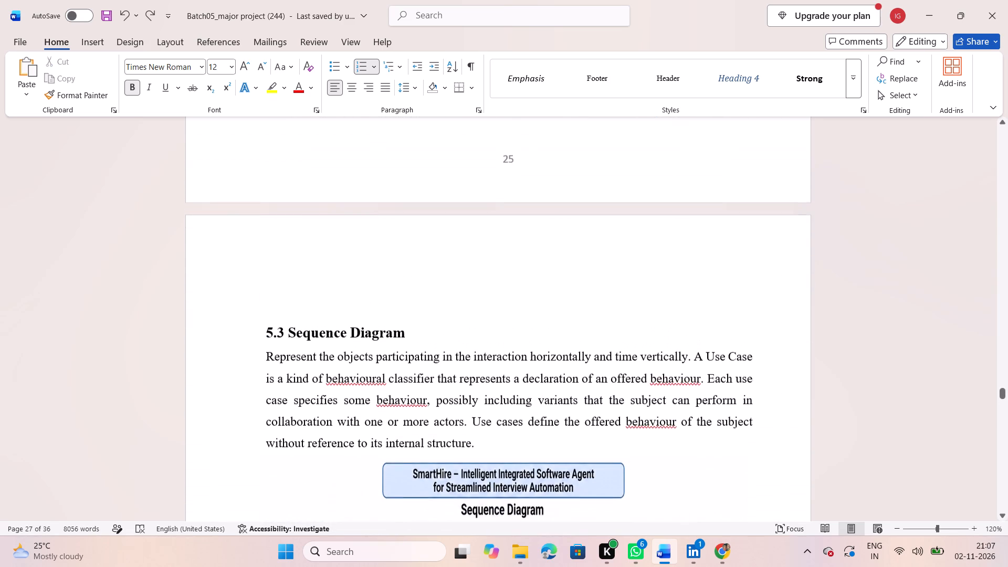
{"action": "scroll", "coordinate": [286, 447], "scroll_direction": "down", "scroll_amount": 5}
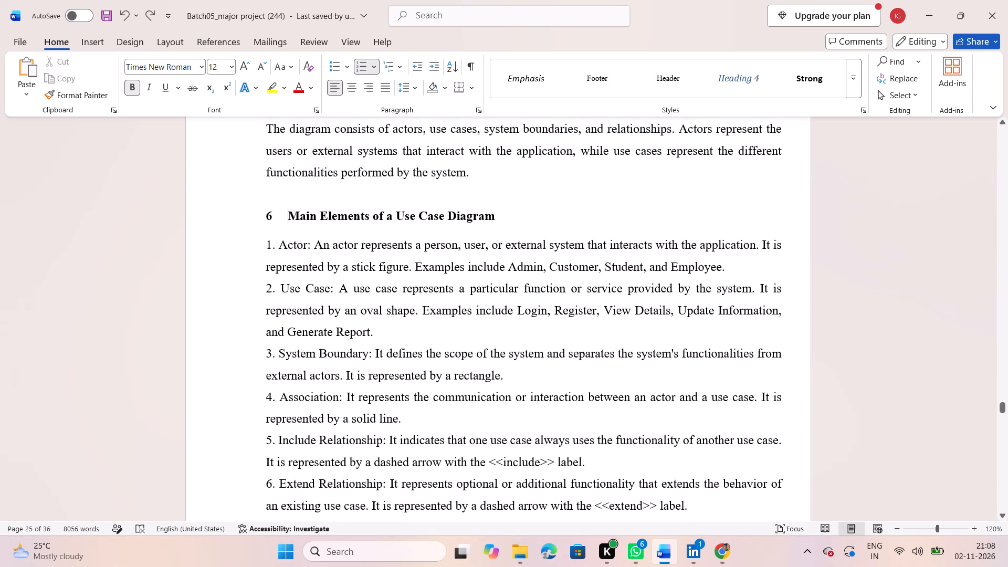
{"action": "key", "text": "BackSpace"}
{"action": "key", "text": "BackSpace"}
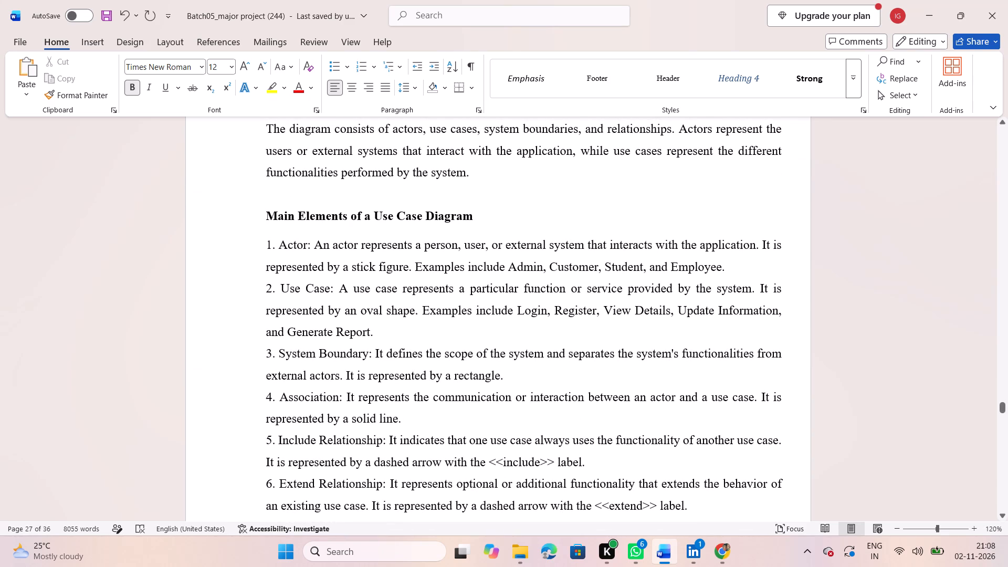
Bold the labels Actor:, Use Case: and System Boundary: in the list of main use case diagram elements.
{"action": "scroll", "coordinate": [286, 447], "scroll_direction": "up", "scroll_amount": 1}
{"action": "scroll", "coordinate": [286, 447], "scroll_direction": "down", "scroll_amount": 1}
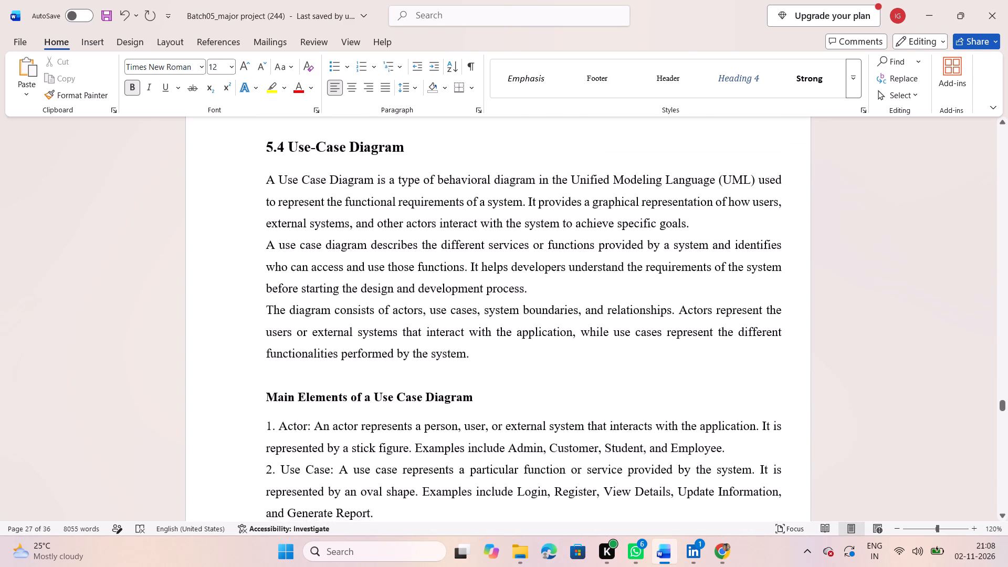
{"action": "scroll", "coordinate": [286, 447], "scroll_direction": "down", "scroll_amount": 4}
{"action": "scroll", "coordinate": [286, 447], "scroll_direction": "up", "scroll_amount": 1}
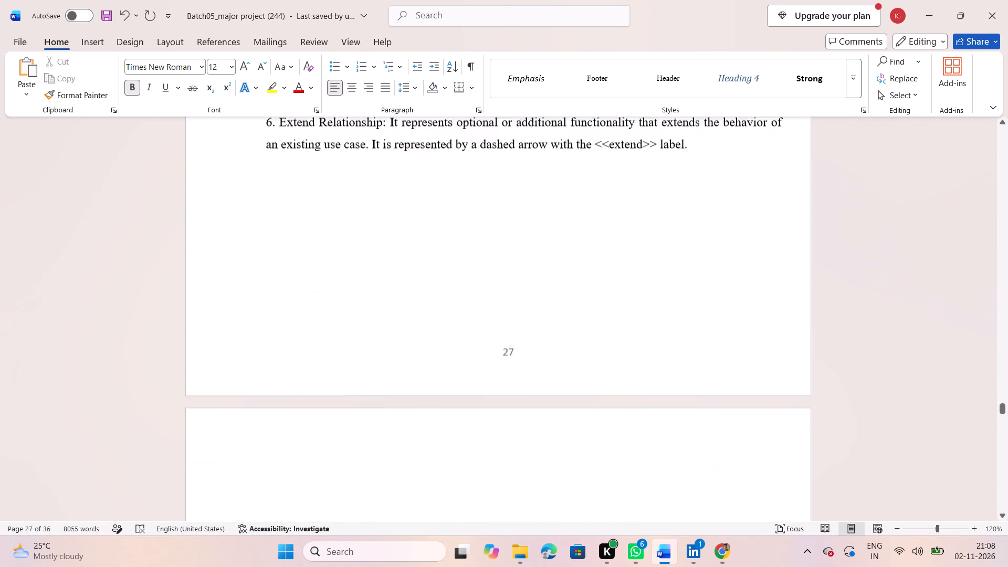
{"action": "scroll", "coordinate": [286, 447], "scroll_direction": "down", "scroll_amount": 1}
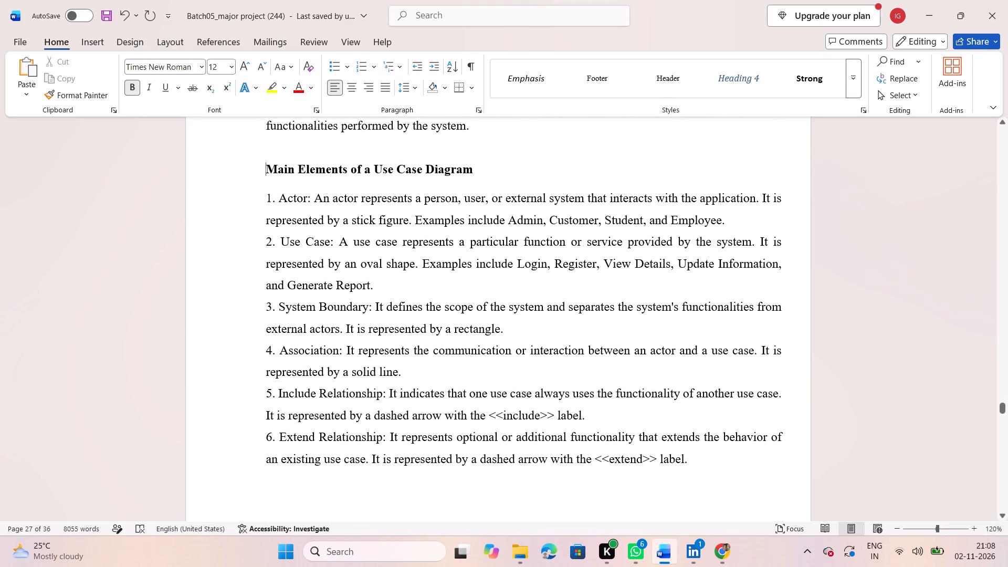
{"action": "left_click_drag", "start_coordinate": [313, 202], "coordinate": [281, 198]}
{"action": "left_click", "coordinate": [296, 181]}
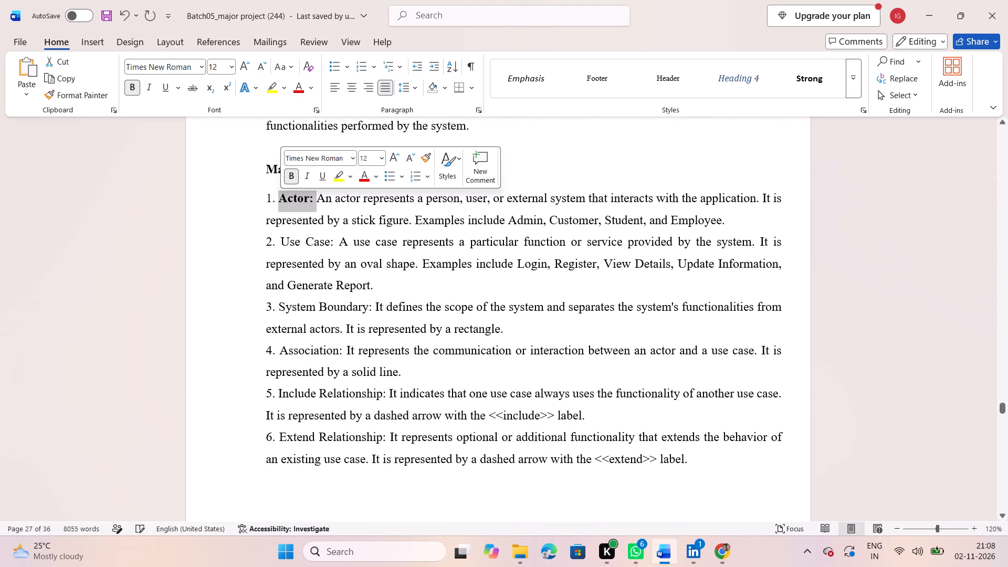
{"action": "left_click_drag", "start_coordinate": [335, 244], "coordinate": [297, 242]}
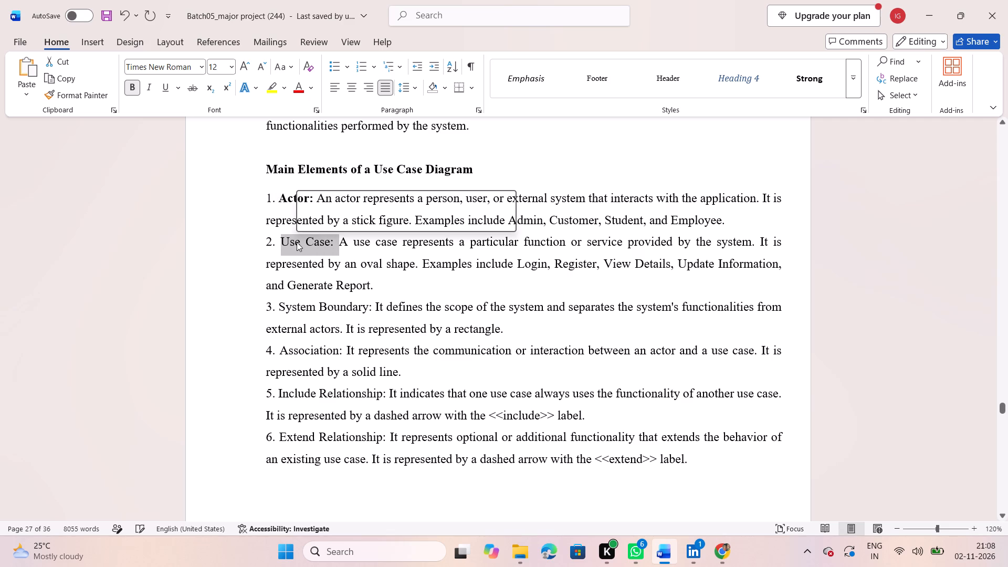
{"action": "left_click", "coordinate": [306, 218]}
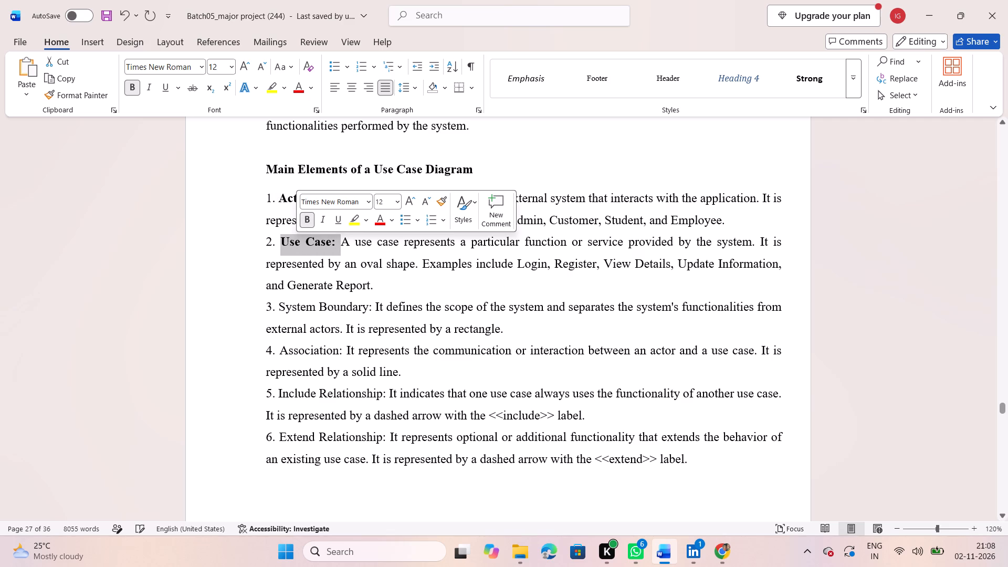
{"action": "left_click_drag", "start_coordinate": [371, 309], "coordinate": [301, 302]}
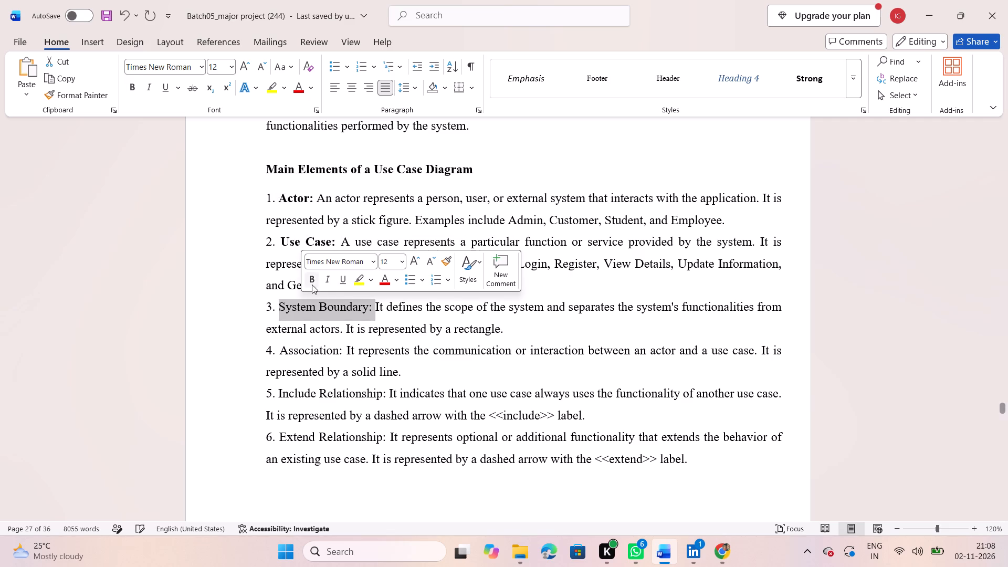
{"action": "left_click", "coordinate": [314, 280]}
Bold the labels Association:, Include Relationship: and Extend Relationship: in the same list of use case elements.
{"action": "left_click_drag", "start_coordinate": [343, 354], "coordinate": [318, 351]}
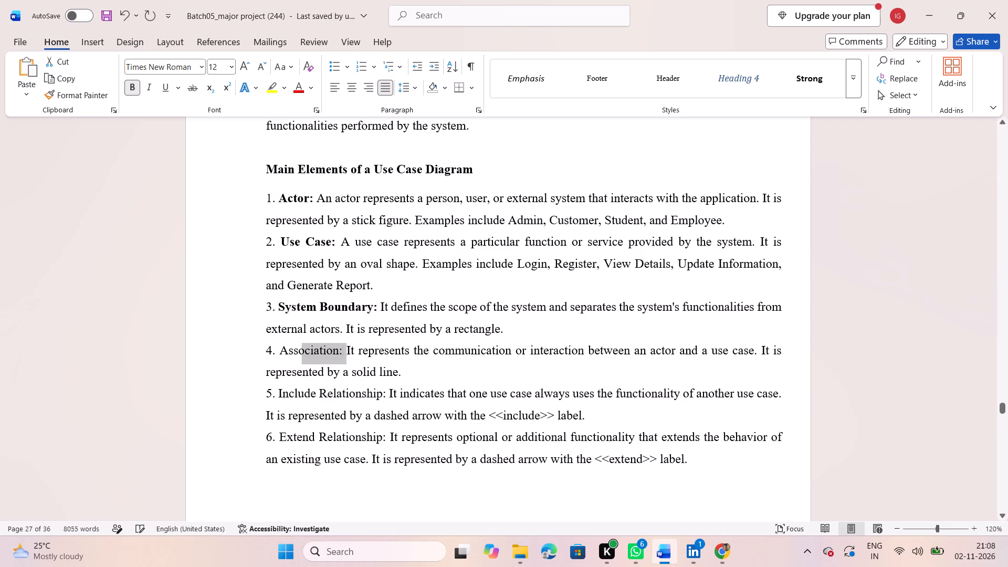
{"action": "left_click_drag", "start_coordinate": [318, 351], "coordinate": [299, 351]}
{"action": "left_click", "coordinate": [310, 330]}
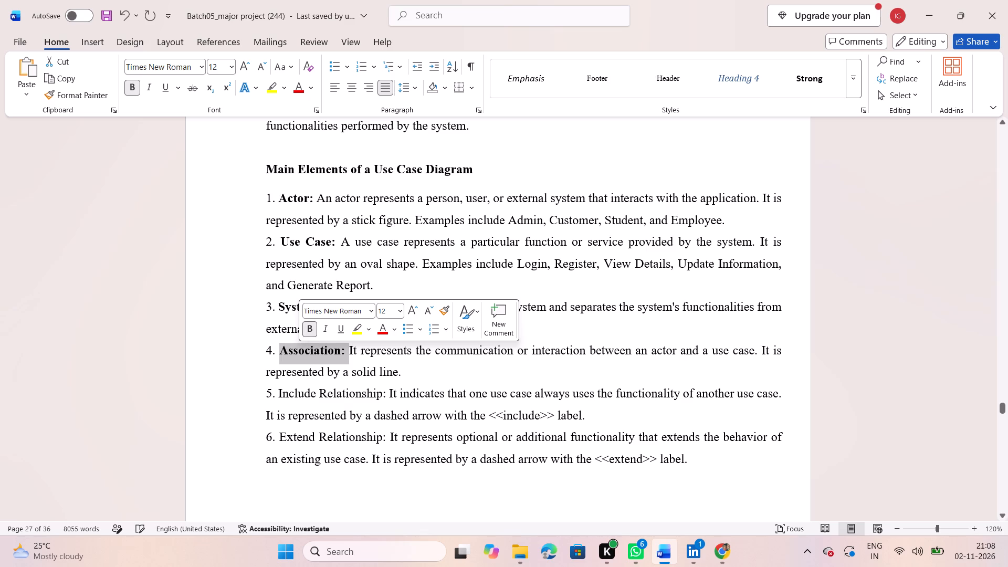
{"action": "left_click_drag", "start_coordinate": [385, 394], "coordinate": [295, 387]}
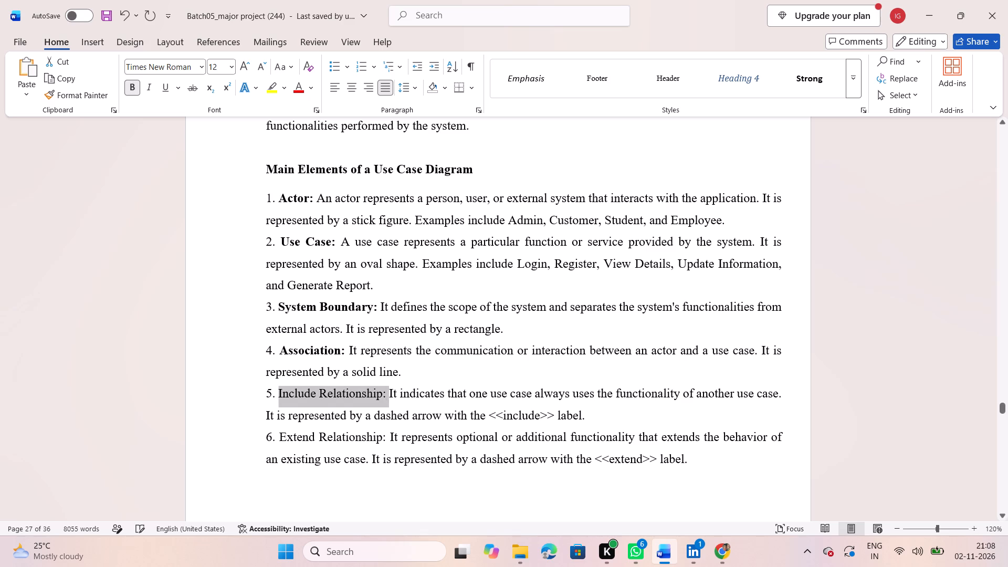
{"action": "left_click_drag", "start_coordinate": [295, 387], "coordinate": [293, 387]}
{"action": "left_click", "coordinate": [307, 363]}
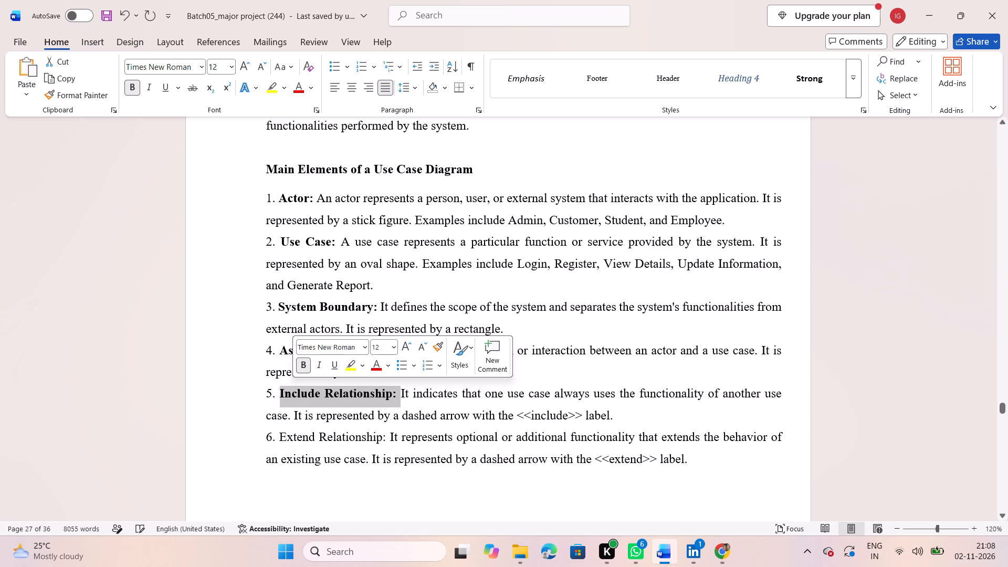
{"action": "left_click_drag", "start_coordinate": [385, 437], "coordinate": [303, 436]}
{"action": "left_click", "coordinate": [310, 412]}
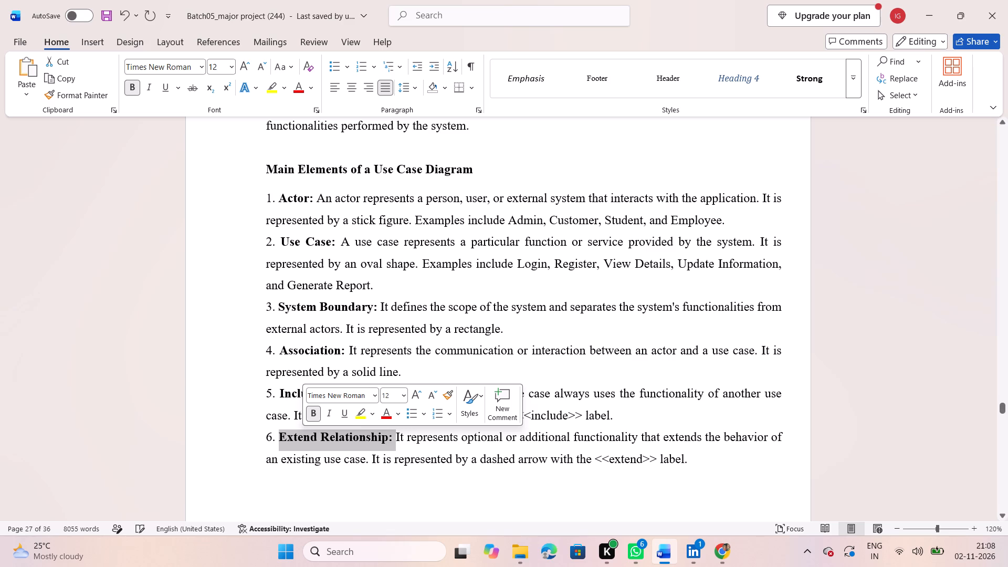
{"action": "left_click", "coordinate": [474, 343]}
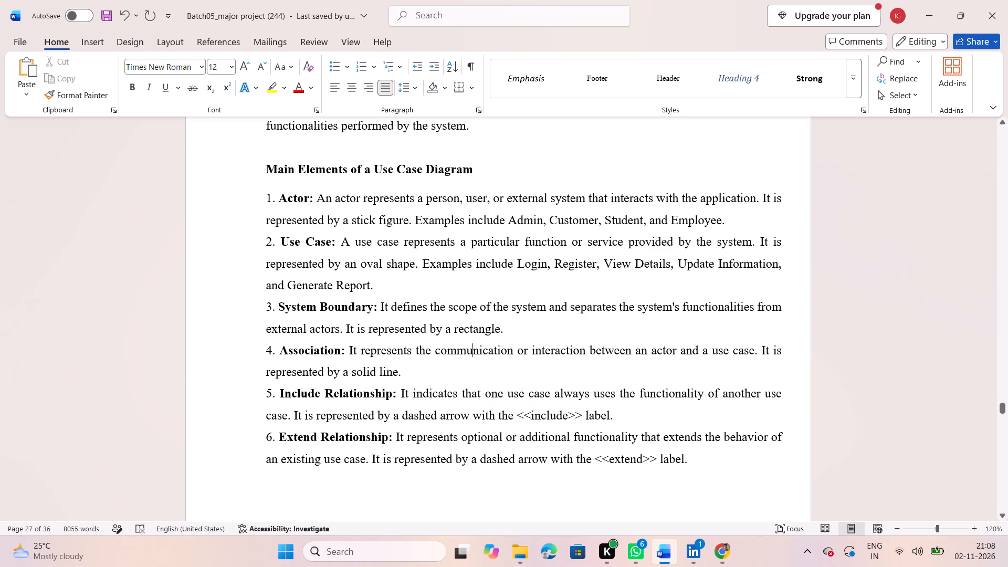
Review the Software Environment and System Requirements Specifications chapters for heading numbering and formatting consistency.
{"action": "scroll", "coordinate": [474, 343], "scroll_direction": "down", "scroll_amount": 2}
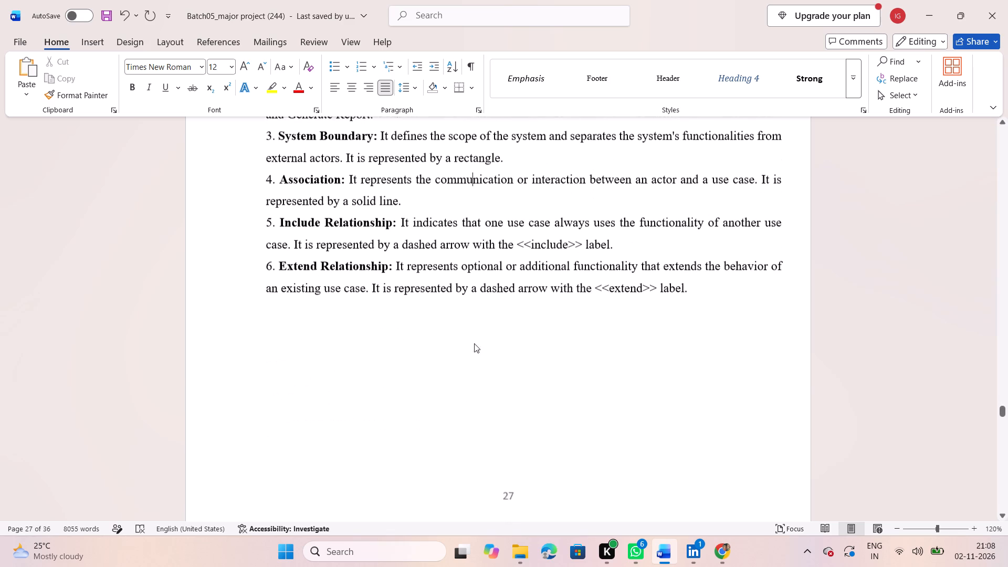
{"action": "scroll", "coordinate": [474, 343], "scroll_direction": "down", "scroll_amount": 7}
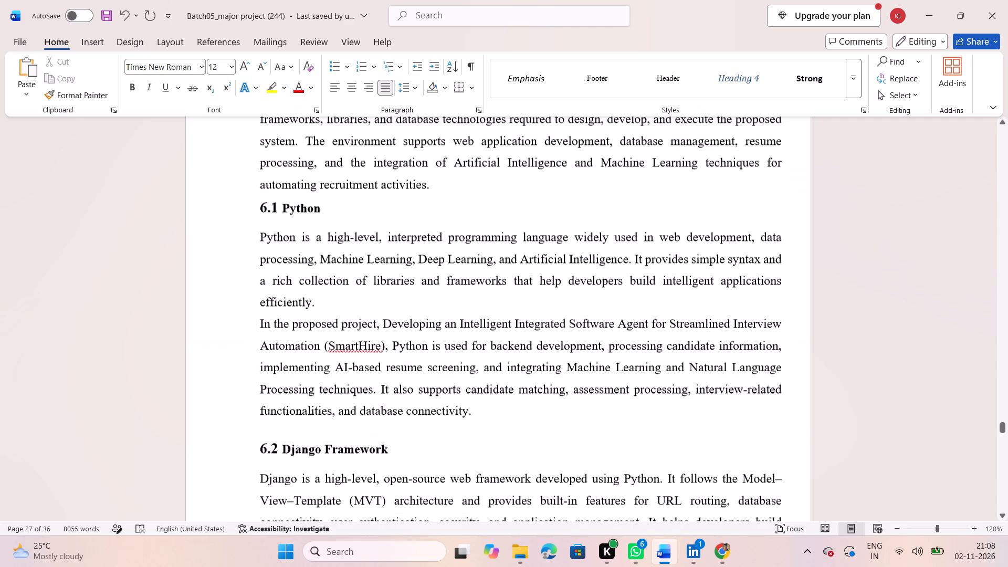
{"action": "scroll", "coordinate": [474, 343], "scroll_direction": "down", "scroll_amount": 4}
{"action": "scroll", "coordinate": [474, 343], "scroll_direction": "up", "scroll_amount": 1}
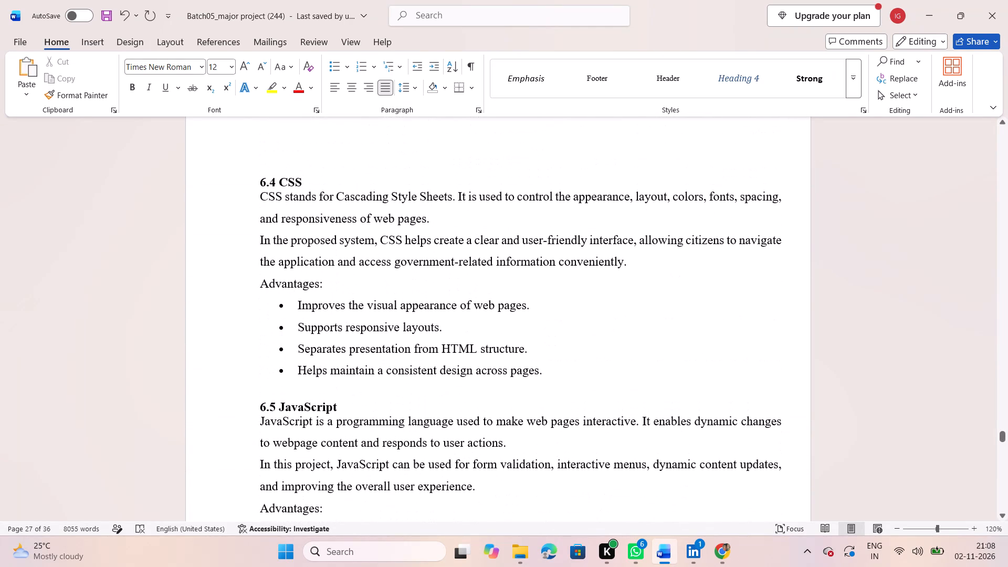
{"action": "scroll", "coordinate": [474, 343], "scroll_direction": "down", "scroll_amount": 3}
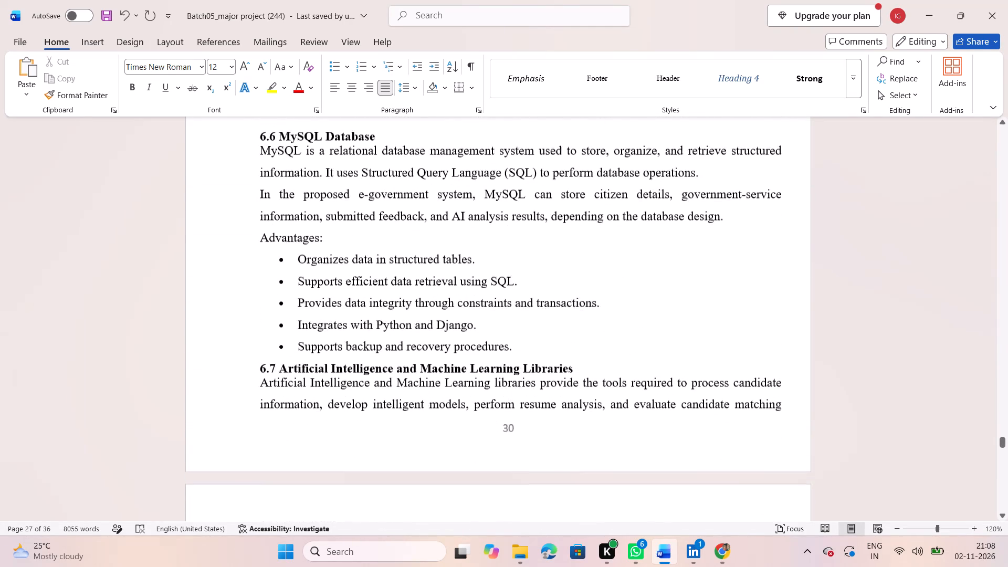
{"action": "scroll", "coordinate": [474, 343], "scroll_direction": "down", "scroll_amount": 5}
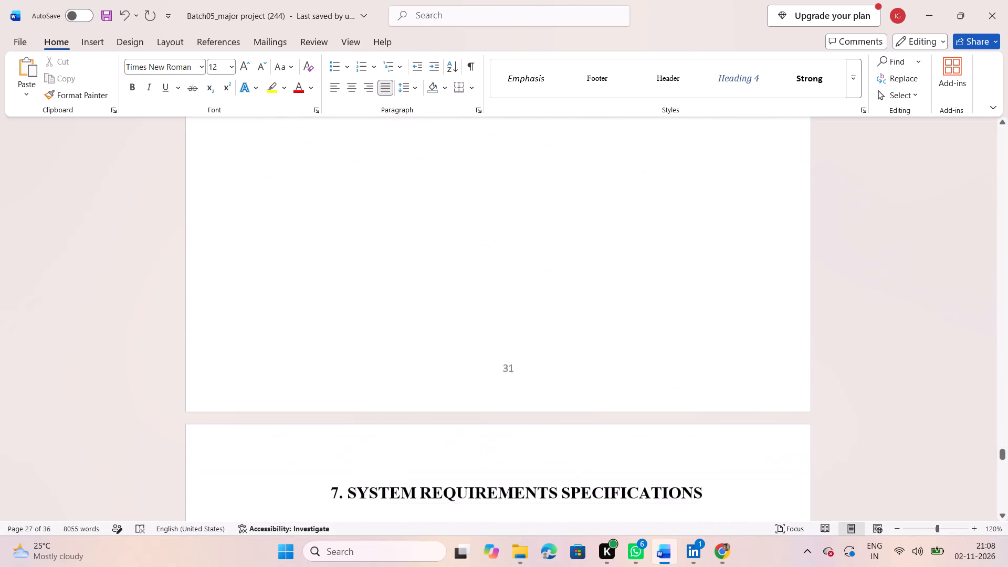
{"action": "scroll", "coordinate": [474, 343], "scroll_direction": "down", "scroll_amount": 1}
{"action": "scroll", "coordinate": [474, 343], "scroll_direction": "up", "scroll_amount": 1}
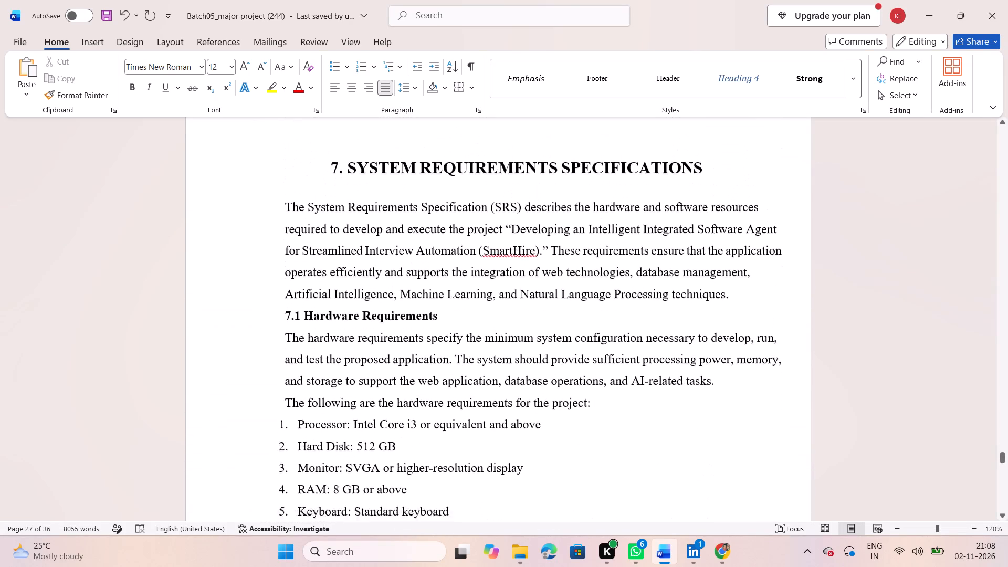
{"action": "scroll", "coordinate": [474, 343], "scroll_direction": "up", "scroll_amount": 1}
{"action": "scroll", "coordinate": [474, 343], "scroll_direction": "down", "scroll_amount": 4}
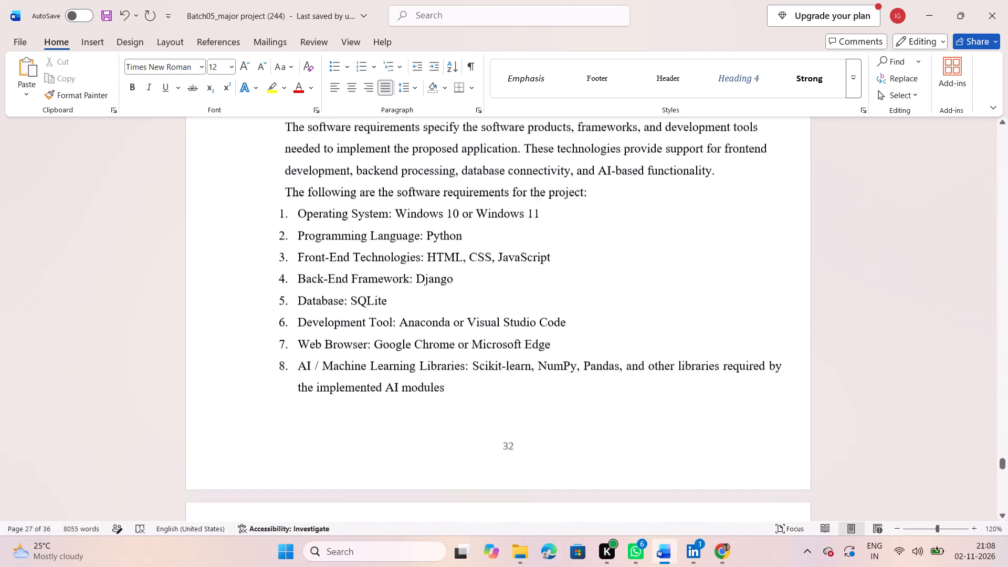
Renumber the Functional Requirements and Non-Functional Requirements subheadings in chapter 8 as 8.1 and 8.2.
{"action": "scroll", "coordinate": [474, 343], "scroll_direction": "down", "scroll_amount": 1}
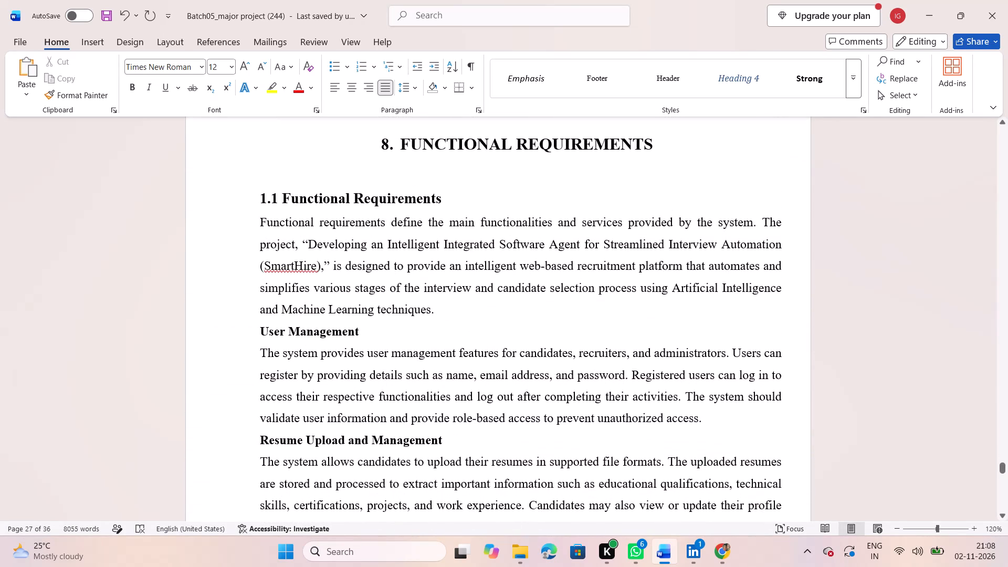
{"action": "left_click", "coordinate": [265, 199]}
{"action": "key", "text": "BackSpace"}
{"action": "key", "text": "8"}
{"action": "scroll", "coordinate": [265, 199], "scroll_direction": "down", "scroll_amount": 1}
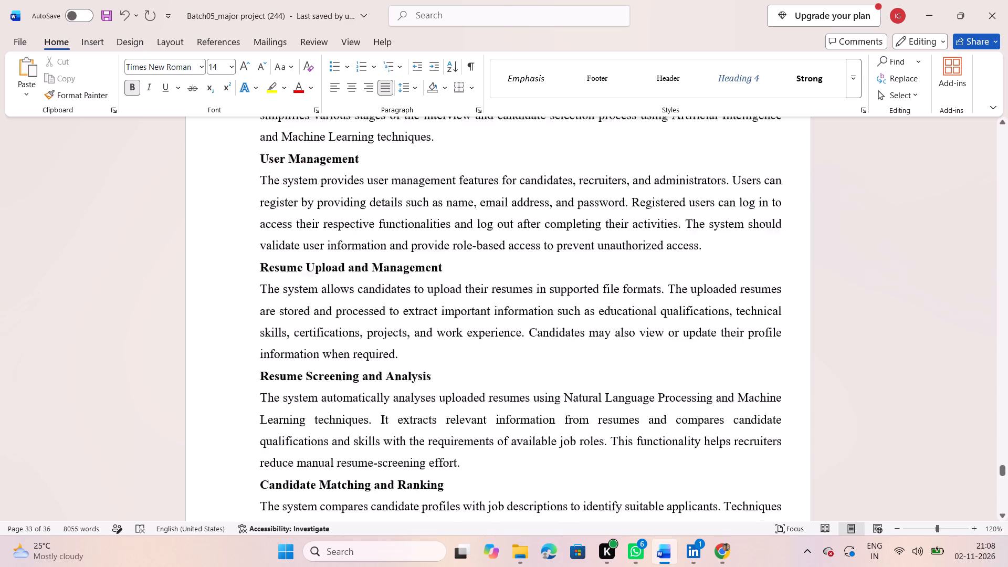
{"action": "scroll", "coordinate": [265, 199], "scroll_direction": "down", "scroll_amount": 2}
{"action": "scroll", "coordinate": [266, 247], "scroll_direction": "down", "scroll_amount": 1}
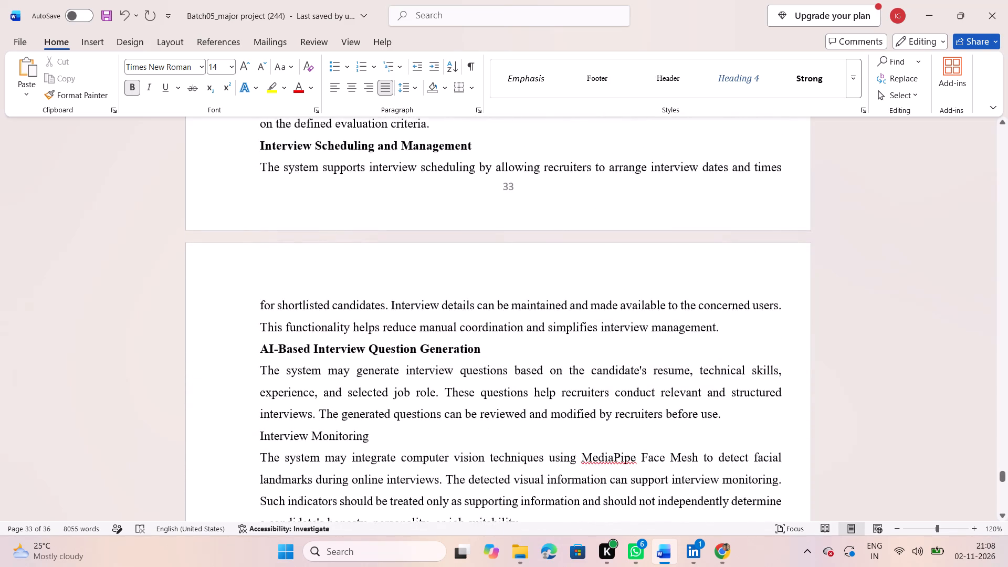
{"action": "scroll", "coordinate": [266, 247], "scroll_direction": "down", "scroll_amount": 2}
{"action": "left_click", "coordinate": [267, 244]}
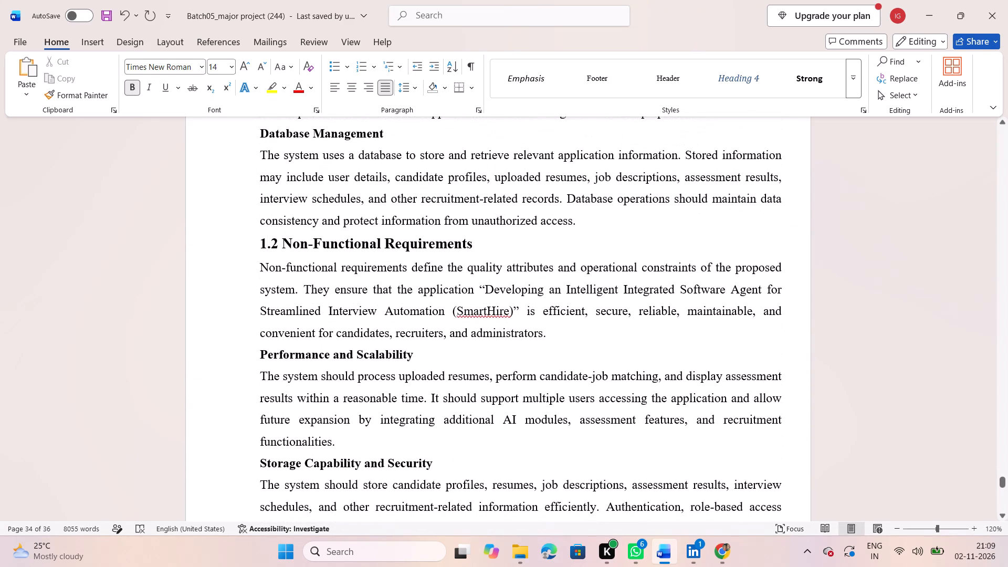
{"action": "key", "text": "BackSpace"}
{"action": "key", "text": "8"}
Check the remaining pages through the References, and look back over the earlier chapters to the Proposed System chapter for numbering errors.
{"action": "scroll", "coordinate": [267, 244], "scroll_direction": "down", "scroll_amount": 1}
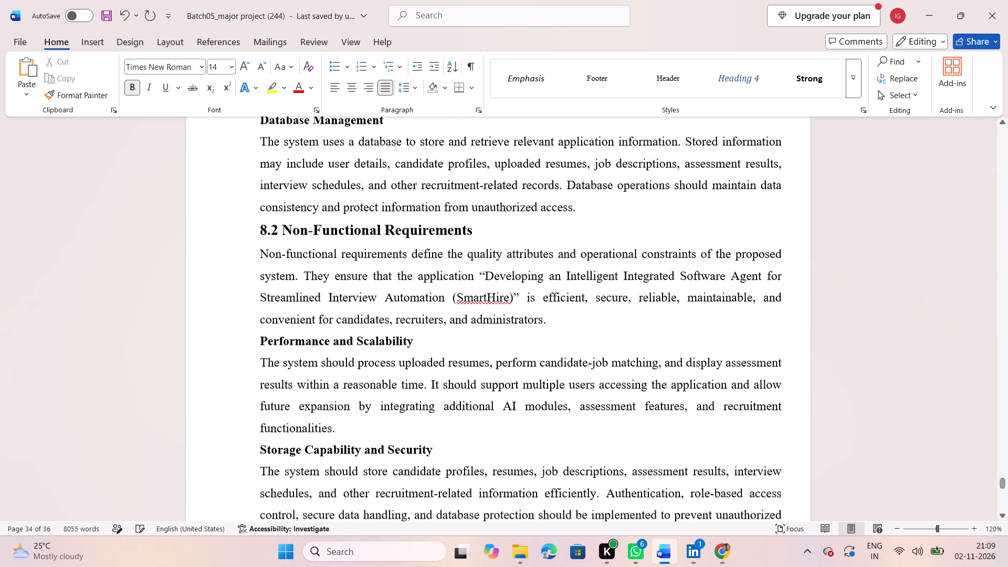
{"action": "scroll", "coordinate": [267, 244], "scroll_direction": "down", "scroll_amount": 5}
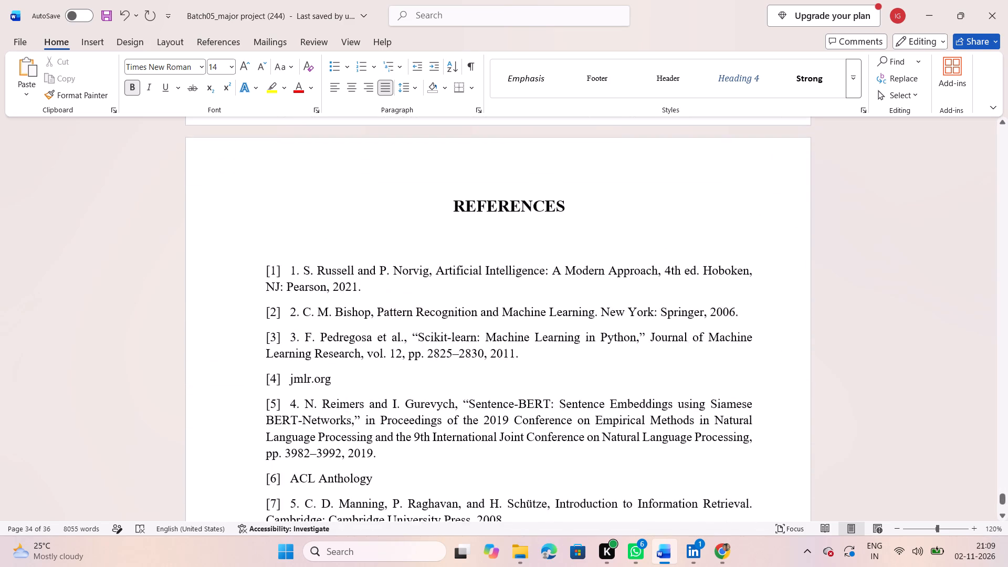
{"action": "scroll", "coordinate": [267, 244], "scroll_direction": "up", "scroll_amount": 14}
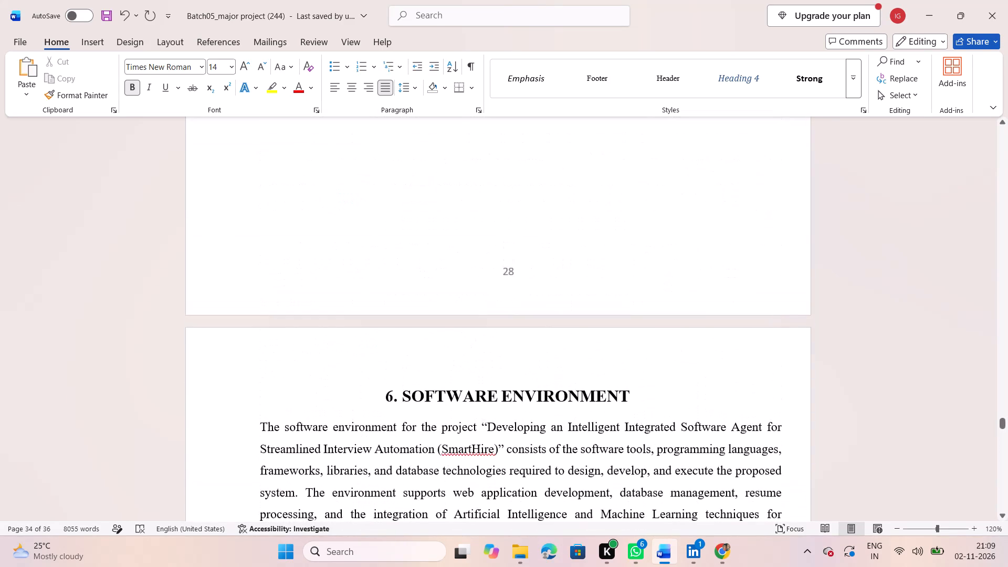
{"action": "scroll", "coordinate": [267, 244], "scroll_direction": "up", "scroll_amount": 8}
{"action": "scroll", "coordinate": [267, 244], "scroll_direction": "right", "scroll_amount": 1}
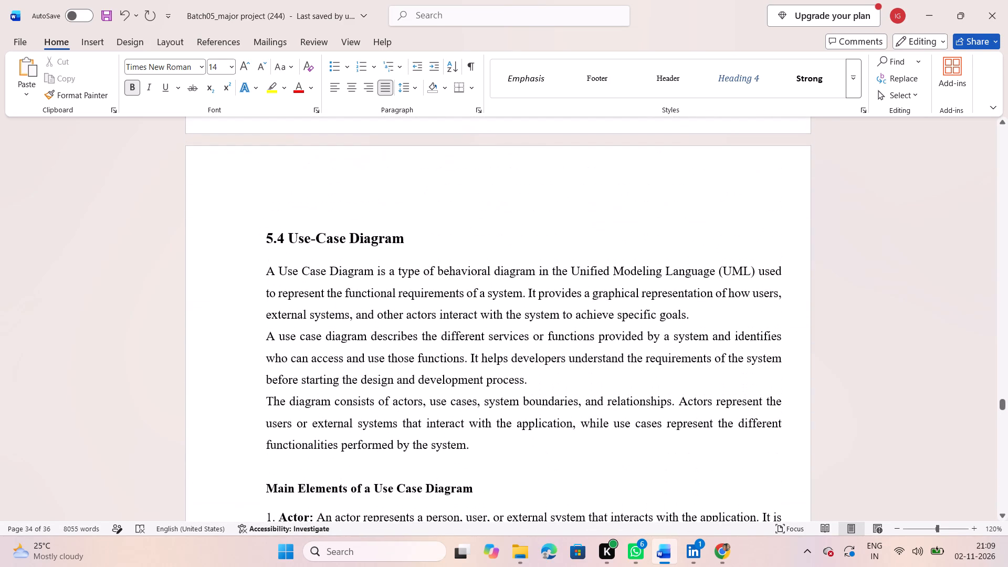
{"action": "scroll", "coordinate": [267, 244], "scroll_direction": "right", "scroll_amount": 1}
{"action": "scroll", "coordinate": [267, 244], "scroll_direction": "up", "scroll_amount": 12}
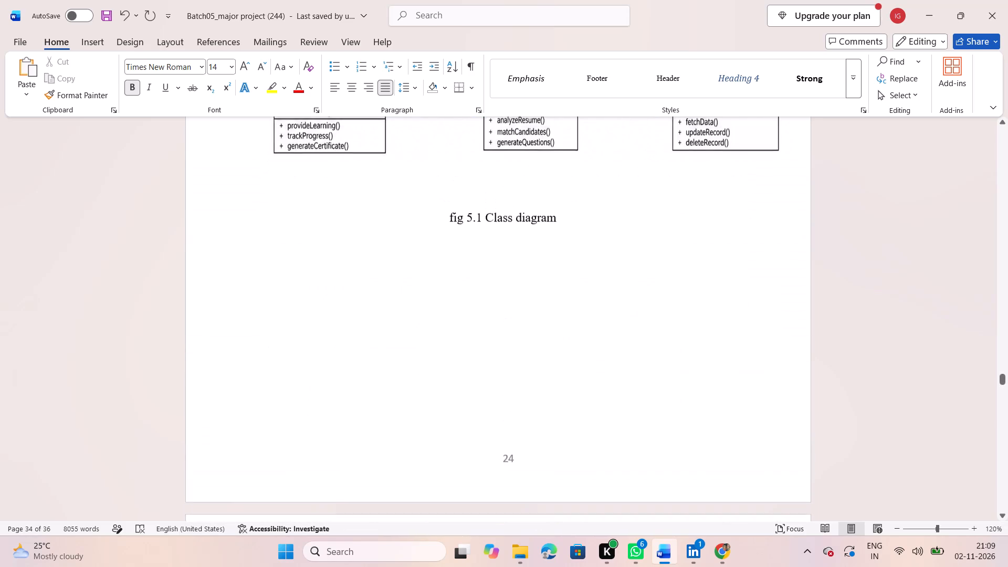
{"action": "scroll", "coordinate": [267, 244], "scroll_direction": "up", "scroll_amount": 3}
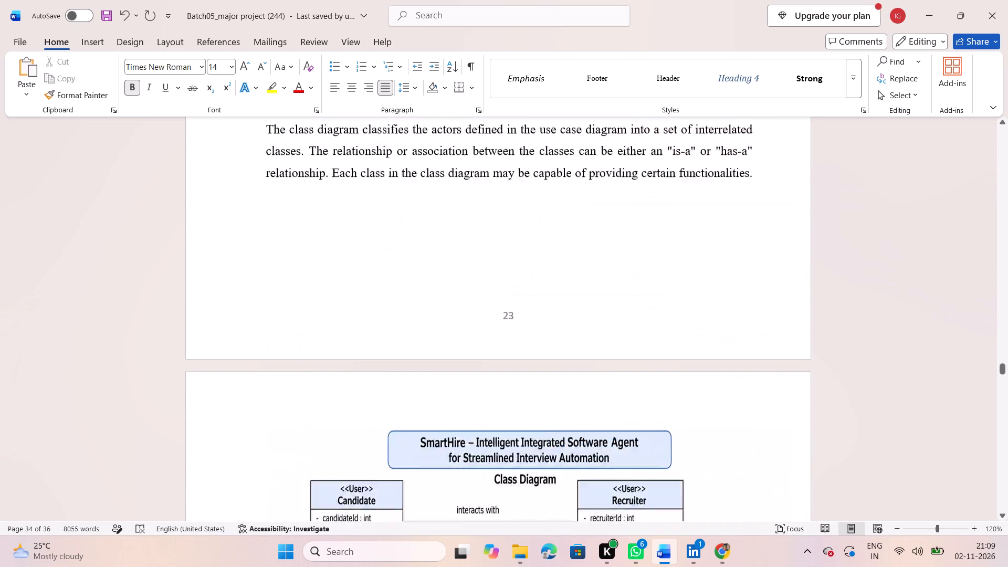
{"action": "scroll", "coordinate": [267, 244], "scroll_direction": "up", "scroll_amount": 3}
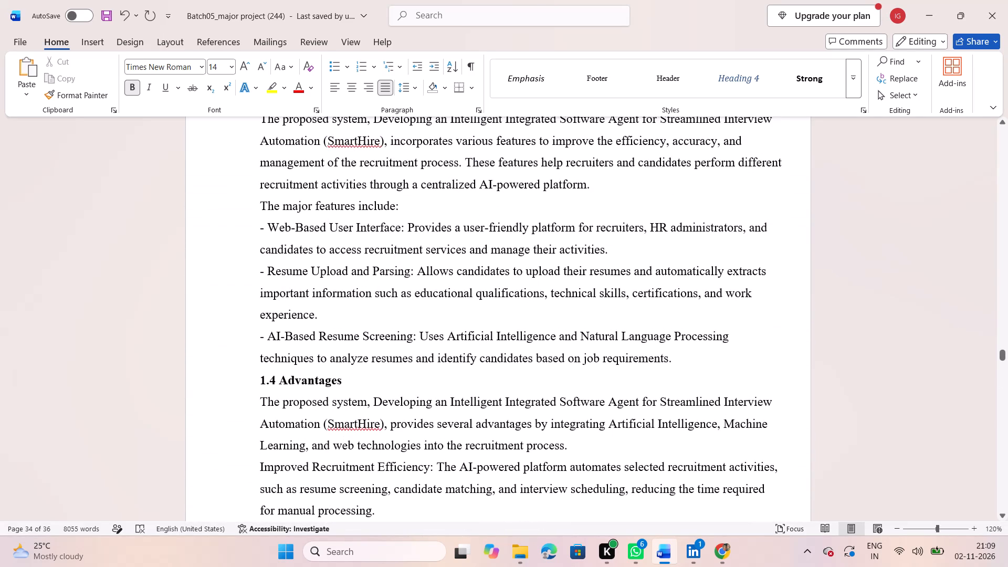
{"action": "scroll", "coordinate": [267, 244], "scroll_direction": "up", "scroll_amount": 3}
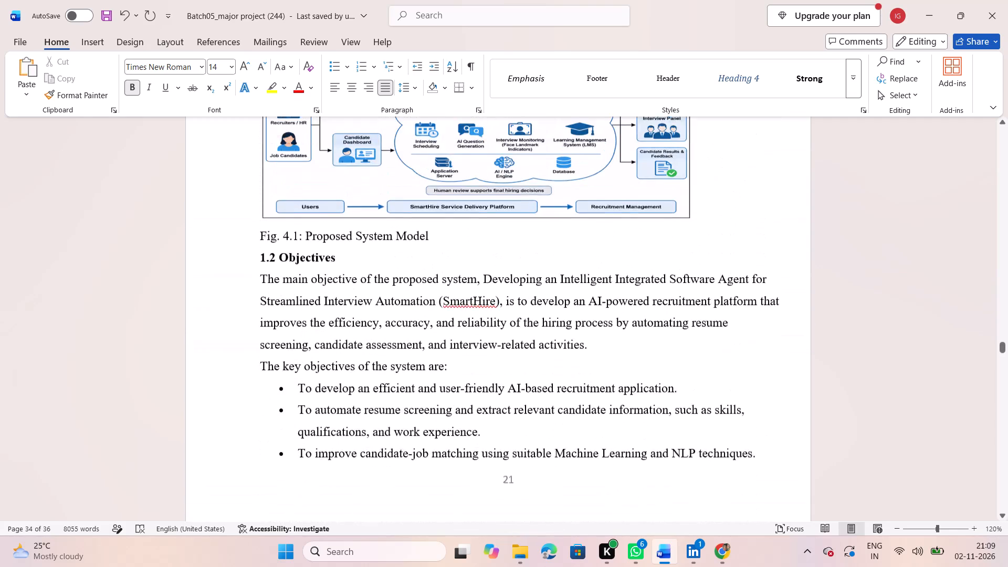
{"action": "scroll", "coordinate": [267, 244], "scroll_direction": "up", "scroll_amount": 3}
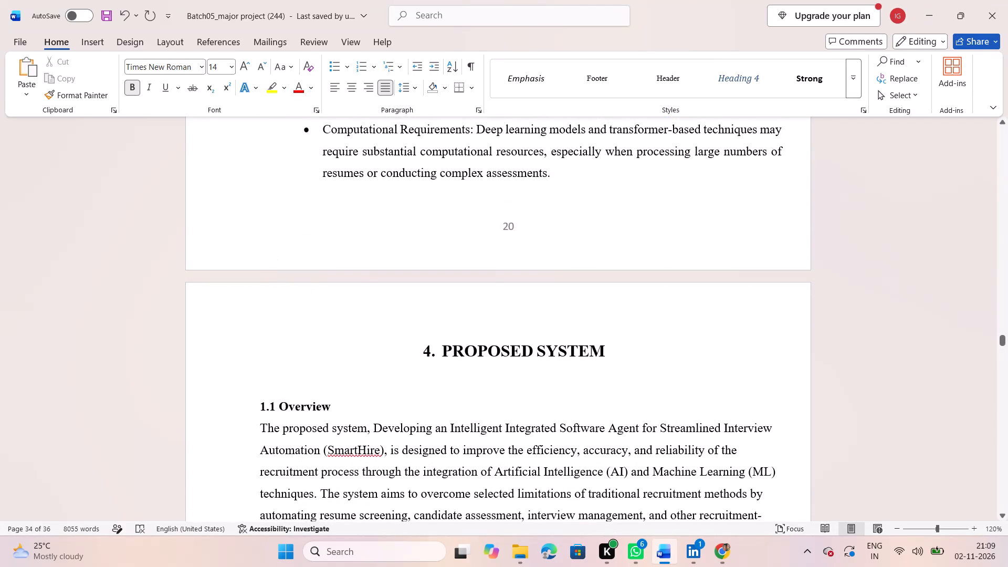
Renumber the Proposed System subheadings as 4.1 Overview, 4.2 Objectives, 4.3 Key Features and 4.4 Advantages.
{"action": "left_click", "coordinate": [266, 404]}
{"action": "key", "text": "BackSpace"}
{"action": "key", "text": "4"}
{"action": "scroll", "coordinate": [266, 404], "scroll_direction": "down", "scroll_amount": 2}
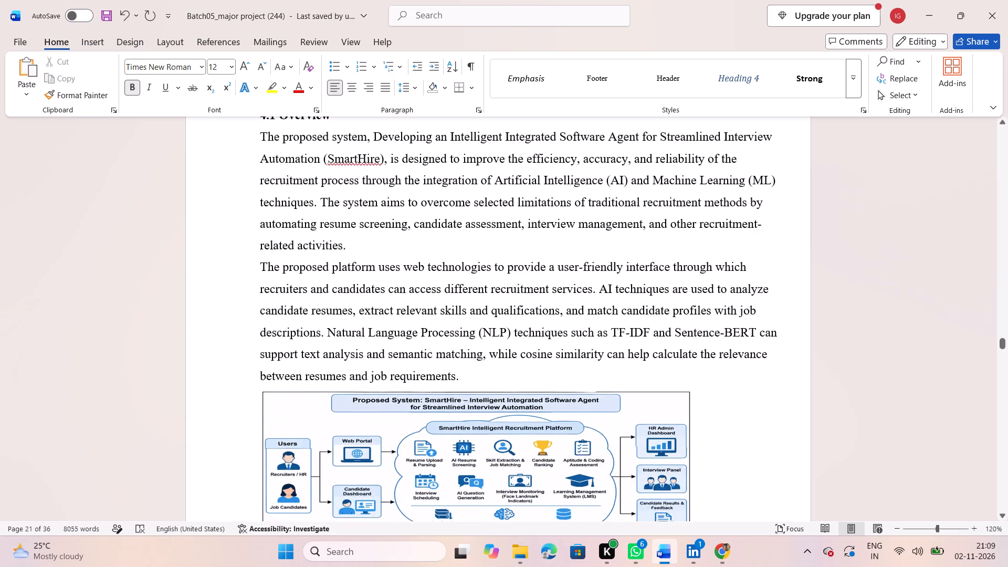
{"action": "scroll", "coordinate": [266, 404], "scroll_direction": "down", "scroll_amount": 2}
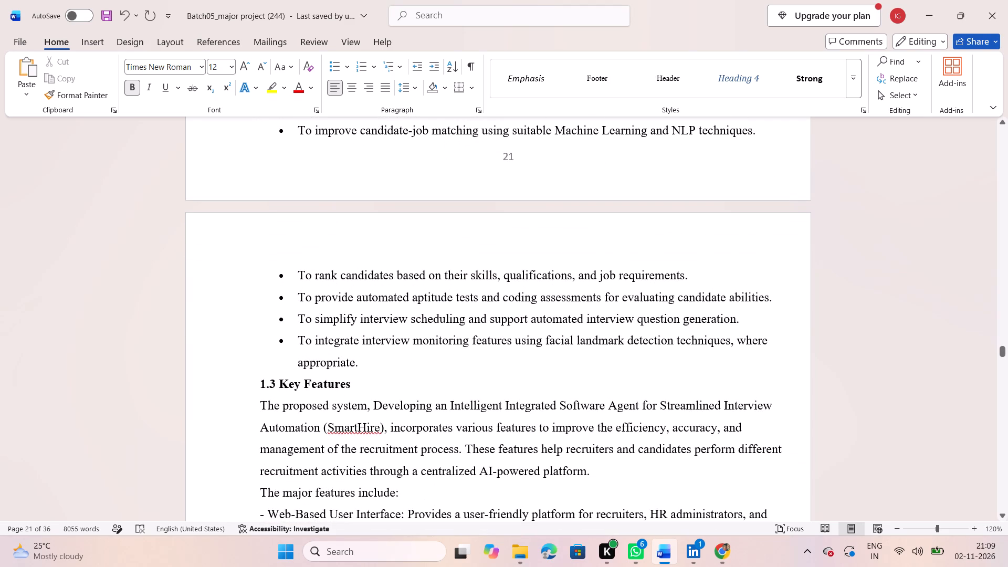
{"action": "left_click", "coordinate": [266, 384]}
{"action": "key", "text": "BackSpace"}
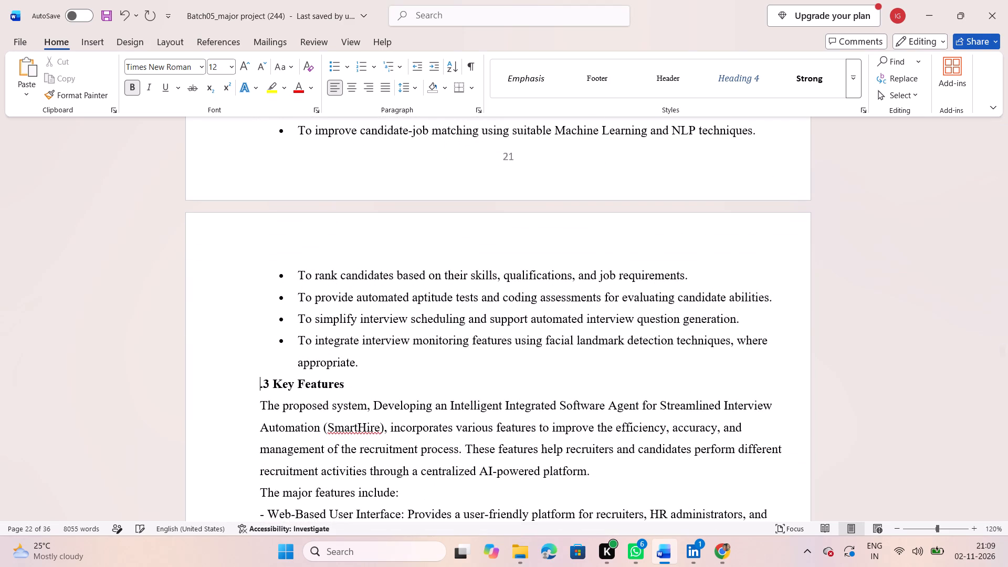
{"action": "key", "text": "4"}
{"action": "scroll", "coordinate": [266, 384], "scroll_direction": "up", "scroll_amount": 1}
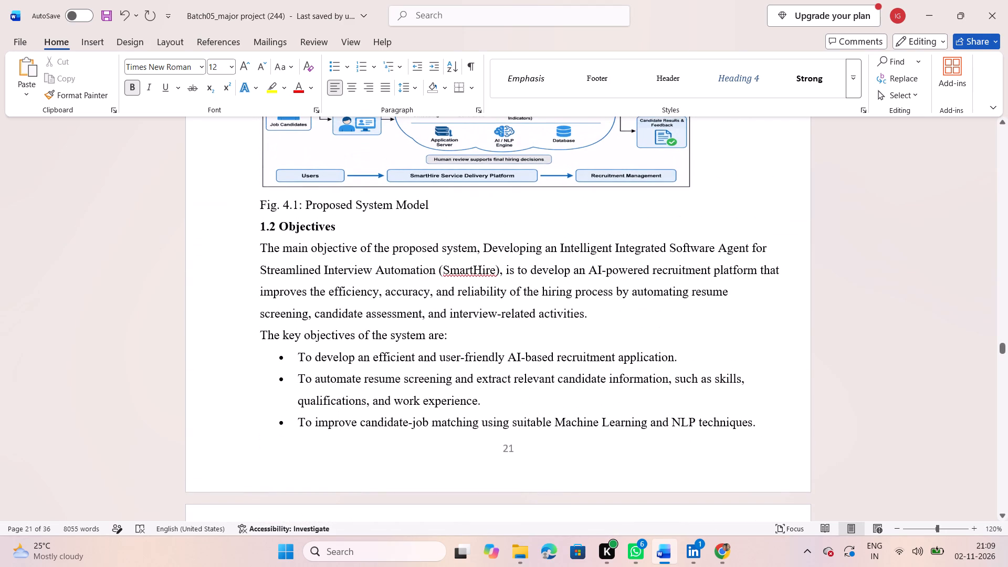
{"action": "left_click", "coordinate": [267, 222]}
{"action": "key", "text": "BackSpace"}
{"action": "key", "text": "4"}
{"action": "scroll", "coordinate": [267, 222], "scroll_direction": "down", "scroll_amount": 3}
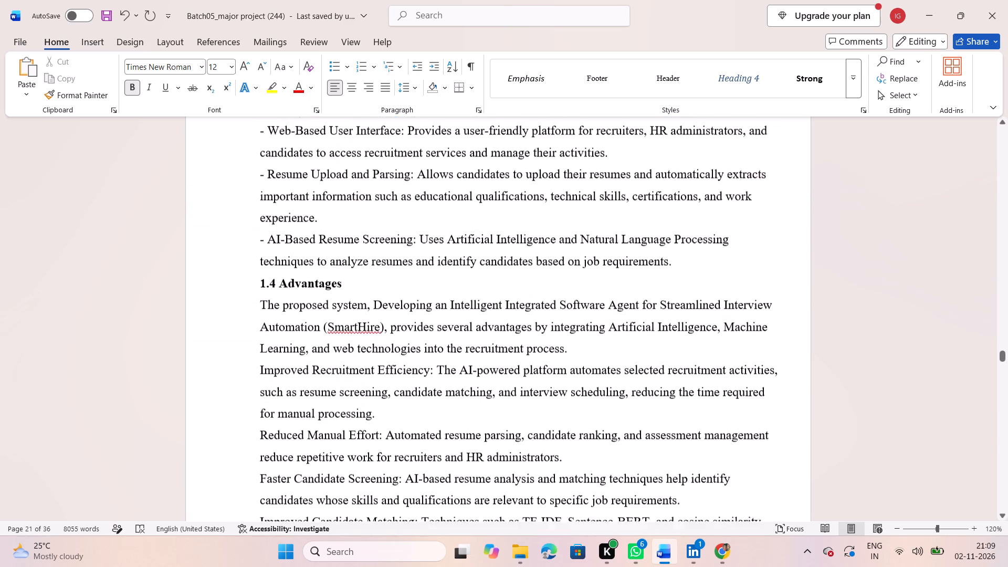
{"action": "scroll", "coordinate": [267, 222], "scroll_direction": "down", "scroll_amount": 1}
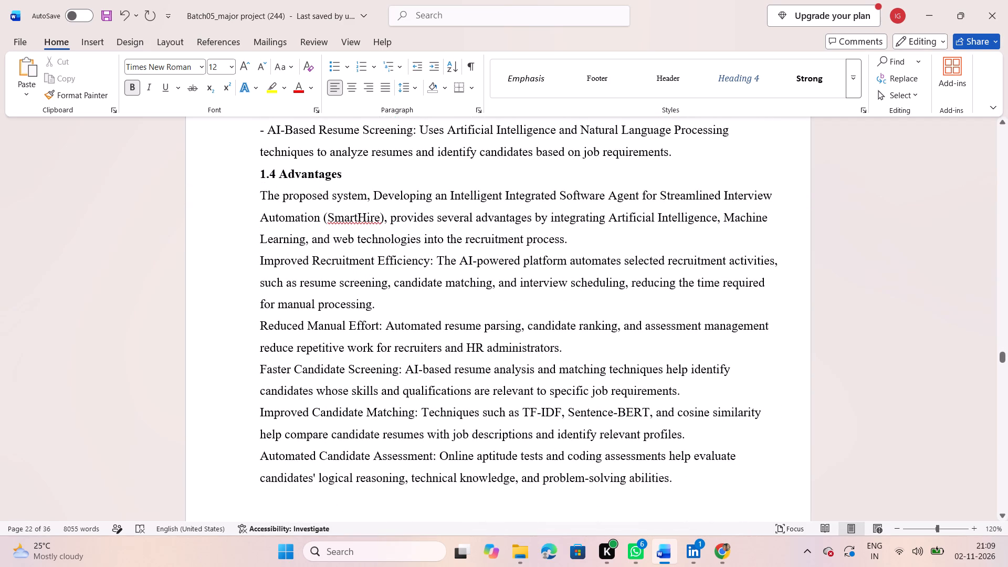
{"action": "left_click", "coordinate": [266, 172]}
{"action": "key", "text": "BackSpace"}
{"action": "key", "text": "4"}
Renumber the Disadvantages of the Existing Method and Performance Characteristics subheadings in chapter 3 as 3.7 and 3.6.
{"action": "scroll", "coordinate": [266, 172], "scroll_direction": "down", "scroll_amount": 2}
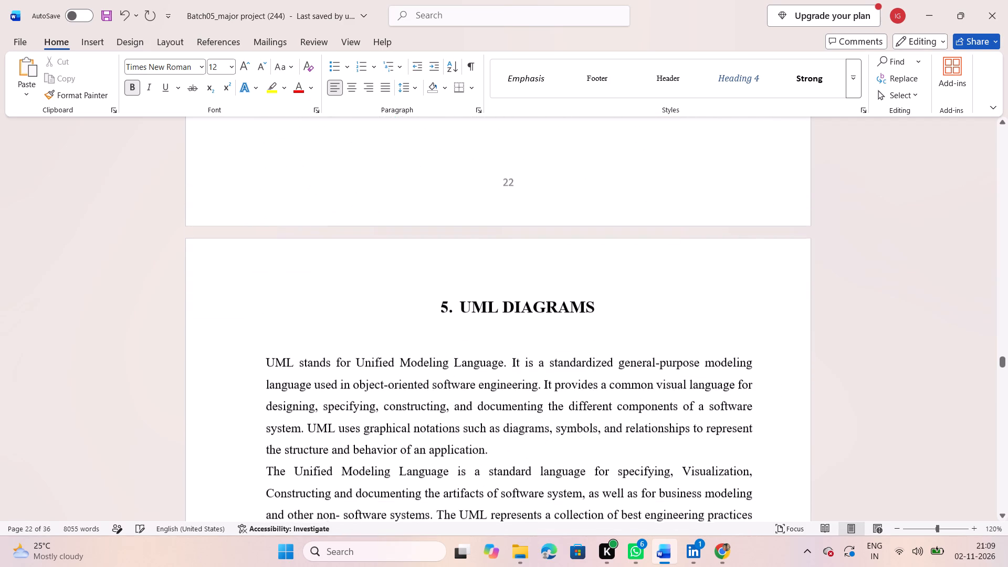
{"action": "scroll", "coordinate": [266, 172], "scroll_direction": "up", "scroll_amount": 8}
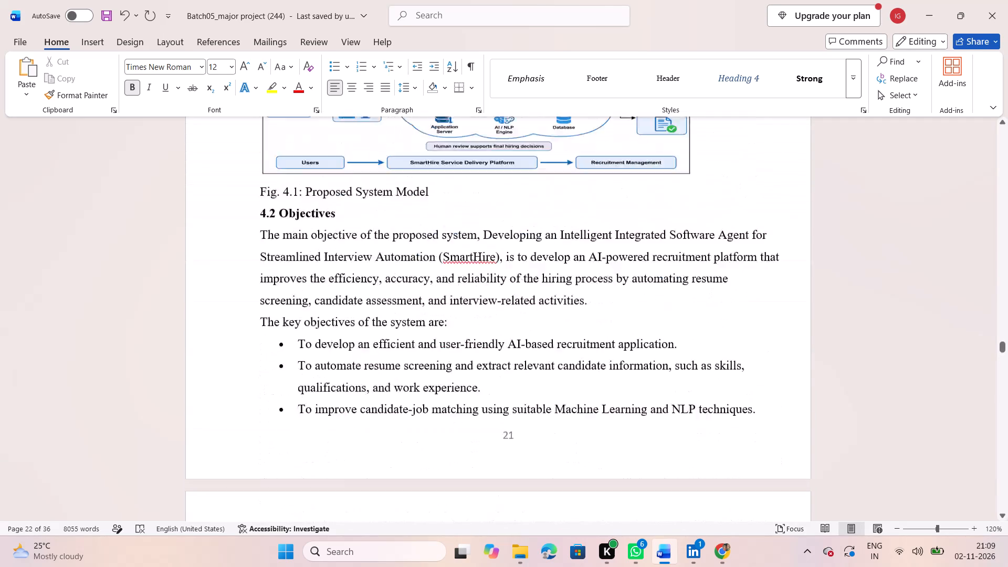
{"action": "scroll", "coordinate": [266, 172], "scroll_direction": "up", "scroll_amount": 4}
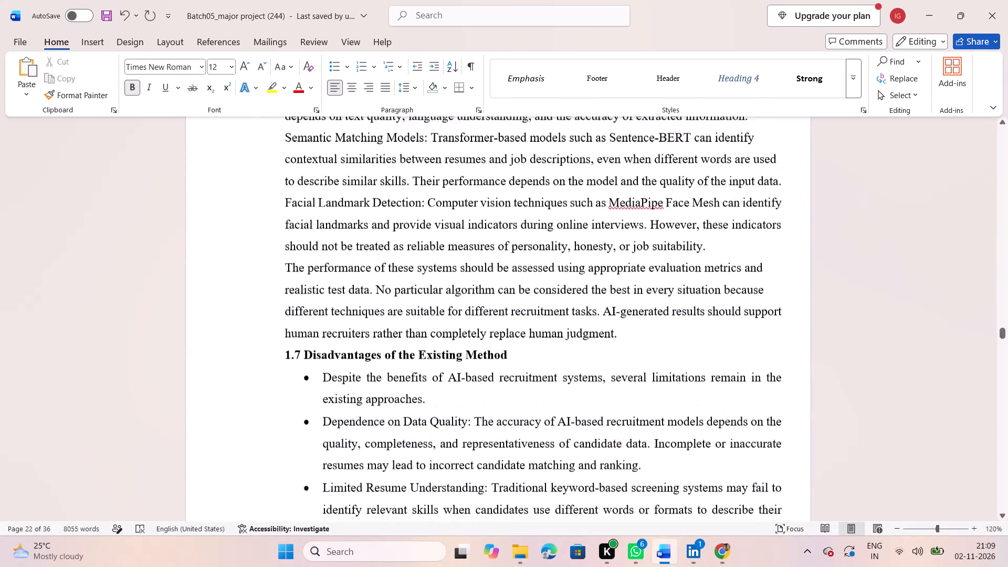
{"action": "scroll", "coordinate": [266, 172], "scroll_direction": "up", "scroll_amount": 1}
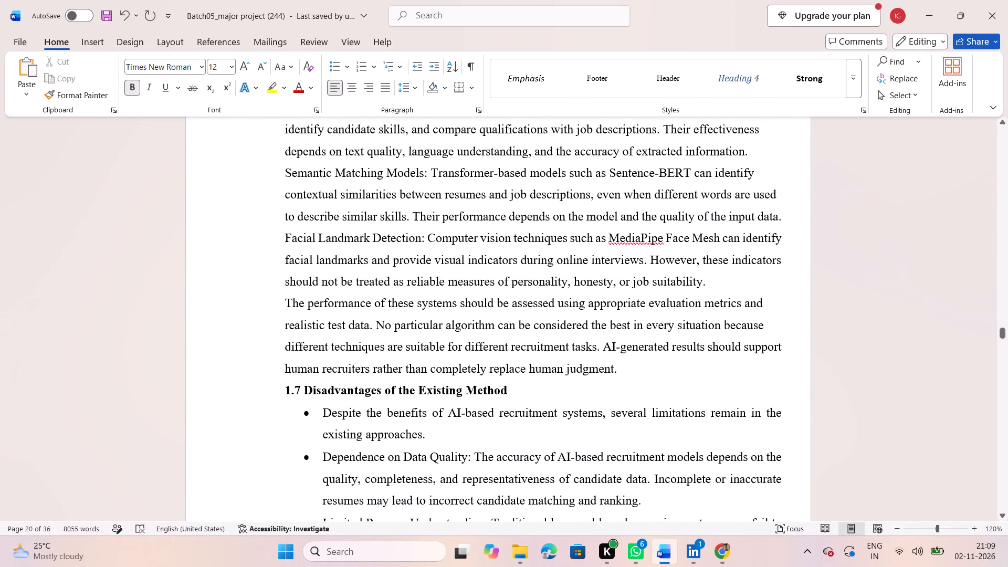
{"action": "left_click", "coordinate": [289, 390]}
{"action": "key", "text": "BackSpace"}
{"action": "key", "text": "3"}
{"action": "scroll", "coordinate": [289, 390], "scroll_direction": "up", "scroll_amount": 3}
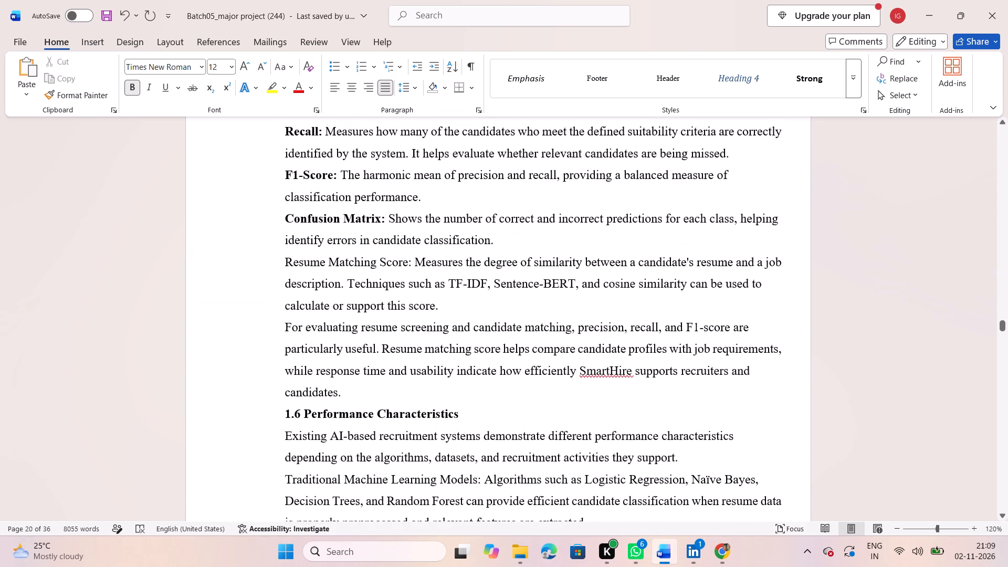
{"action": "left_click", "coordinate": [292, 419]}
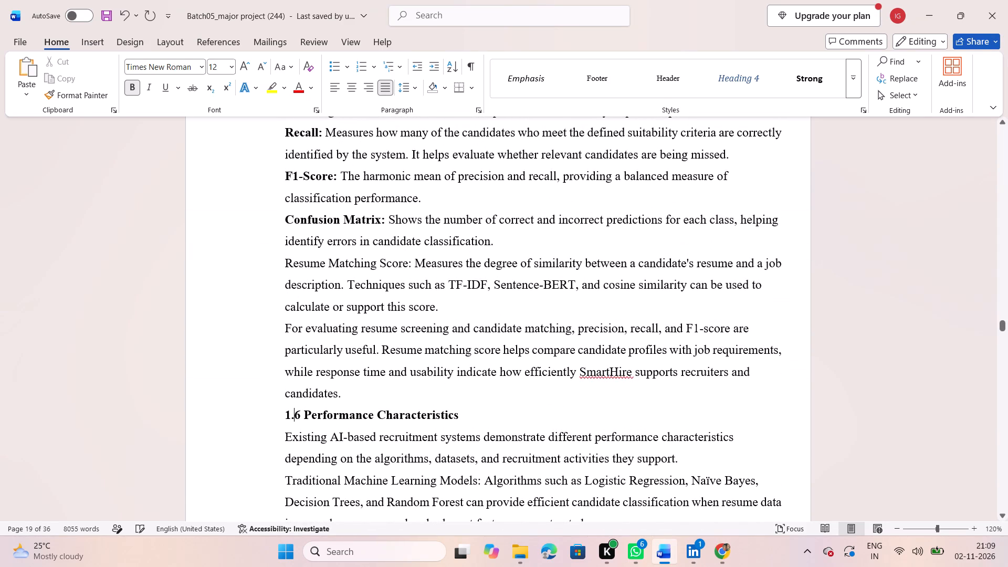
{"action": "key", "text": "Left"}
{"action": "key", "text": "BackSpace"}
{"action": "key", "text": "3"}
Renumber the Evaluation Metrics and Deep Learning Techniques subheadings in the Existing Method chapter as 3.5 and 3.4.
{"action": "scroll", "coordinate": [292, 419], "scroll_direction": "up", "scroll_amount": 2}
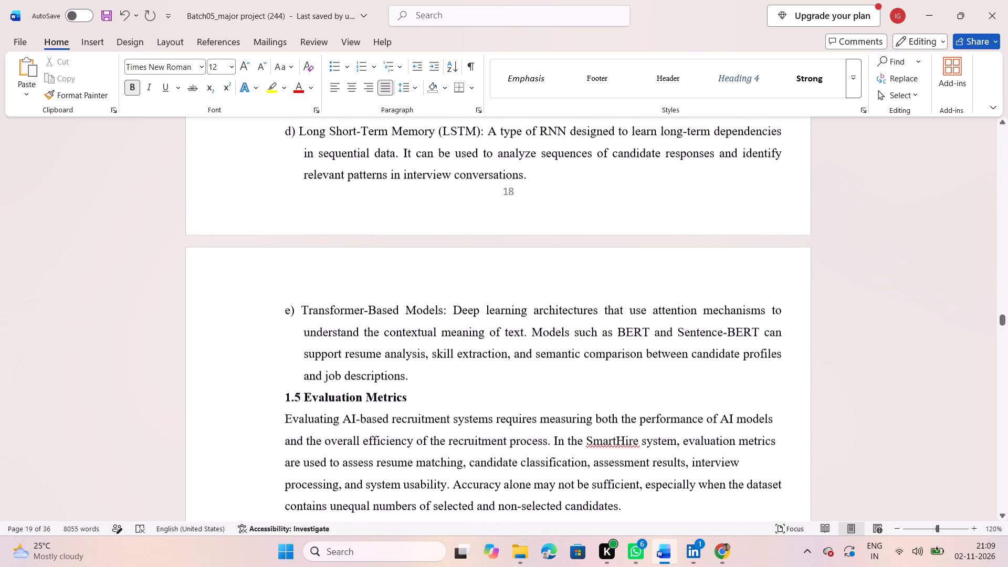
{"action": "left_click", "coordinate": [291, 396]}
{"action": "key", "text": "BackSpace"}
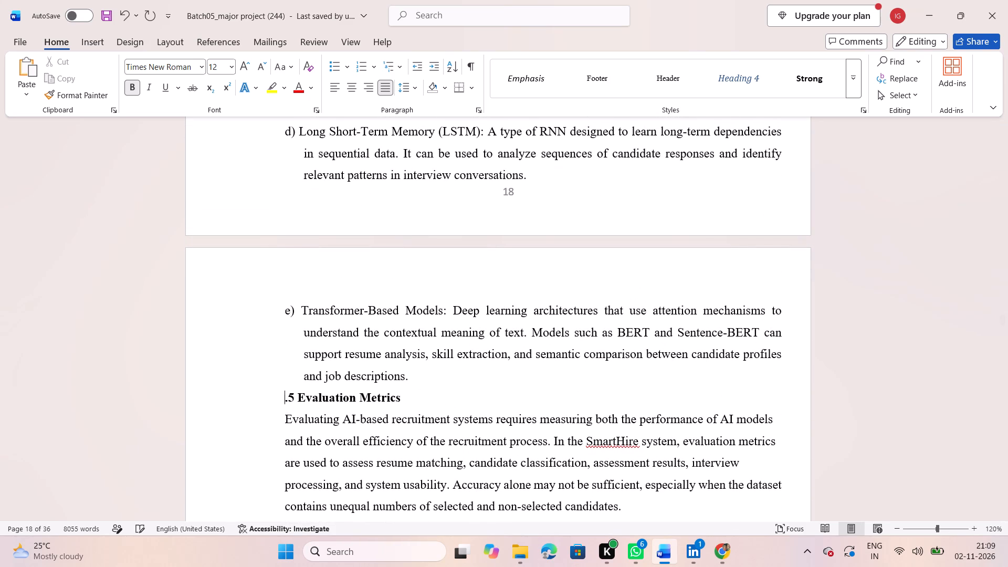
{"action": "key", "text": "3"}
{"action": "scroll", "coordinate": [291, 396], "scroll_direction": "up", "scroll_amount": 2}
{"action": "scroll", "coordinate": [332, 306], "scroll_direction": "up", "scroll_amount": 1}
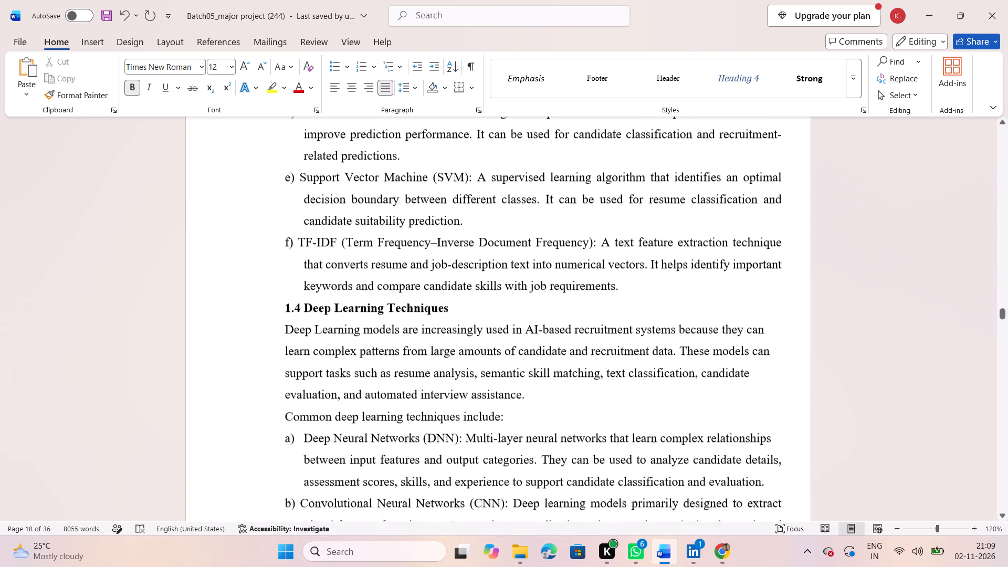
{"action": "left_click", "coordinate": [289, 338]}
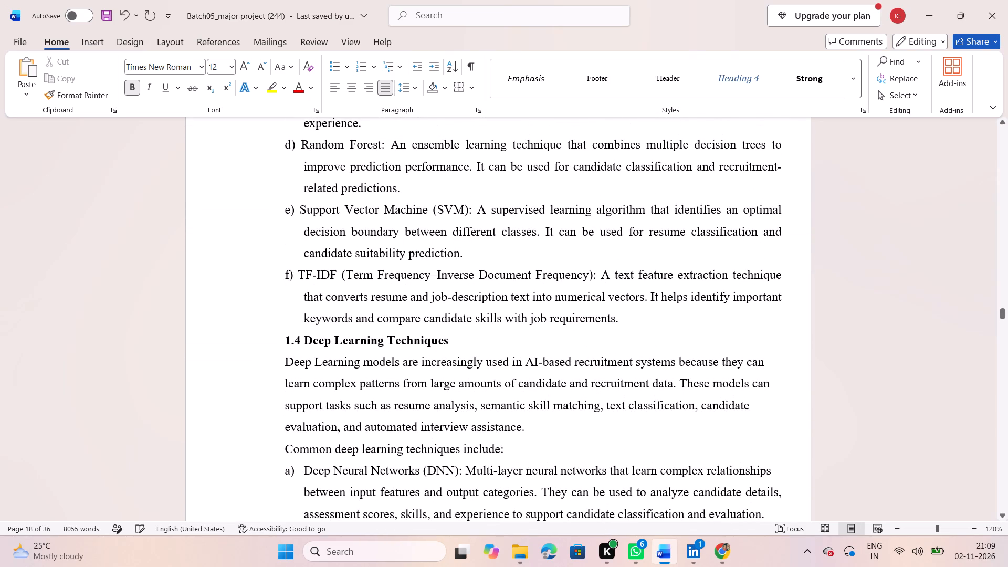
{"action": "key", "text": "BackSpace"}
{"action": "key", "text": "3"}
Renumber the Machine Learning Techniques, Data Preprocessing and Feature Engineering, and Overview of Existing Approach subheadings as 3.3, 3.2 and 3.1.
{"action": "scroll", "coordinate": [289, 338], "scroll_direction": "up", "scroll_amount": 3}
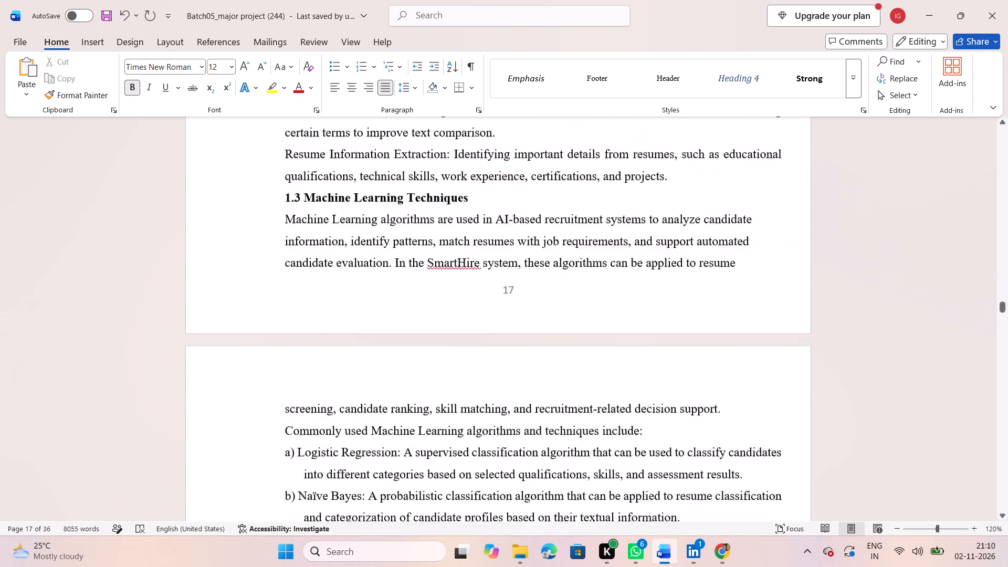
{"action": "scroll", "coordinate": [289, 338], "scroll_direction": "up", "scroll_amount": 2}
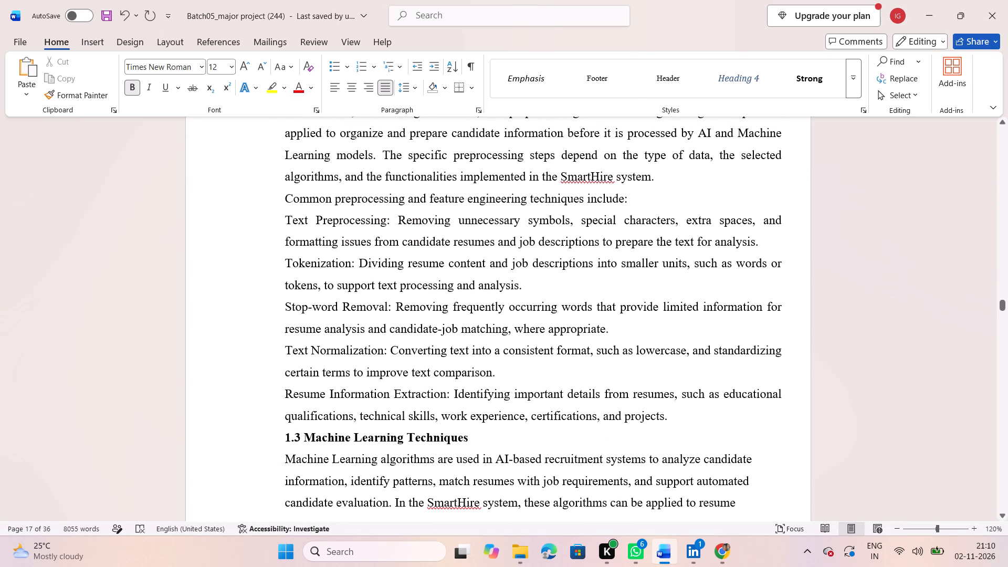
{"action": "left_click", "coordinate": [290, 433]}
{"action": "key", "text": "BackSpace"}
{"action": "key", "text": "3"}
{"action": "scroll", "coordinate": [290, 433], "scroll_direction": "up", "scroll_amount": 2}
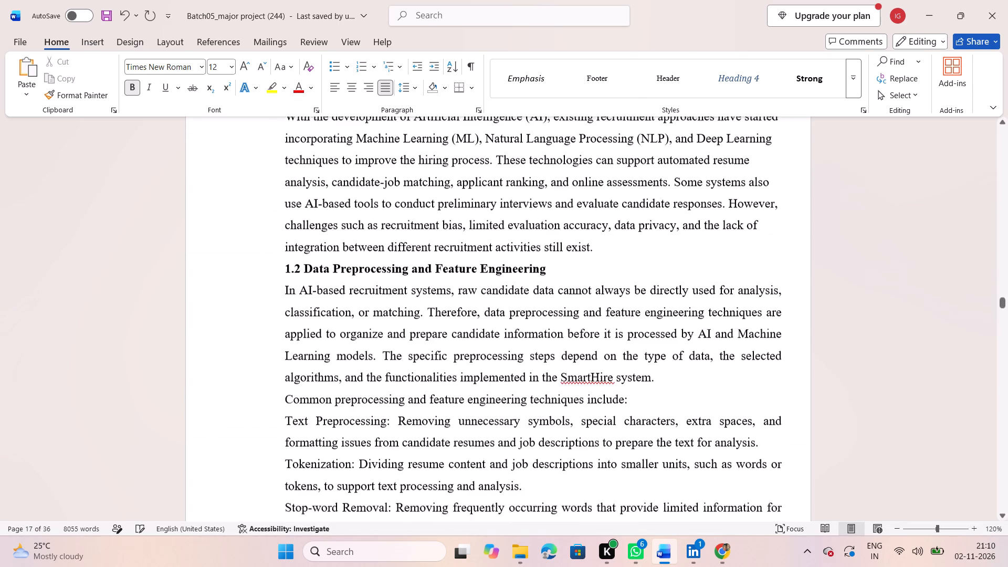
{"action": "left_click", "coordinate": [289, 294]}
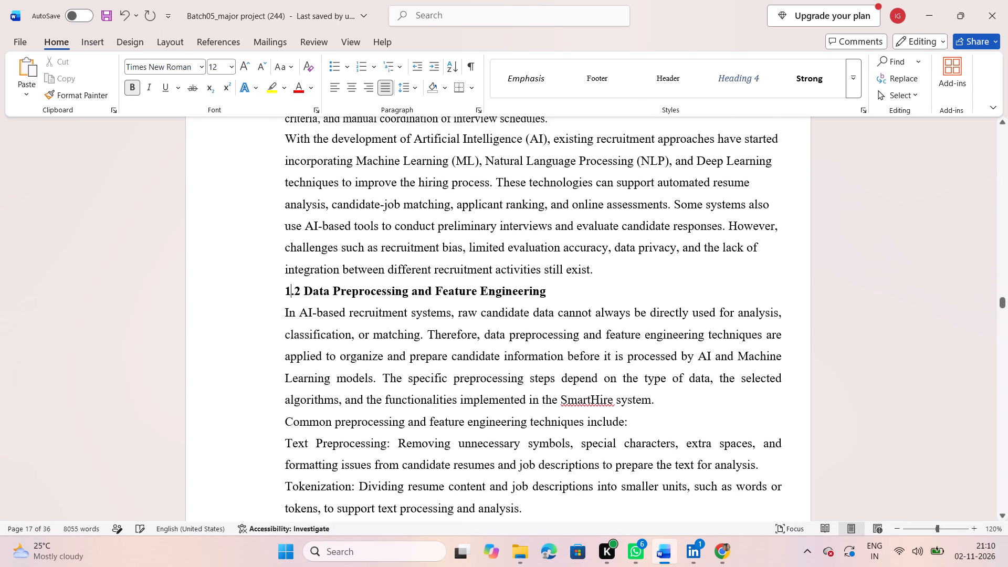
{"action": "key", "text": "BackSpace"}
{"action": "key", "text": "3"}
{"action": "scroll", "coordinate": [289, 294], "scroll_direction": "up", "scroll_amount": 2}
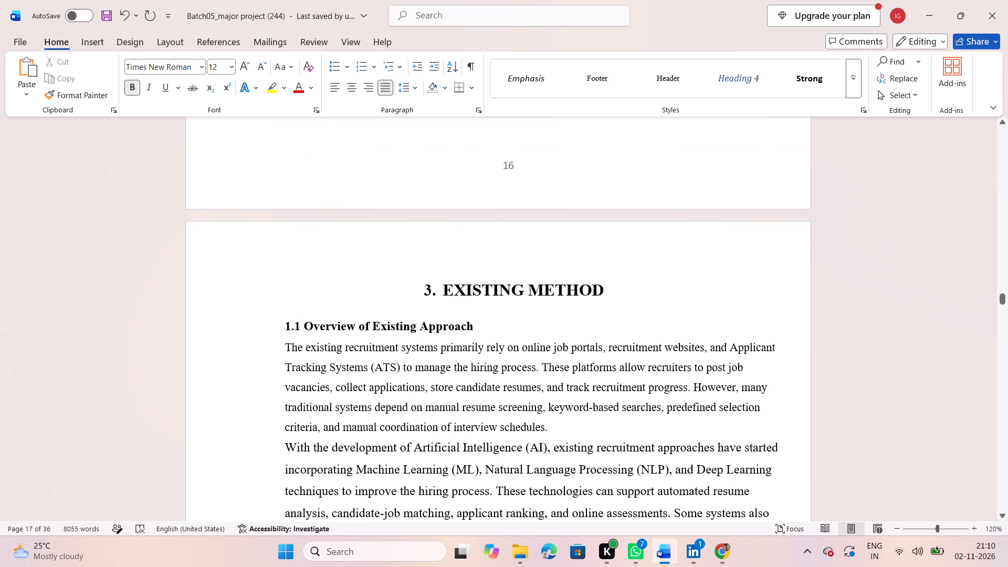
{"action": "left_click", "coordinate": [290, 329]}
{"action": "key", "text": "BackSpace"}
{"action": "key", "text": "3"}
Look back through the Literature Survey chapter and the end of the first chapter for subheading numbering errors.
{"action": "scroll", "coordinate": [290, 329], "scroll_direction": "up", "scroll_amount": 2}
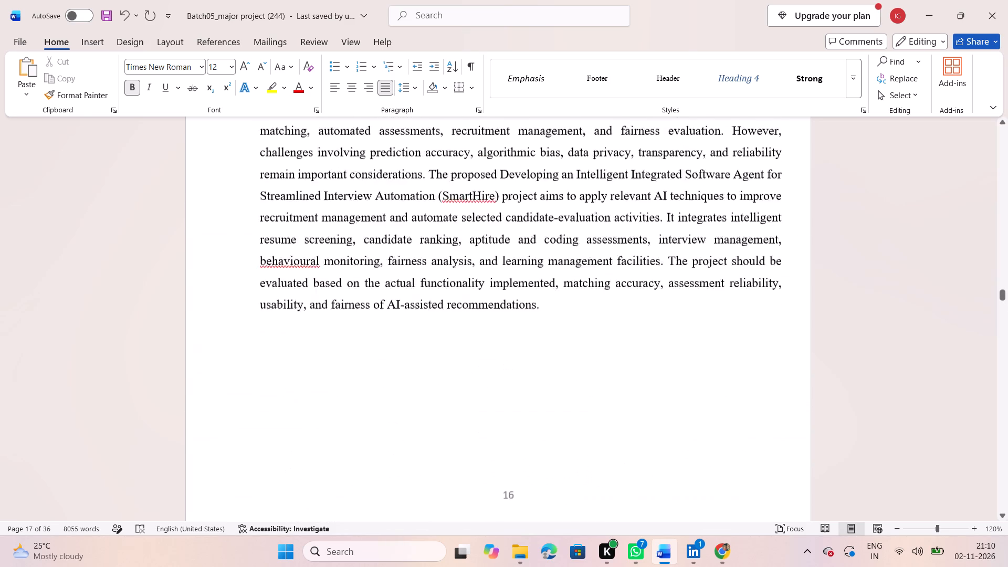
{"action": "scroll", "coordinate": [290, 329], "scroll_direction": "up", "scroll_amount": 5}
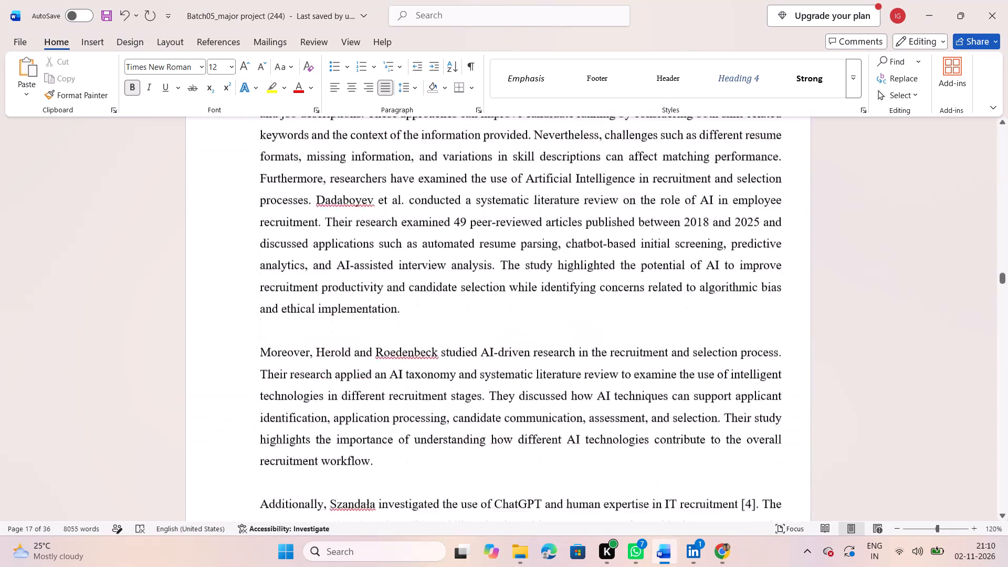
{"action": "scroll", "coordinate": [290, 329], "scroll_direction": "up", "scroll_amount": 8}
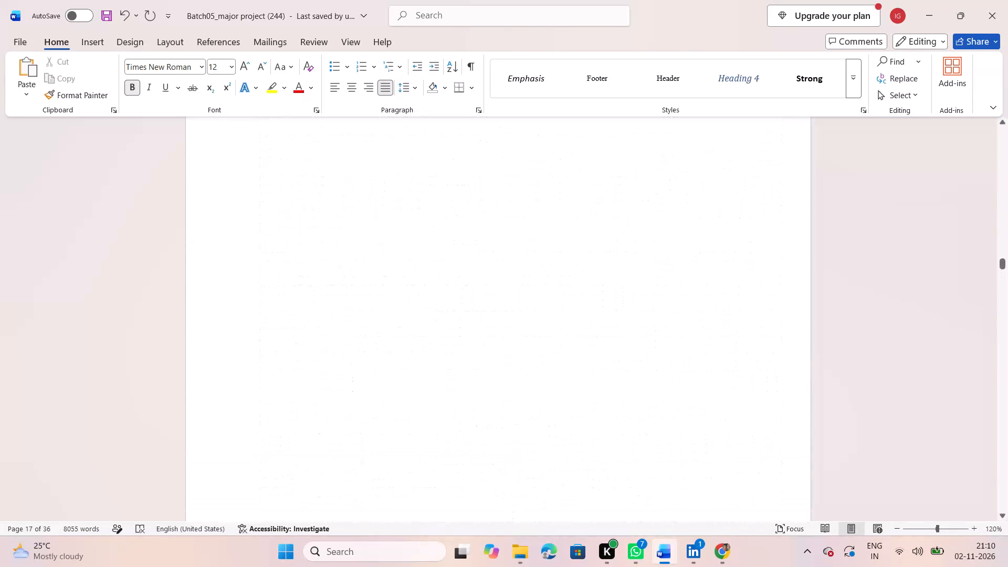
{"action": "scroll", "coordinate": [290, 329], "scroll_direction": "down", "scroll_amount": 2}
{"action": "scroll", "coordinate": [290, 329], "scroll_direction": "up", "scroll_amount": 4}
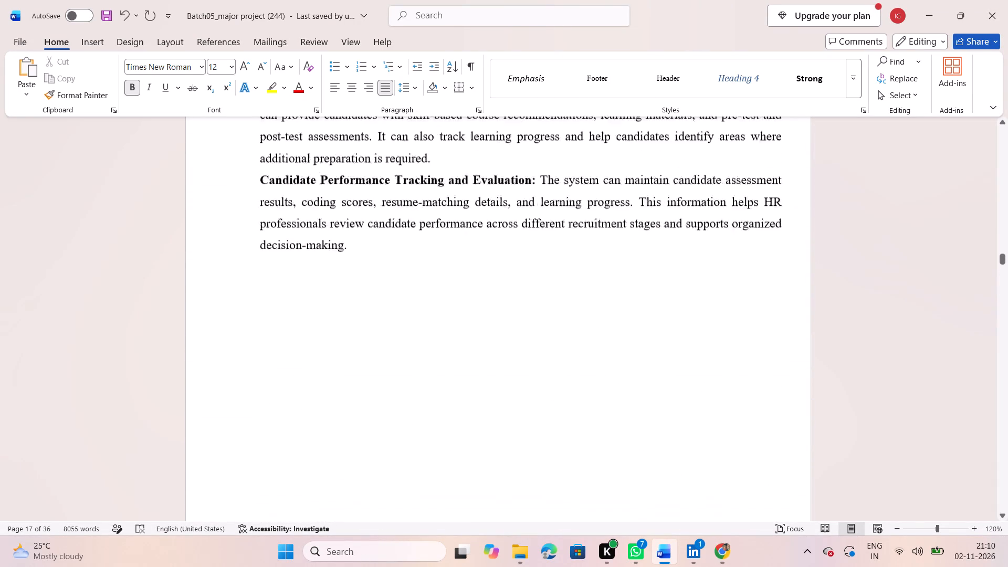
{"action": "scroll", "coordinate": [290, 329], "scroll_direction": "up", "scroll_amount": 4}
Recheck the pages from the Literature Survey through the Existing Method and Proposed System chapters for consistent subheading numbers and formatting.
{"action": "scroll", "coordinate": [290, 329], "scroll_direction": "down", "scroll_amount": 1}
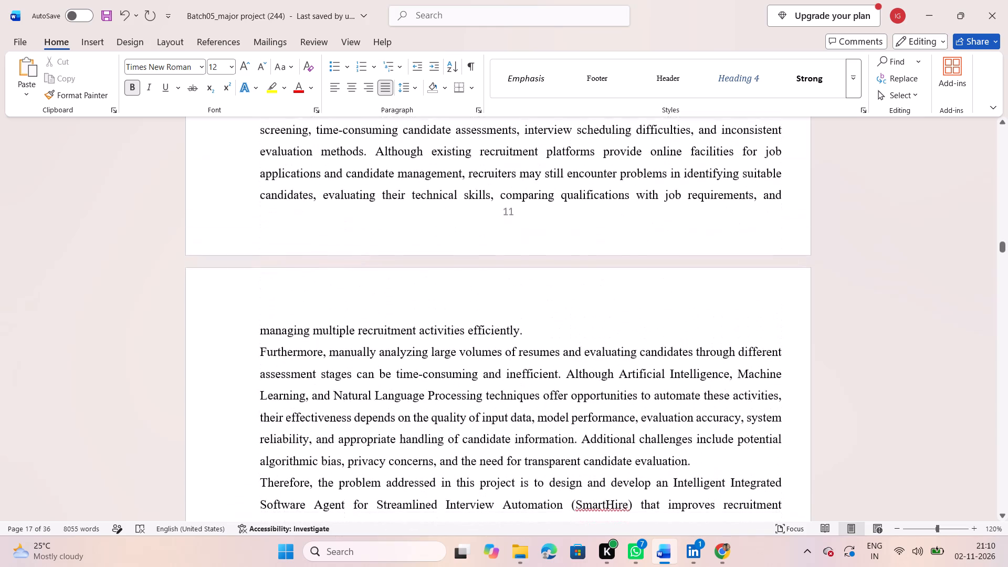
{"action": "scroll", "coordinate": [290, 329], "scroll_direction": "down", "scroll_amount": 7}
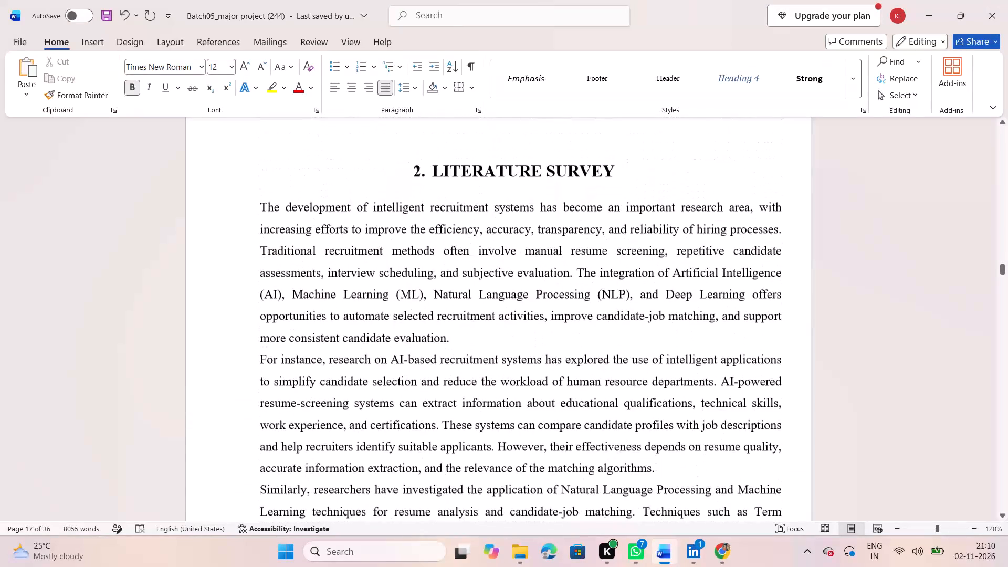
{"action": "scroll", "coordinate": [290, 329], "scroll_direction": "down", "scroll_amount": 6}
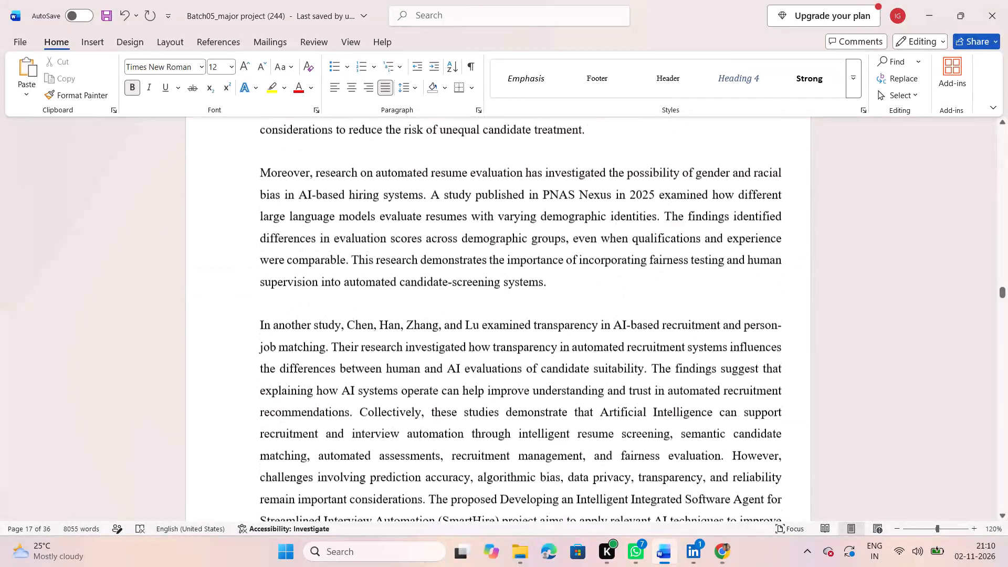
{"action": "scroll", "coordinate": [290, 329], "scroll_direction": "down", "scroll_amount": 2}
{"action": "scroll", "coordinate": [290, 329], "scroll_direction": "up", "scroll_amount": 1}
{"action": "scroll", "coordinate": [290, 329], "scroll_direction": "down", "scroll_amount": 2}
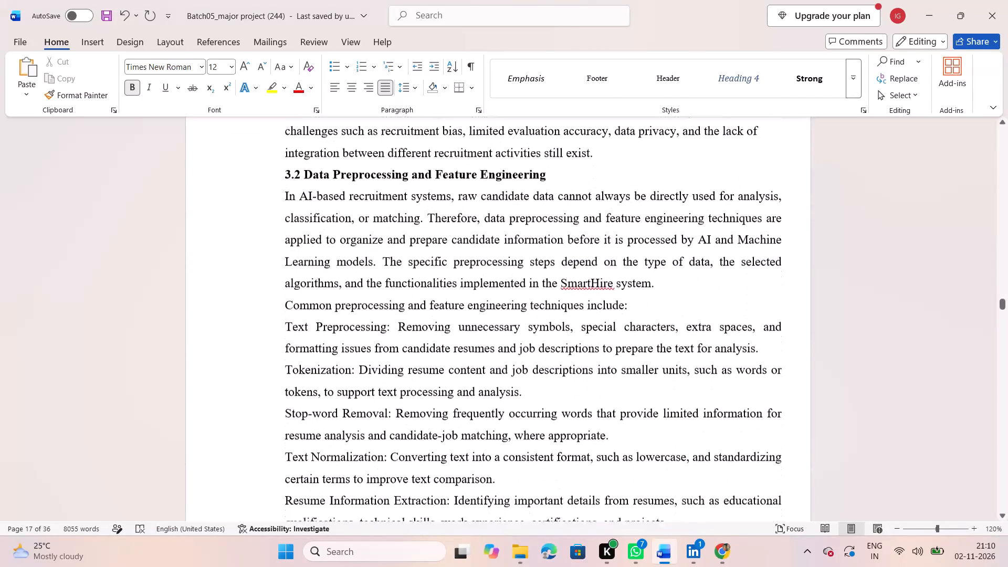
{"action": "scroll", "coordinate": [290, 329], "scroll_direction": "up", "scroll_amount": 2}
{"action": "scroll", "coordinate": [290, 329], "scroll_direction": "down", "scroll_amount": 2}
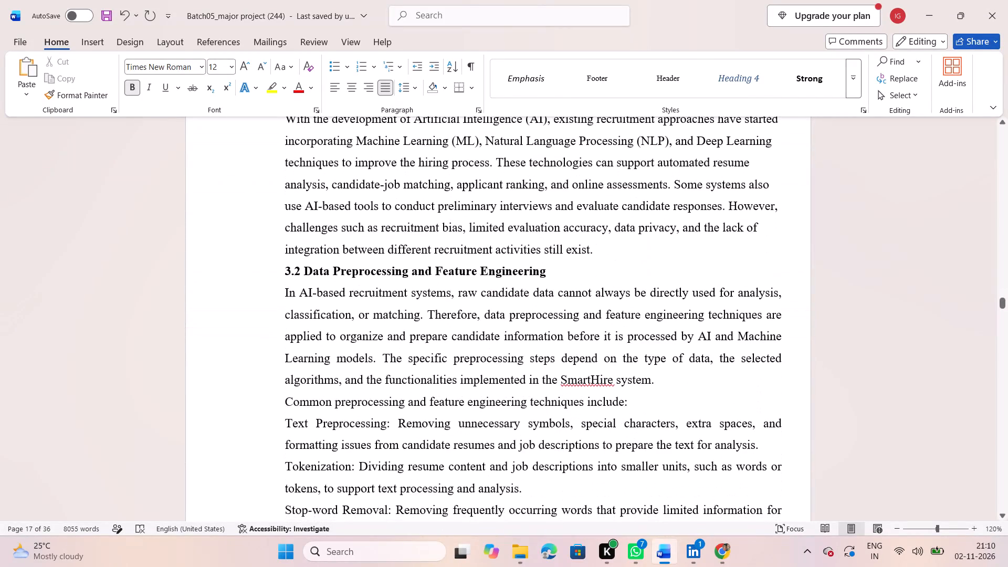
{"action": "scroll", "coordinate": [290, 329], "scroll_direction": "down", "scroll_amount": 4}
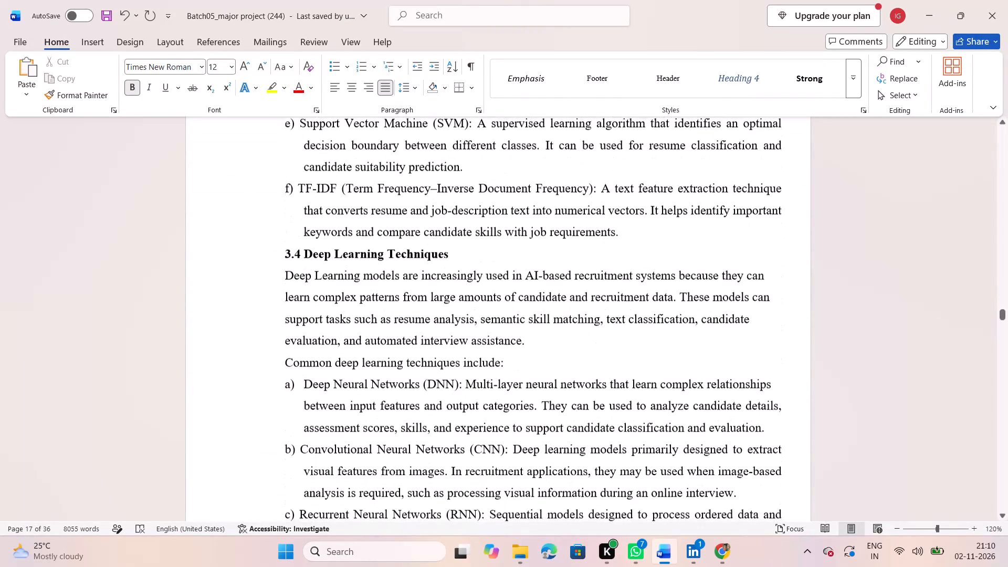
{"action": "scroll", "coordinate": [290, 329], "scroll_direction": "up", "scroll_amount": 2}
{"action": "scroll", "coordinate": [290, 329], "scroll_direction": "down", "scroll_amount": 4}
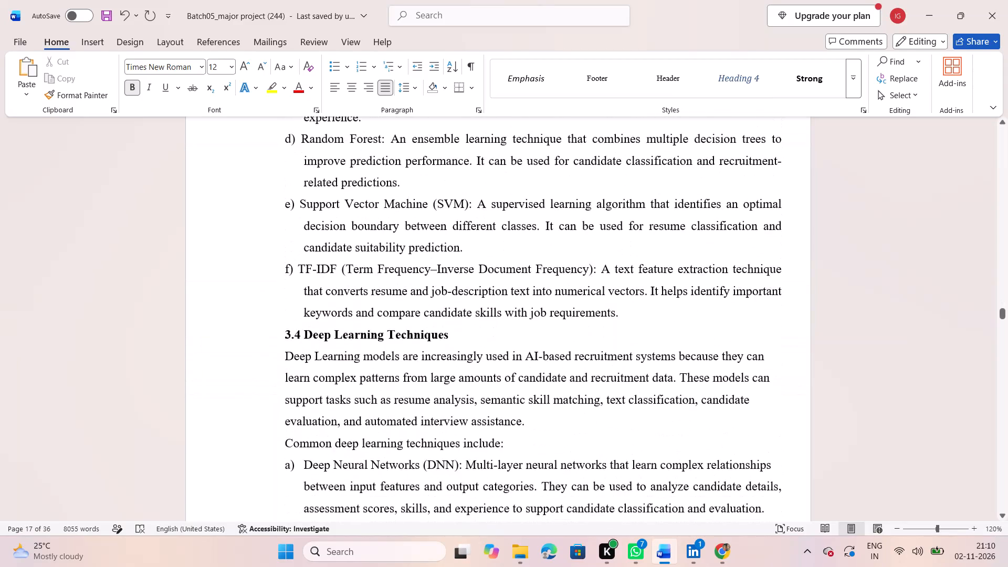
{"action": "scroll", "coordinate": [290, 329], "scroll_direction": "down", "scroll_amount": 3}
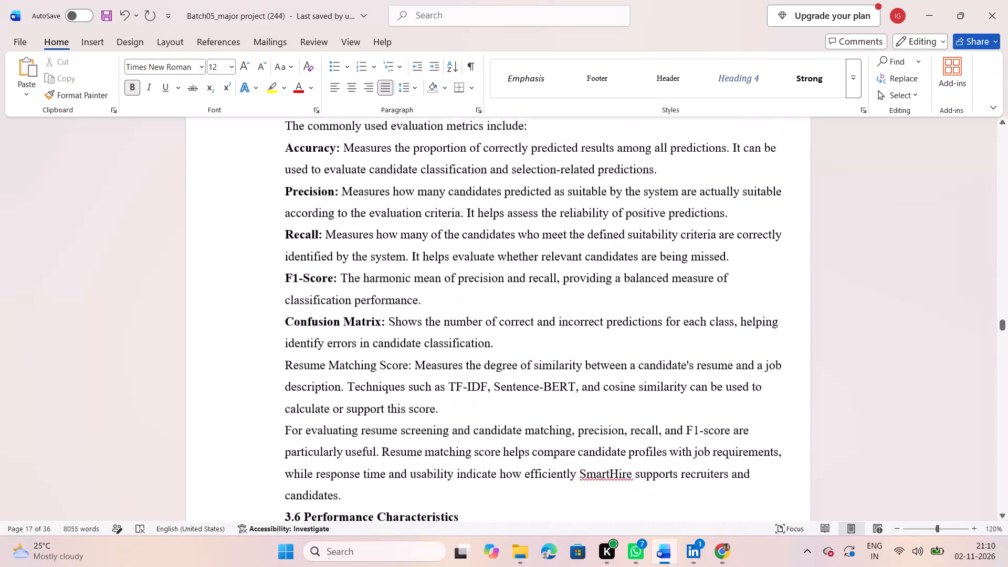
{"action": "scroll", "coordinate": [290, 329], "scroll_direction": "down", "scroll_amount": 3}
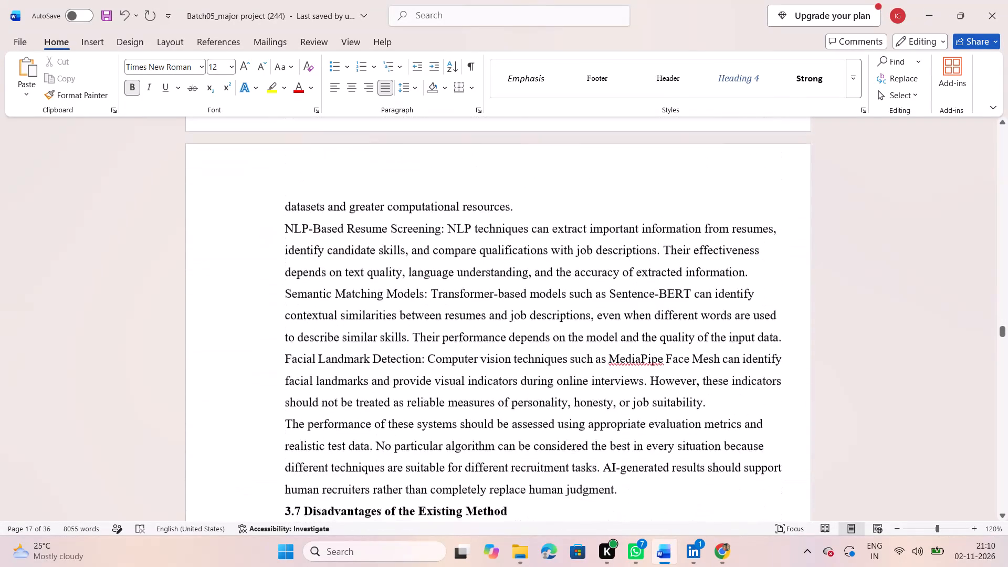
{"action": "scroll", "coordinate": [290, 329], "scroll_direction": "down", "scroll_amount": 3}
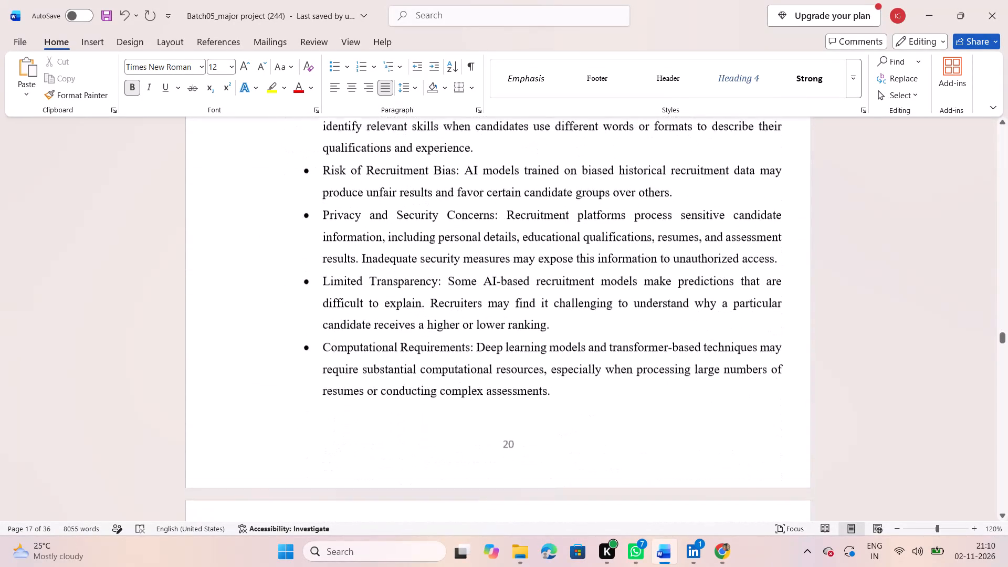
{"action": "scroll", "coordinate": [290, 329], "scroll_direction": "down", "scroll_amount": 3}
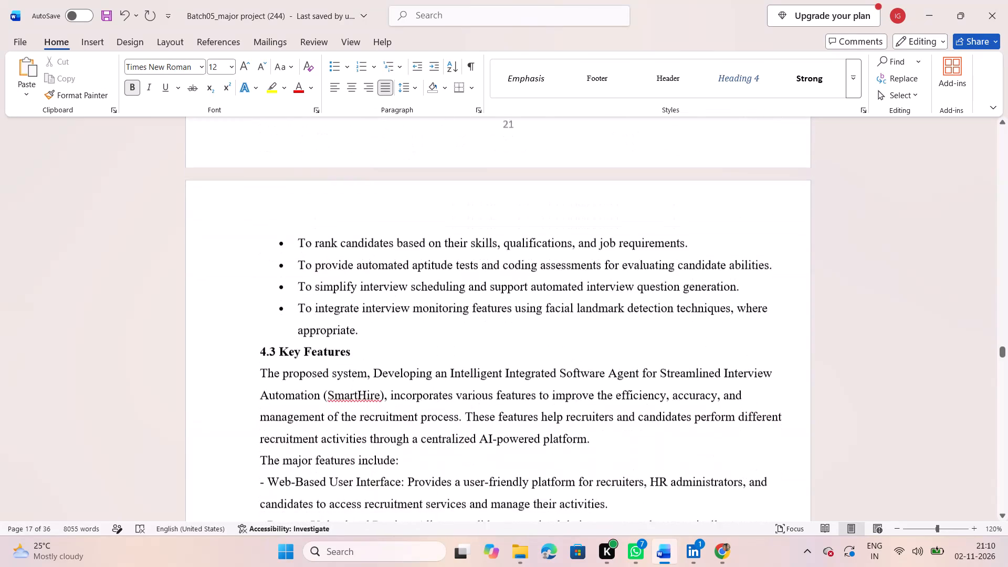
{"action": "scroll", "coordinate": [290, 329], "scroll_direction": "up", "scroll_amount": 2}
{"action": "scroll", "coordinate": [290, 329], "scroll_direction": "right", "scroll_amount": 1}
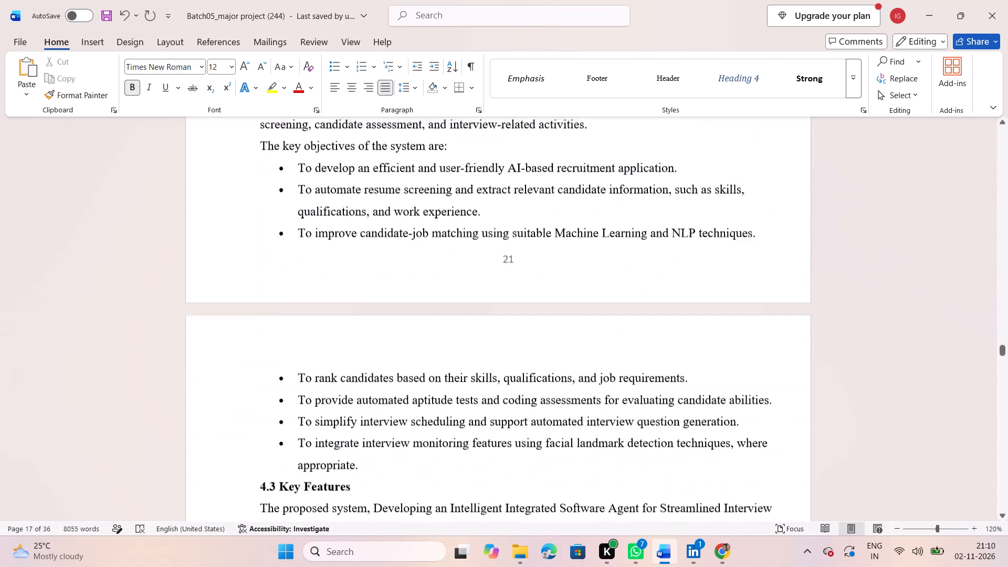
{"action": "scroll", "coordinate": [290, 329], "scroll_direction": "down", "scroll_amount": 2}
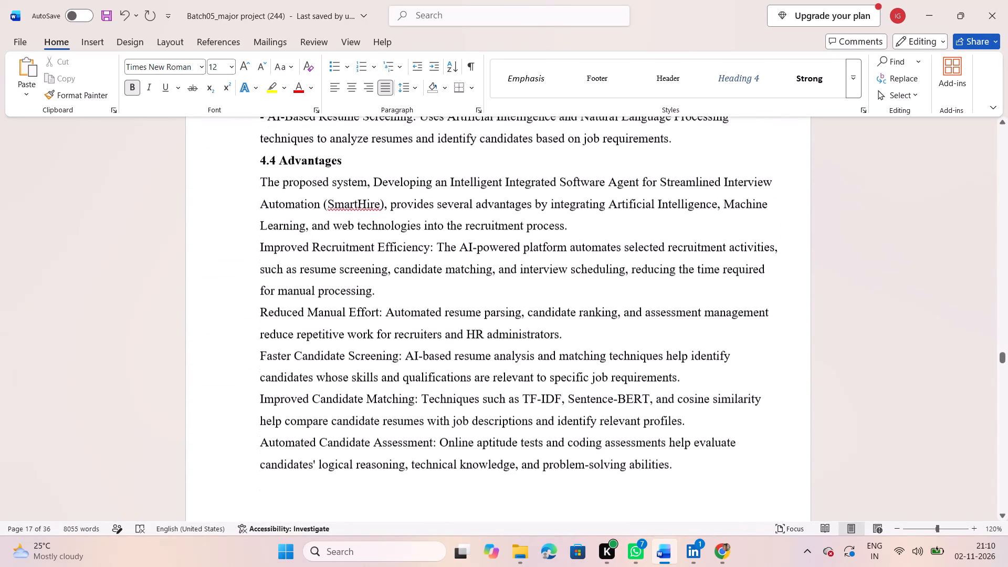
Check the subheading numbers and formatting from the Proposed System advantages through the UML diagrams chapter to the Software Environment chapter.
{"action": "scroll", "coordinate": [290, 329], "scroll_direction": "down", "scroll_amount": 3}
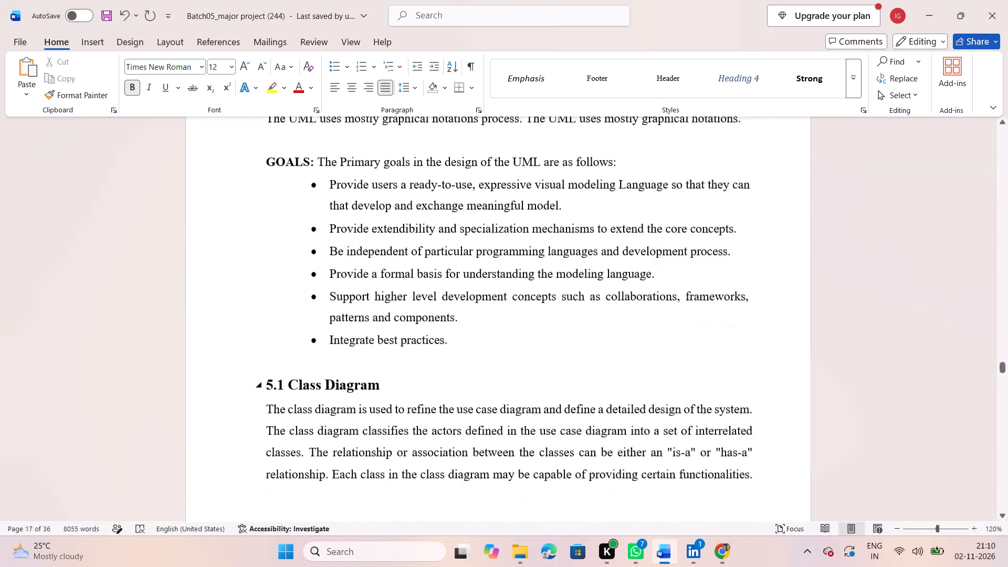
{"action": "scroll", "coordinate": [290, 329], "scroll_direction": "down", "scroll_amount": 7}
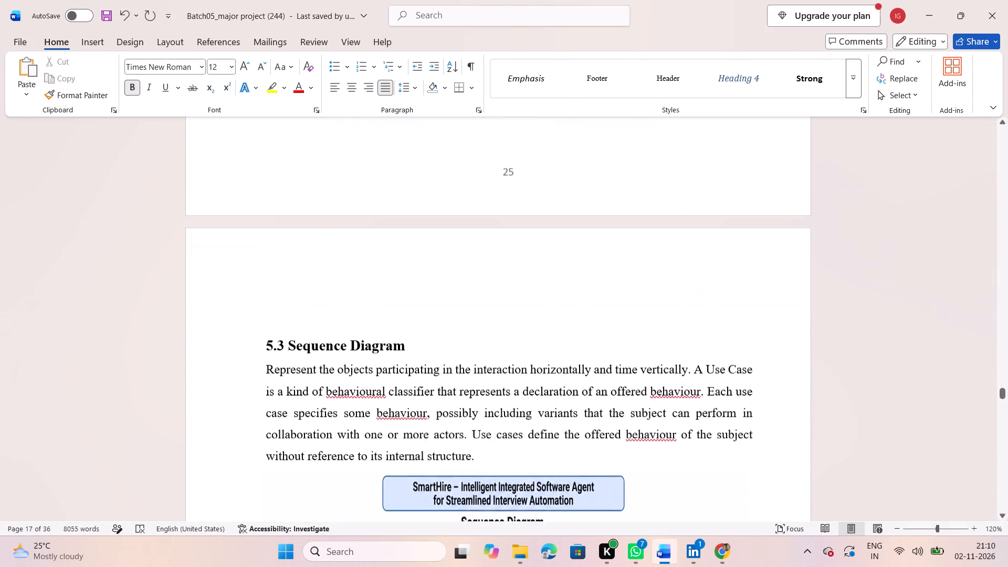
{"action": "scroll", "coordinate": [290, 329], "scroll_direction": "down", "scroll_amount": 2}
{"action": "scroll", "coordinate": [290, 329], "scroll_direction": "up", "scroll_amount": 1}
{"action": "scroll", "coordinate": [290, 329], "scroll_direction": "down", "scroll_amount": 1}
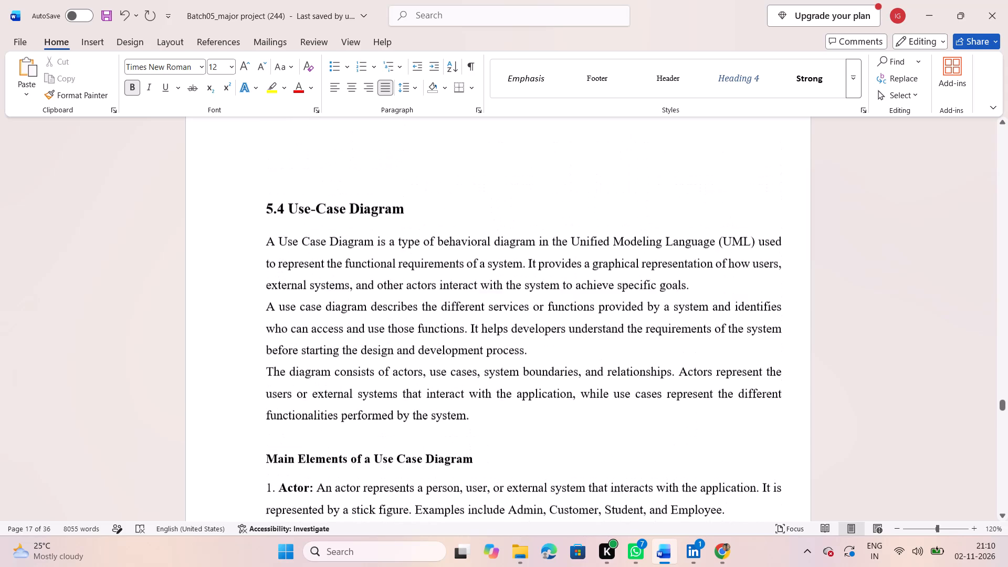
{"action": "scroll", "coordinate": [290, 329], "scroll_direction": "down", "scroll_amount": 2}
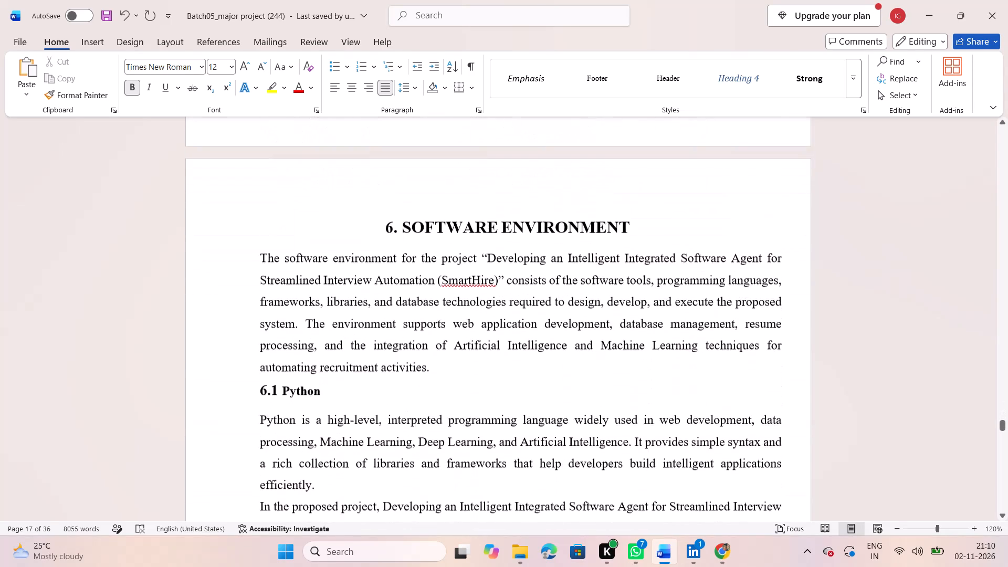
{"action": "scroll", "coordinate": [290, 329], "scroll_direction": "down", "scroll_amount": 3}
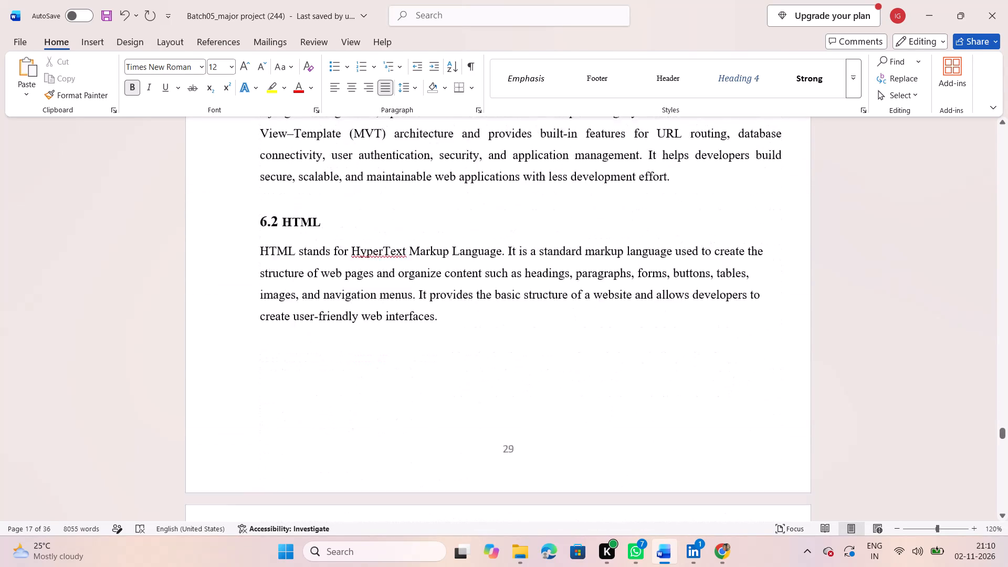
{"action": "scroll", "coordinate": [290, 329], "scroll_direction": "down", "scroll_amount": 1}
{"action": "scroll", "coordinate": [290, 329], "scroll_direction": "up", "scroll_amount": 3}
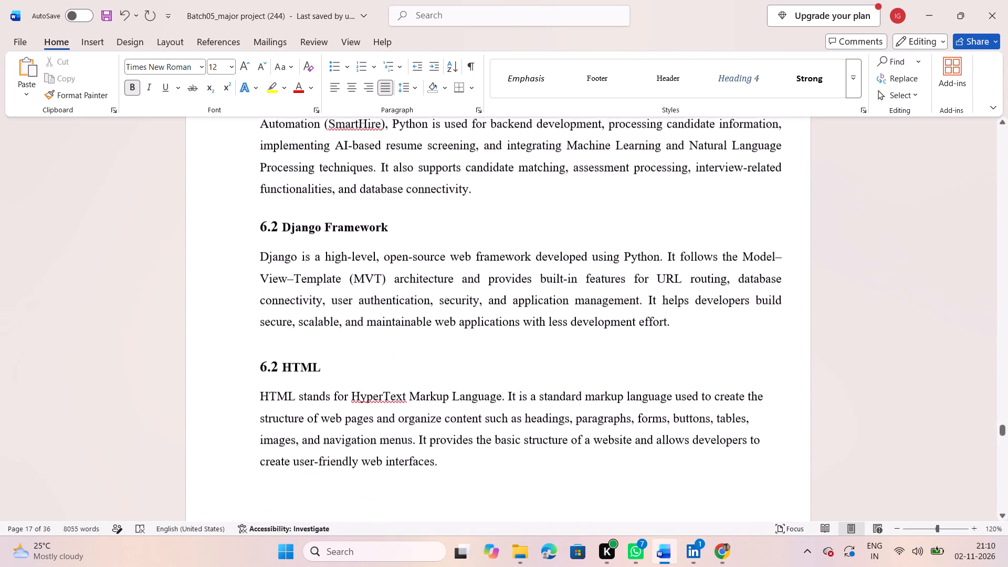
{"action": "scroll", "coordinate": [290, 329], "scroll_direction": "up", "scroll_amount": 1}
{"action": "scroll", "coordinate": [290, 329], "scroll_direction": "right", "scroll_amount": 1}
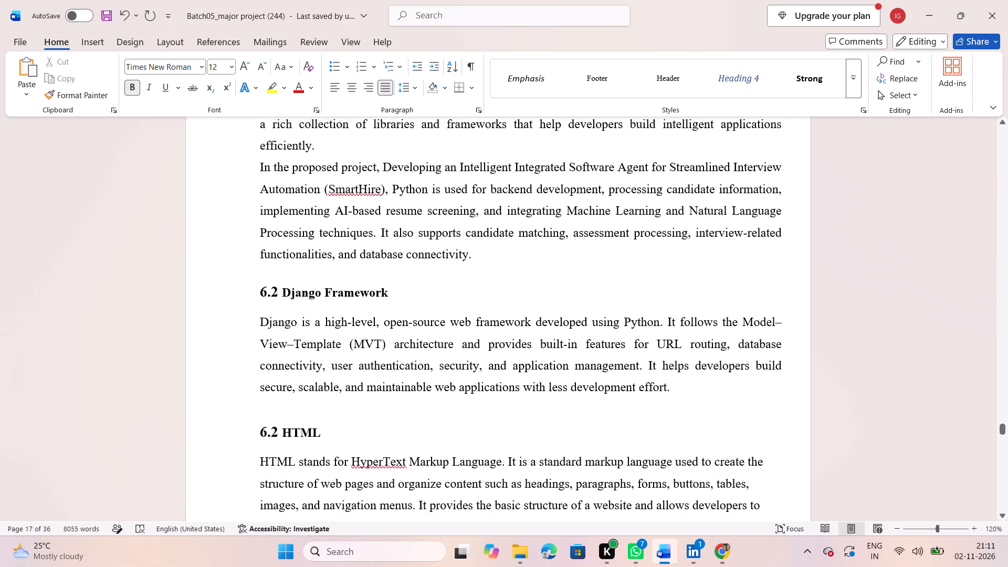
Delete the Django Framework subsection, including its 6.2 heading and paragraph, from the Software Environment chapter.
{"action": "left_click", "coordinate": [277, 433]}
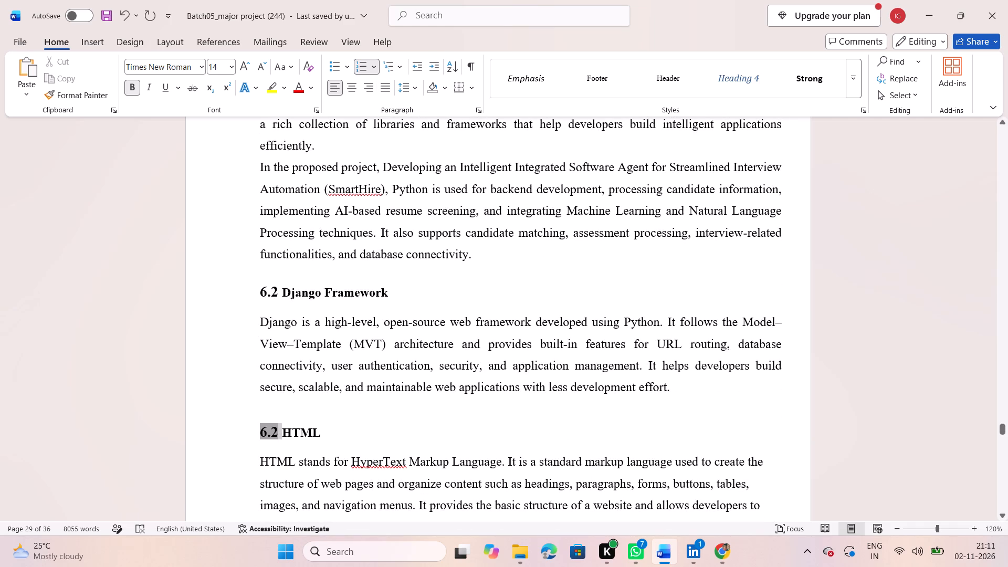
{"action": "left_click", "coordinate": [276, 293]}
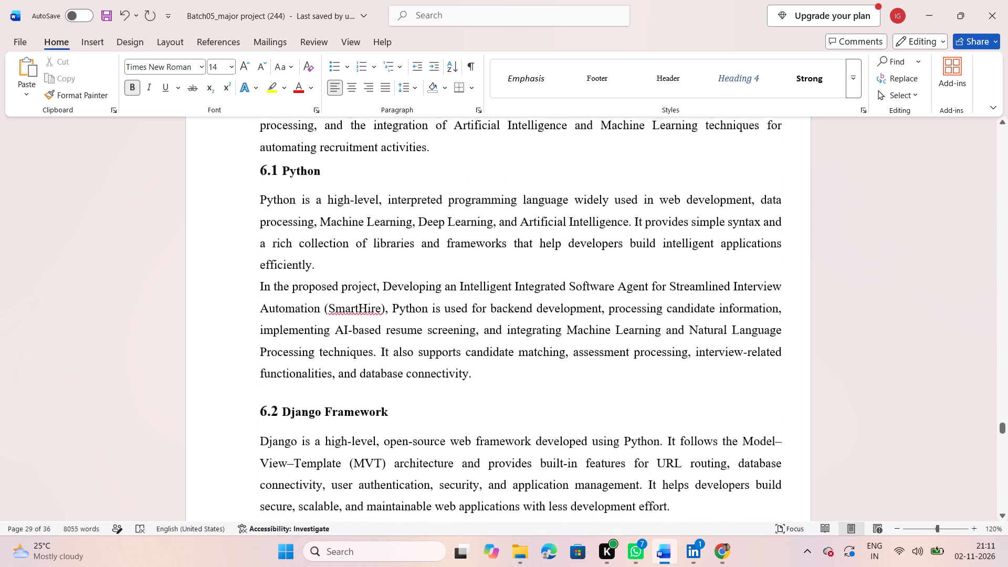
{"action": "scroll", "coordinate": [276, 293], "scroll_direction": "down", "scroll_amount": 2}
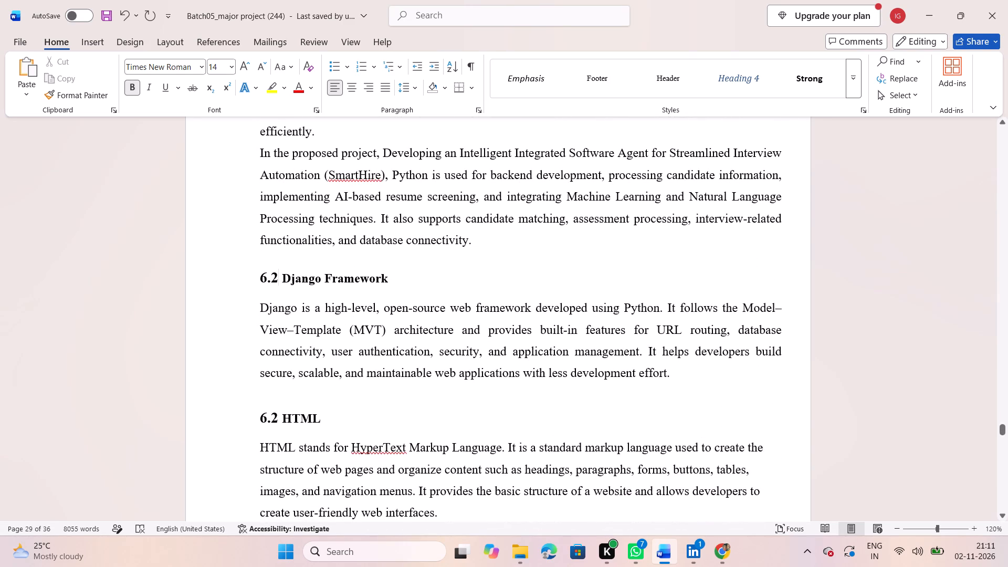
{"action": "left_click_drag", "start_coordinate": [680, 376], "coordinate": [288, 281]}
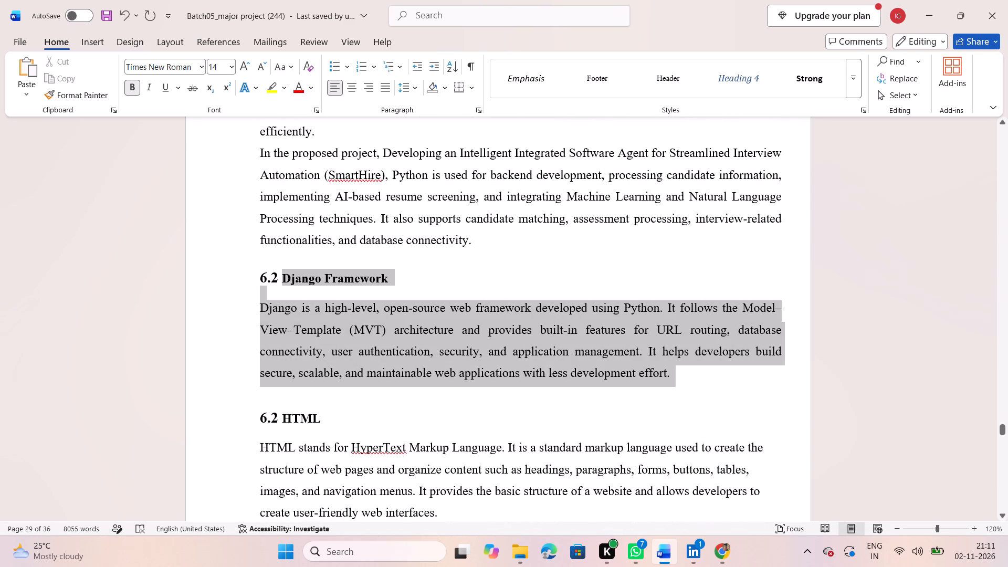
{"action": "left_click_drag", "start_coordinate": [288, 281], "coordinate": [262, 277]}
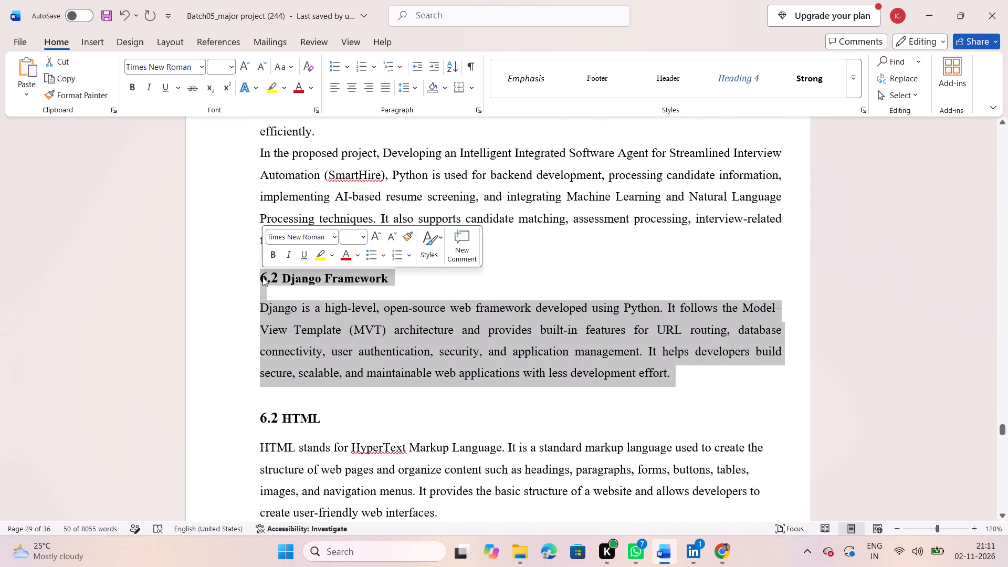
{"action": "key", "text": "BackSpace"}
{"action": "key", "text": "BackSpace"}
Check the numbering and spacing of the HTML and CSS subsections in the Software Environment chapter.
{"action": "scroll", "coordinate": [262, 277], "scroll_direction": "right", "scroll_amount": 1}
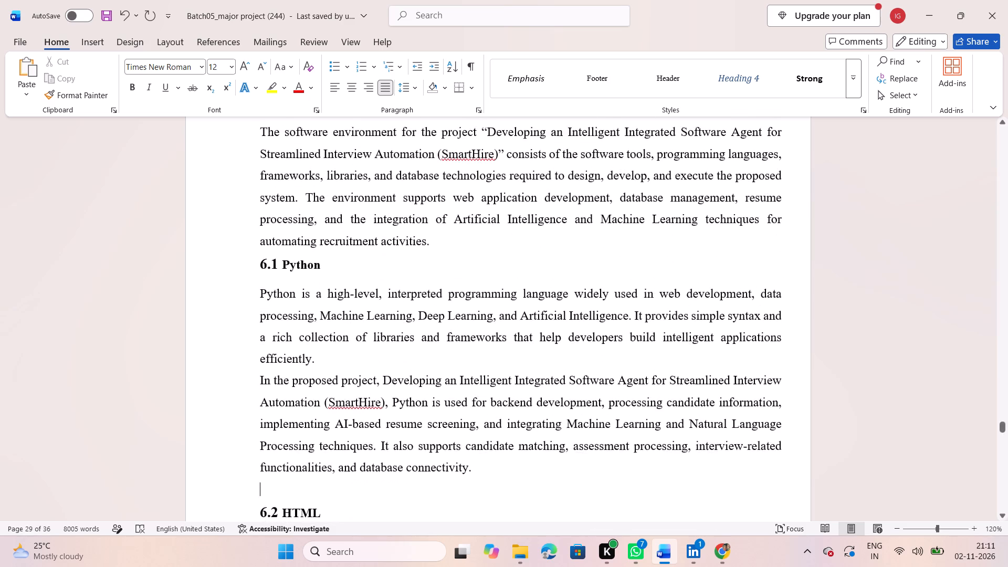
{"action": "scroll", "coordinate": [262, 277], "scroll_direction": "right", "scroll_amount": 1}
{"action": "scroll", "coordinate": [262, 277], "scroll_direction": "down", "scroll_amount": 1}
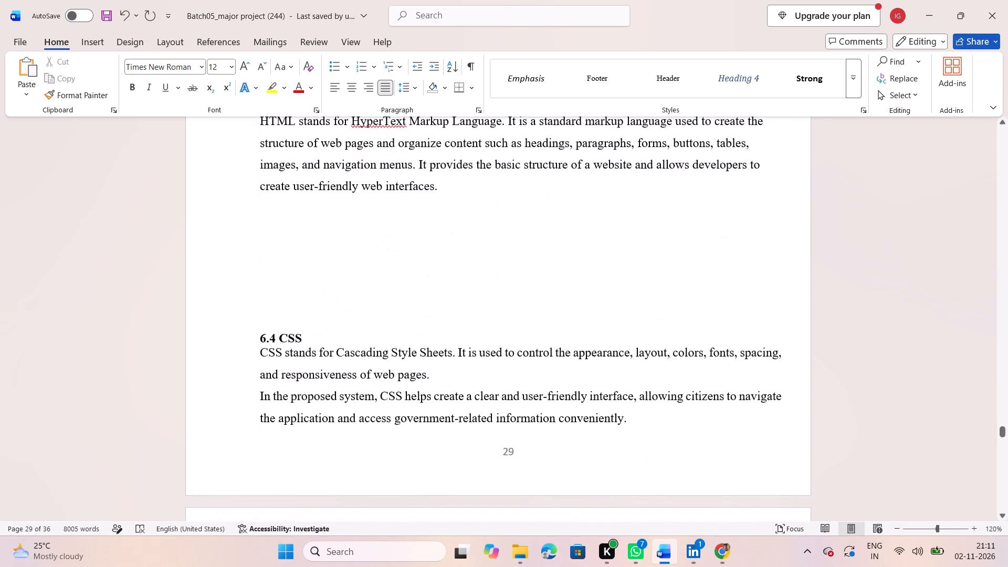